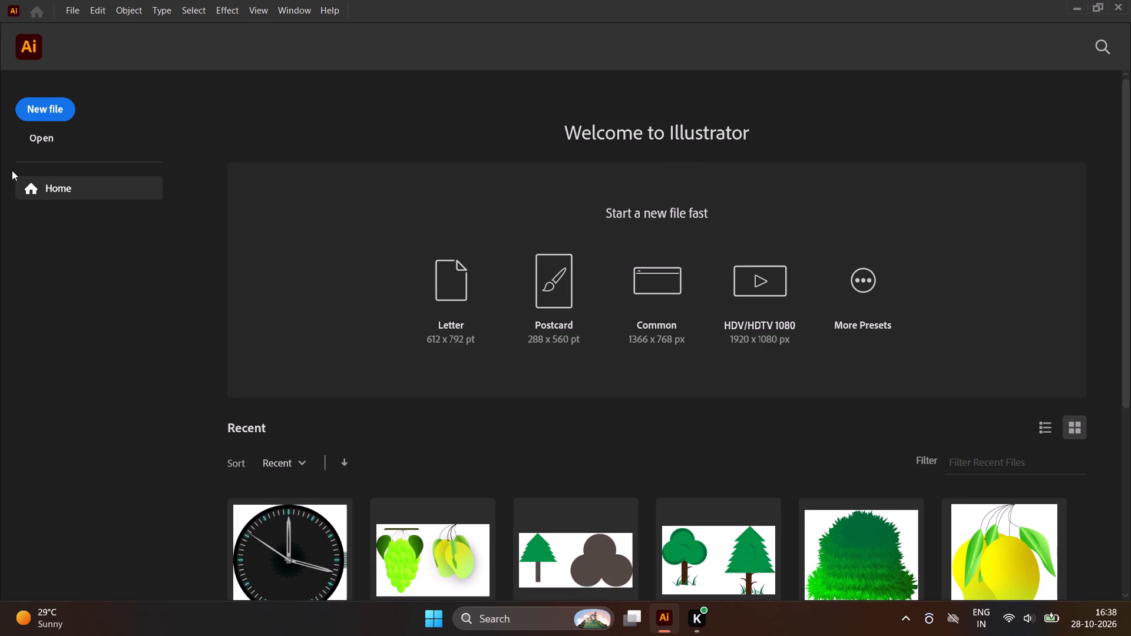
Create a new portrait document from the Common 768 x 1366 pt preset.
scroll(202, 72, "up", 1, "ctrl")
left_click(202, 72)
left_click(49, 112)
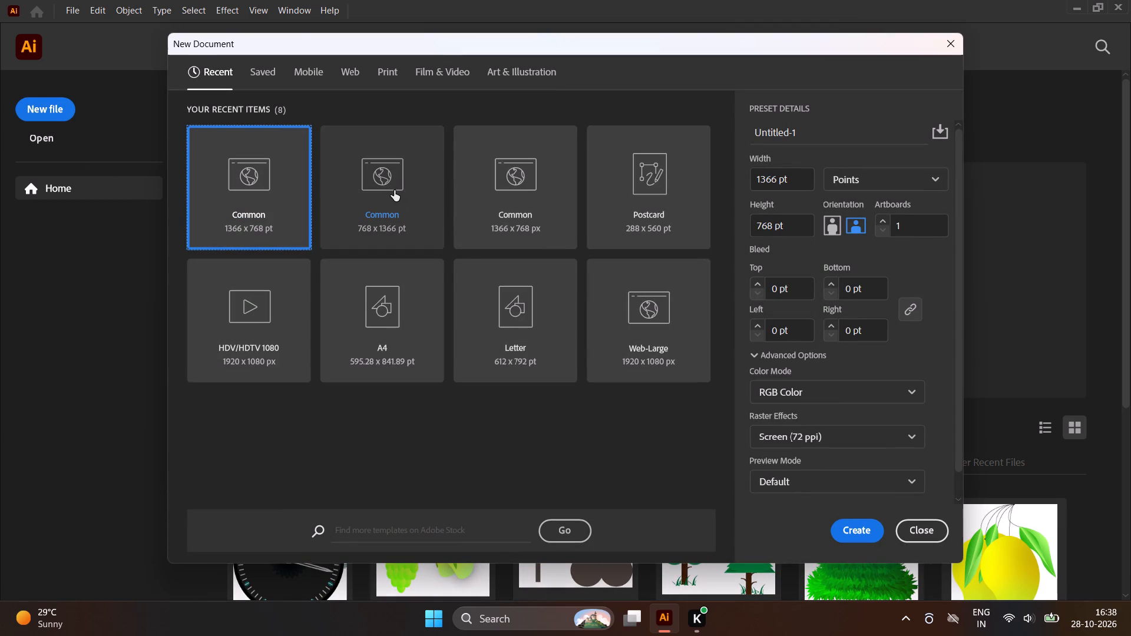
left_click(394, 190)
left_click(388, 212)
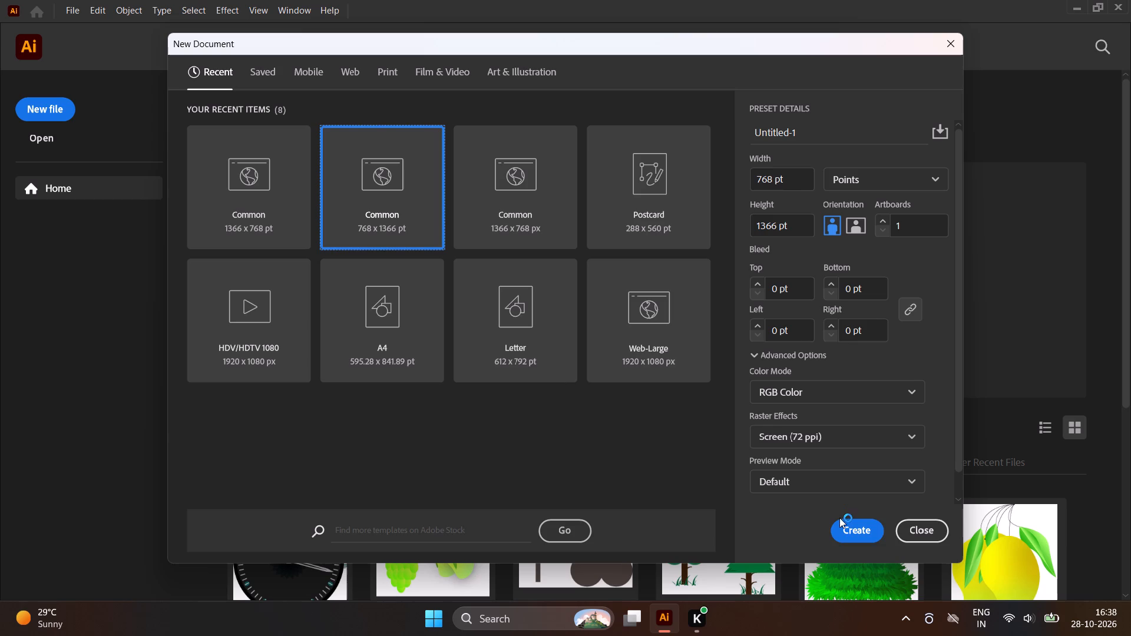
left_click(847, 536)
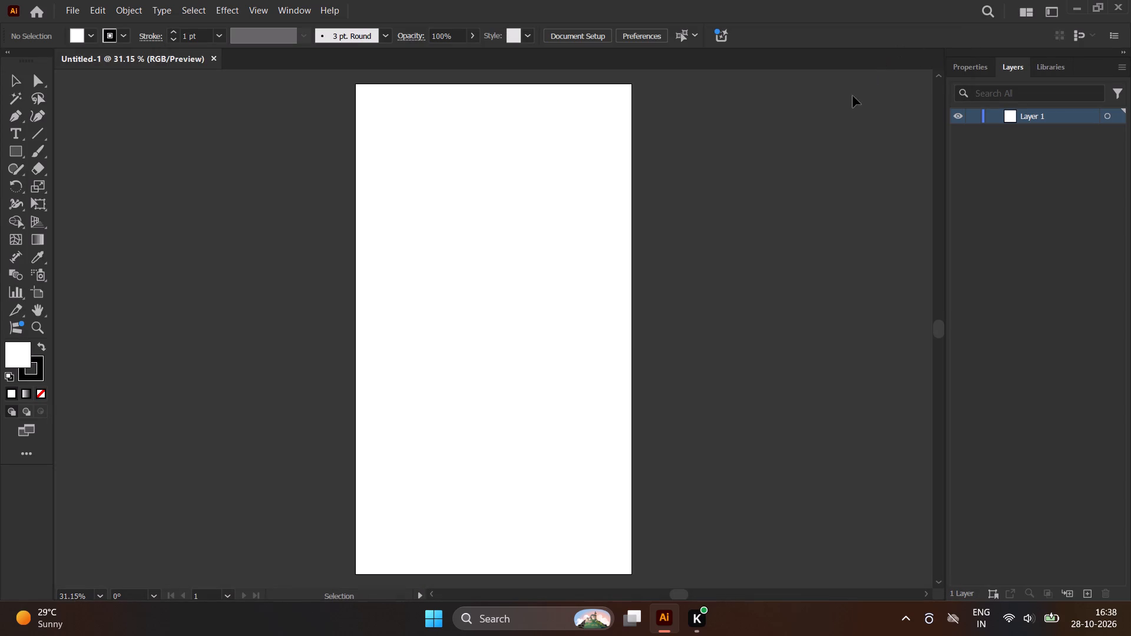
Draw a circle in the upper part of the artboard with the Ellipse tool, discarding the first narrow oval.
left_click(11, 73)
right_click(18, 148)
left_click(102, 188)
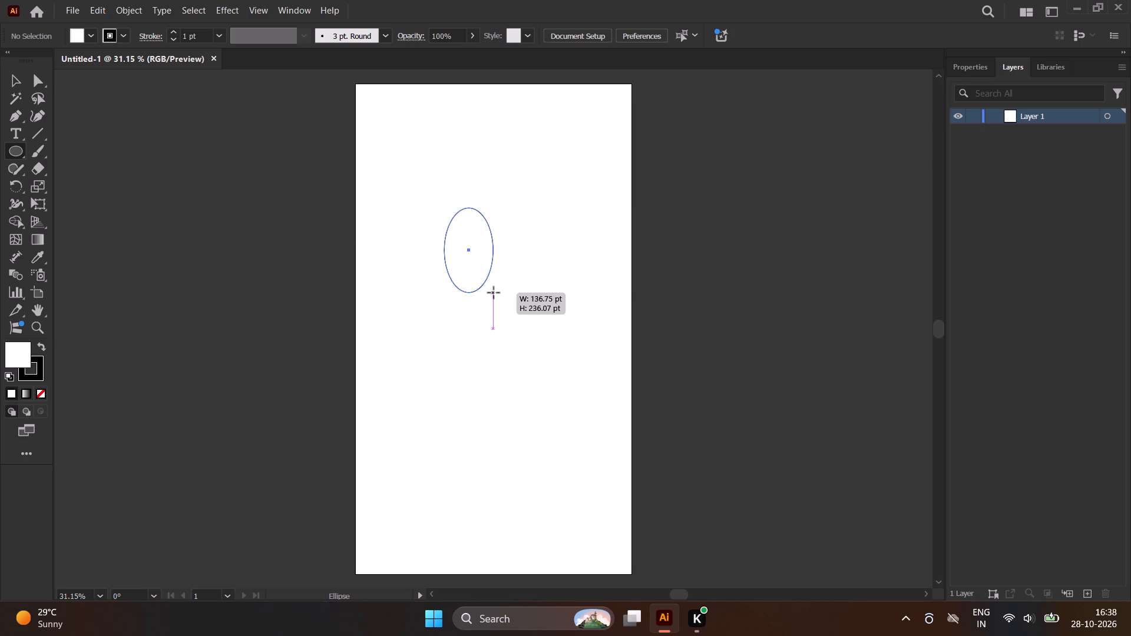
key("ctrl+z")
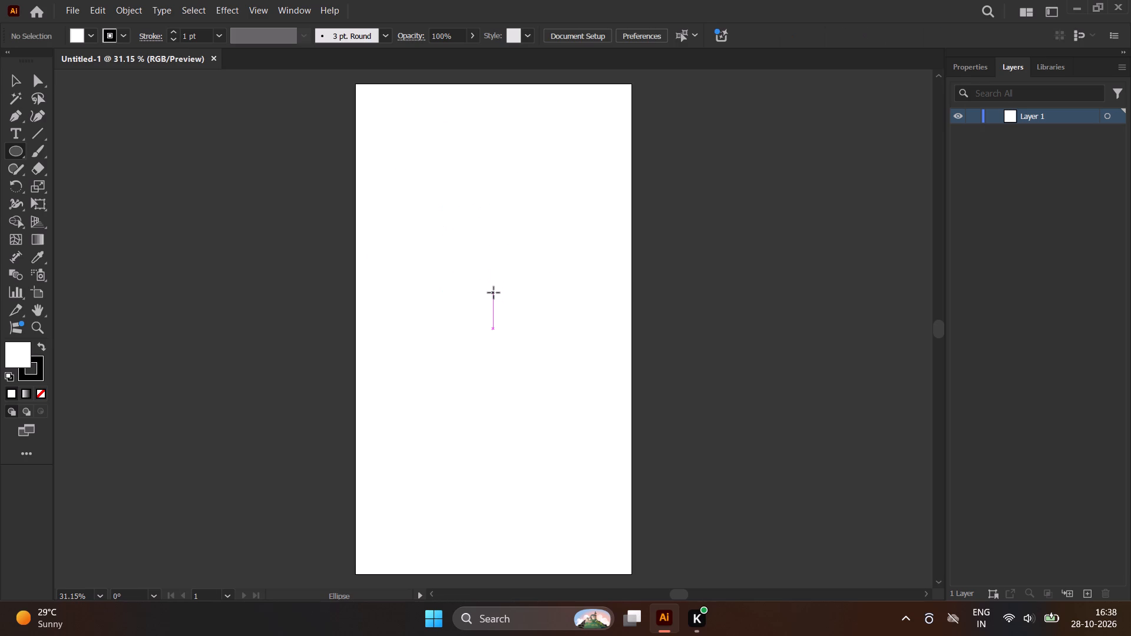
left_click_drag(452, 216, 502, 276, "alt+shift")
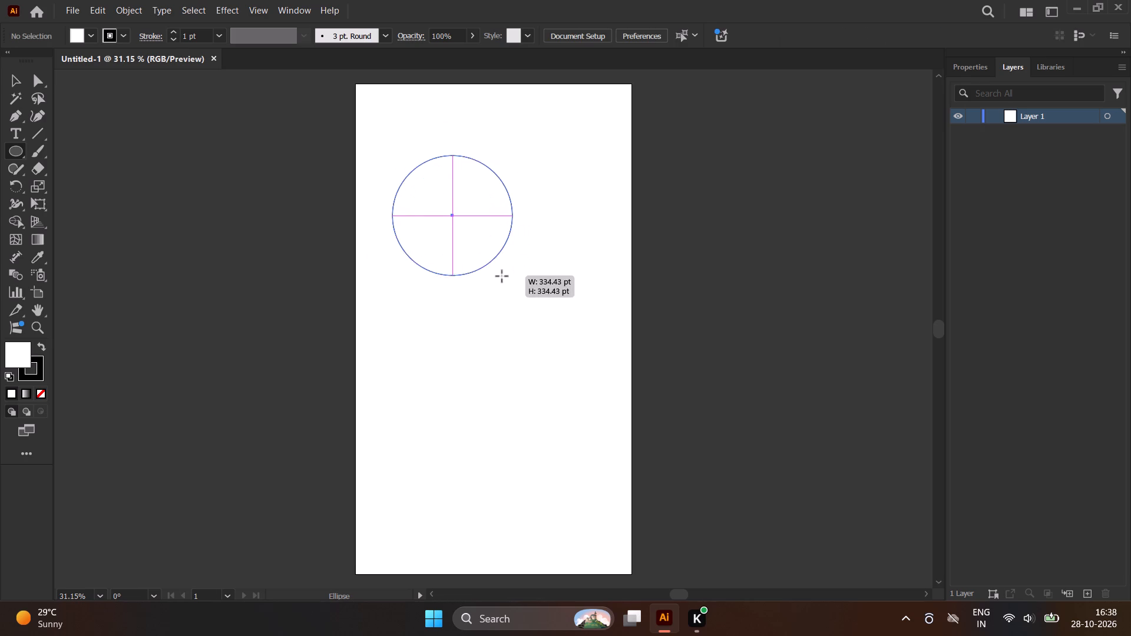
left_click_drag(502, 276, 508, 287, "alt+shift")
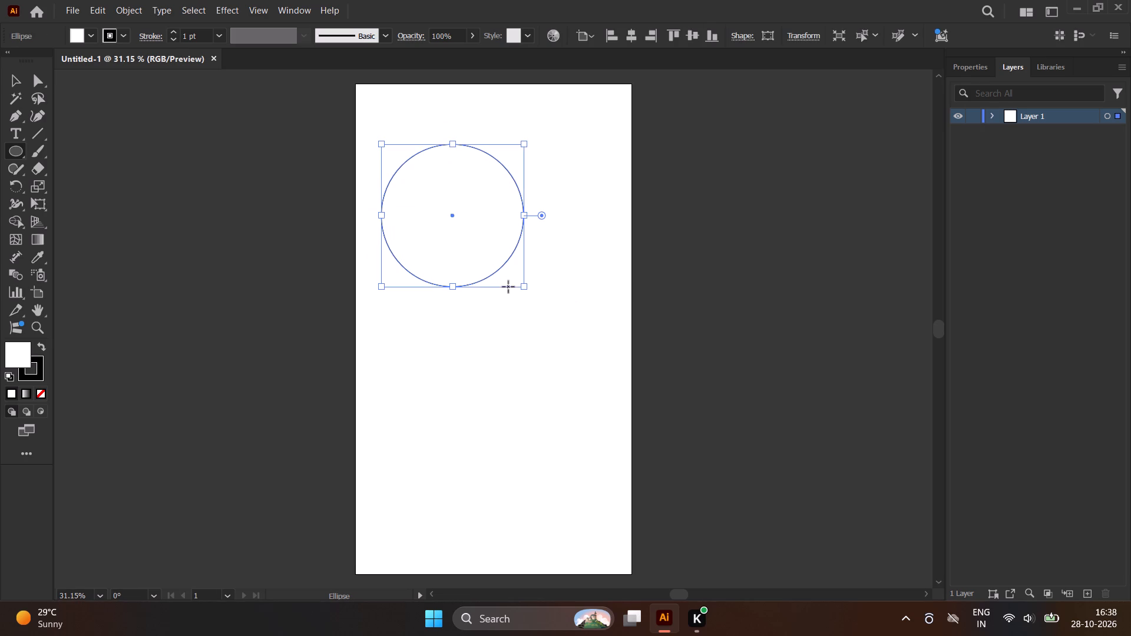
Move the circle toward the middle and centre it horizontally and vertically on the artboard.
left_click(13, 80)
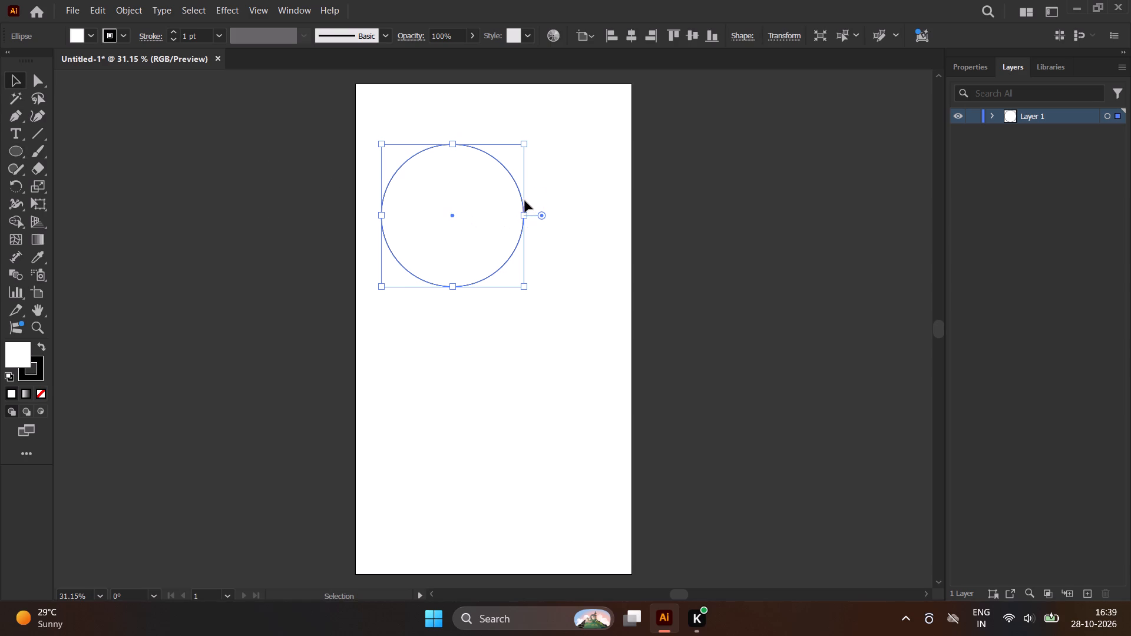
left_click_drag(523, 198, 561, 251)
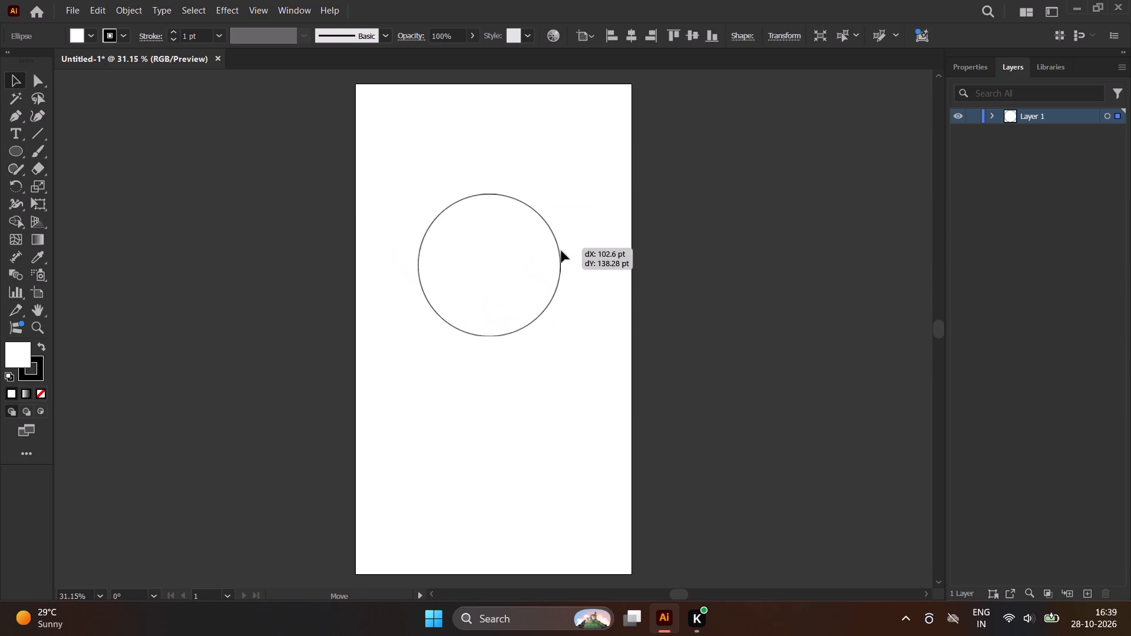
left_click_drag(561, 251, 567, 255)
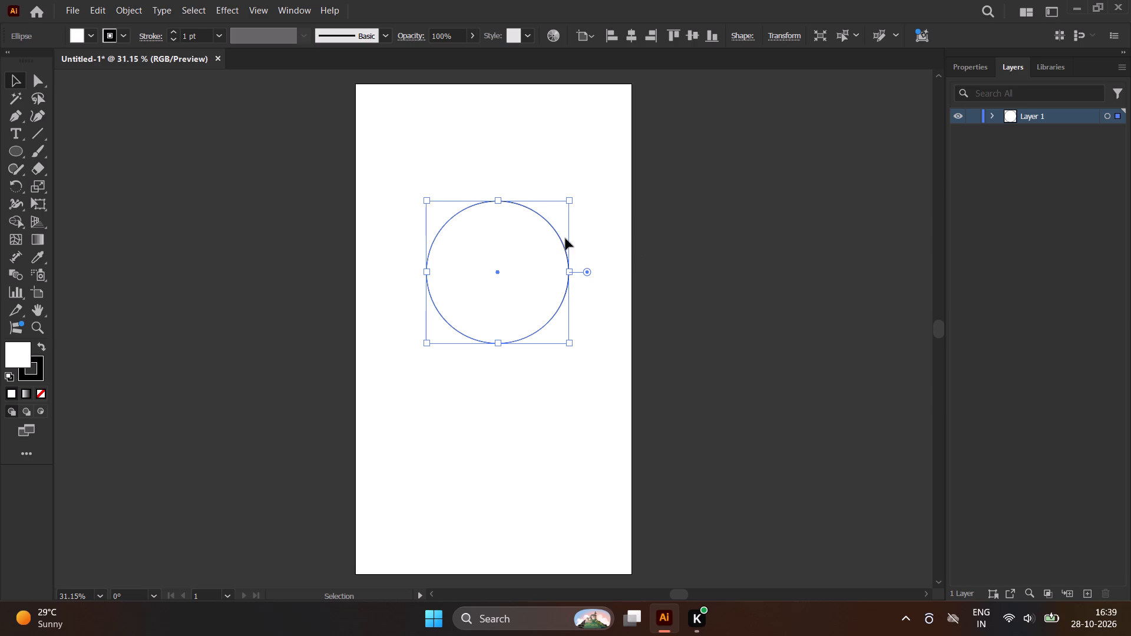
left_click_drag(565, 247, 573, 280)
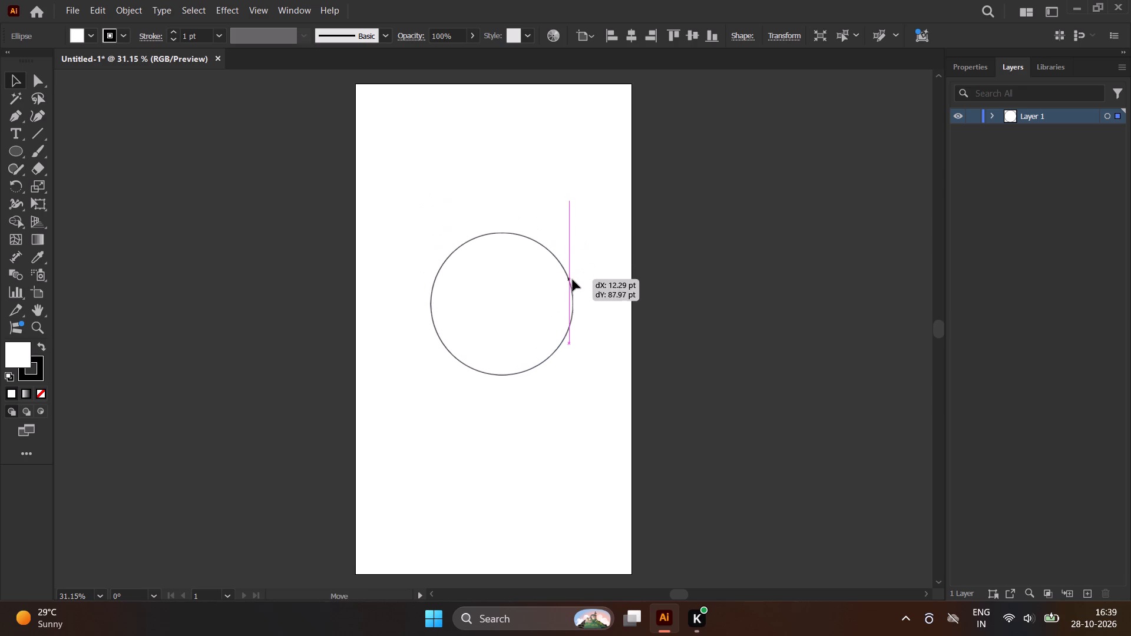
left_click_drag(573, 280, 567, 285)
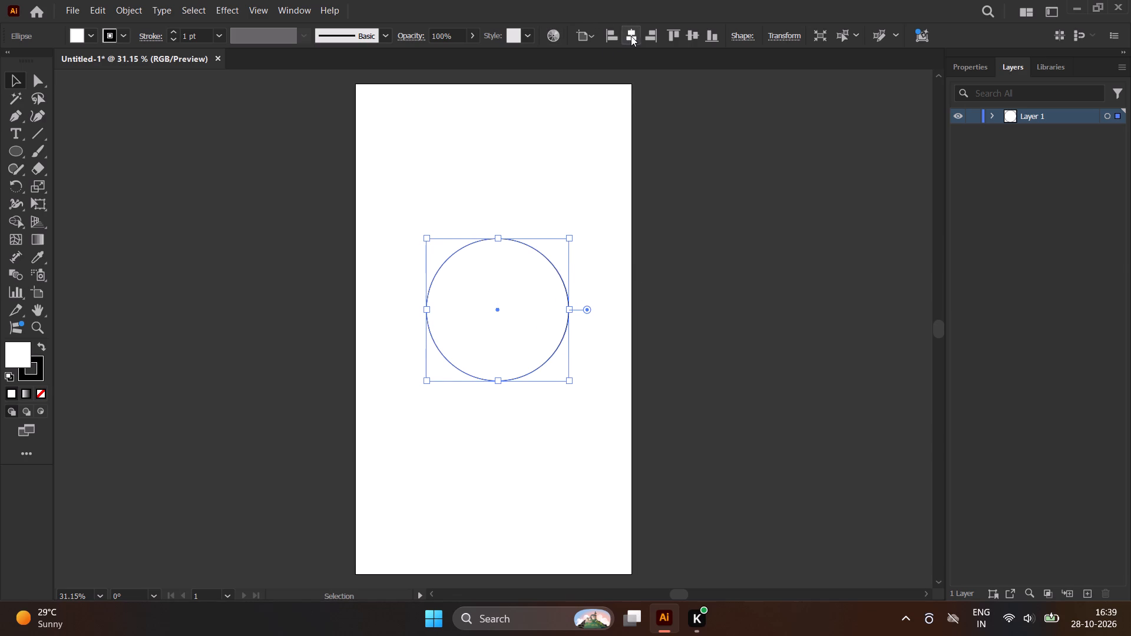
left_click(631, 36)
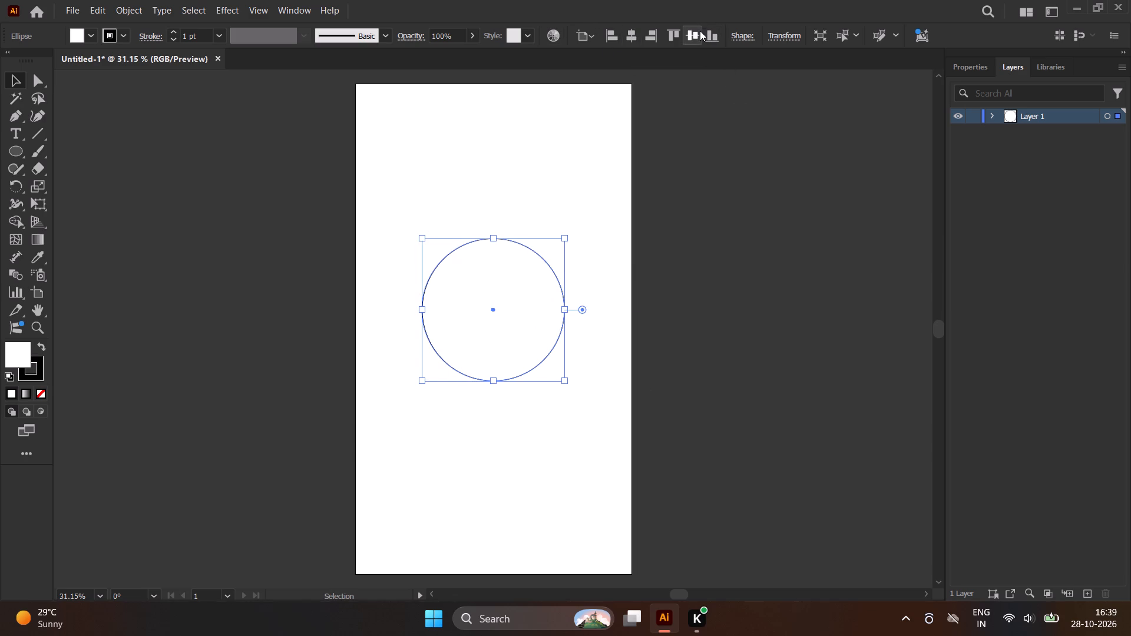
left_click(699, 34)
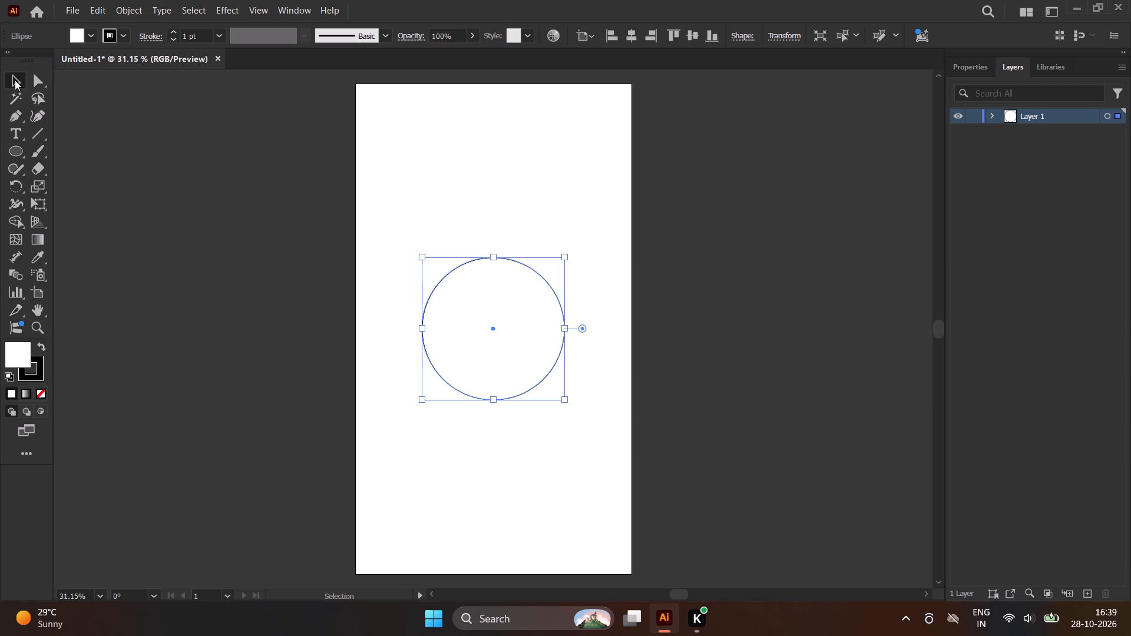
Fill the circle with the brown swatch R=166 G=124 B=82.
left_click(125, 42)
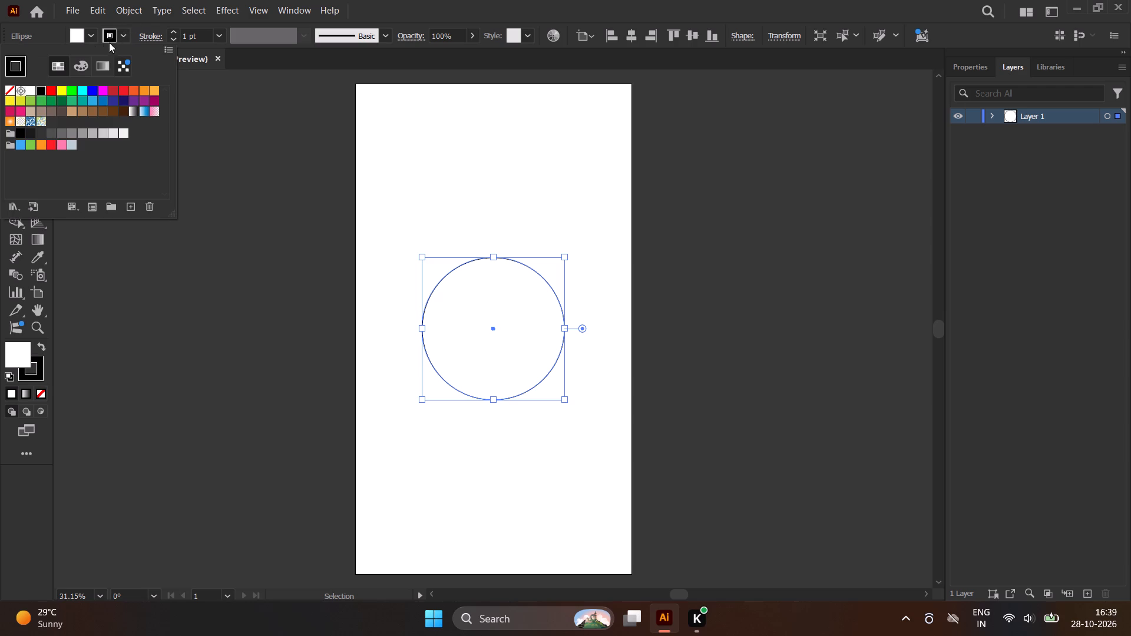
left_click(85, 34)
left_click(92, 38)
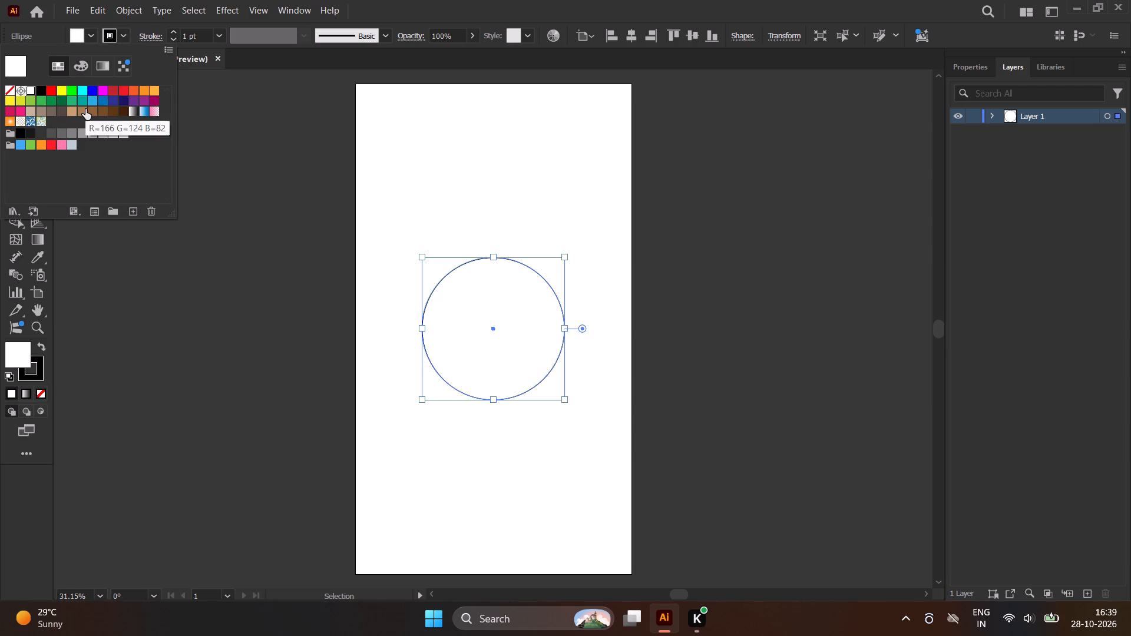
left_click(85, 109)
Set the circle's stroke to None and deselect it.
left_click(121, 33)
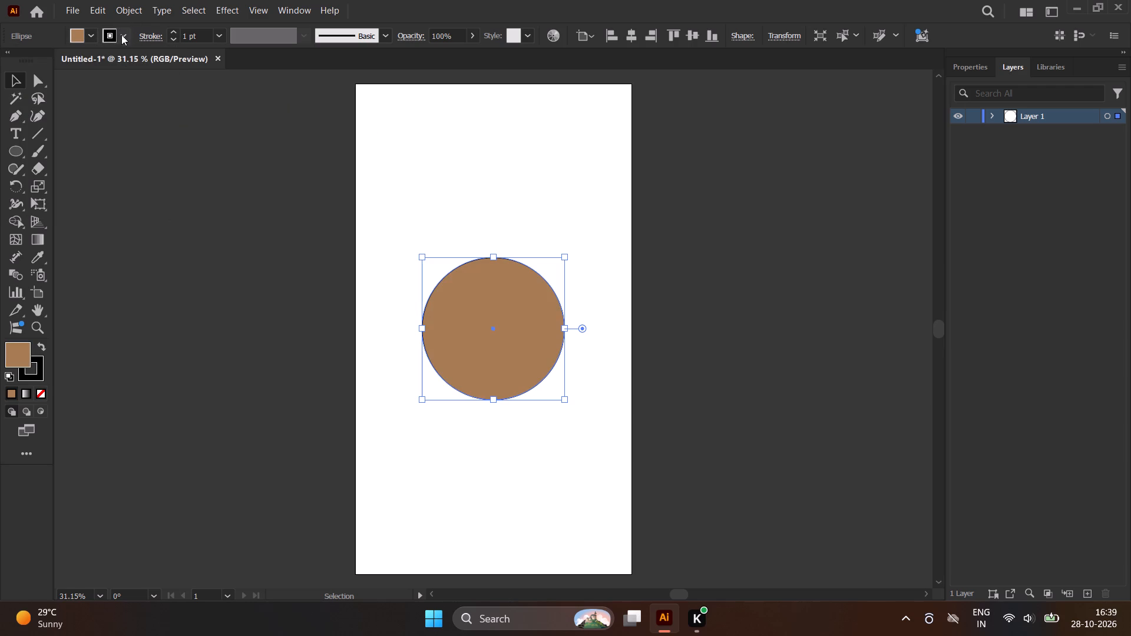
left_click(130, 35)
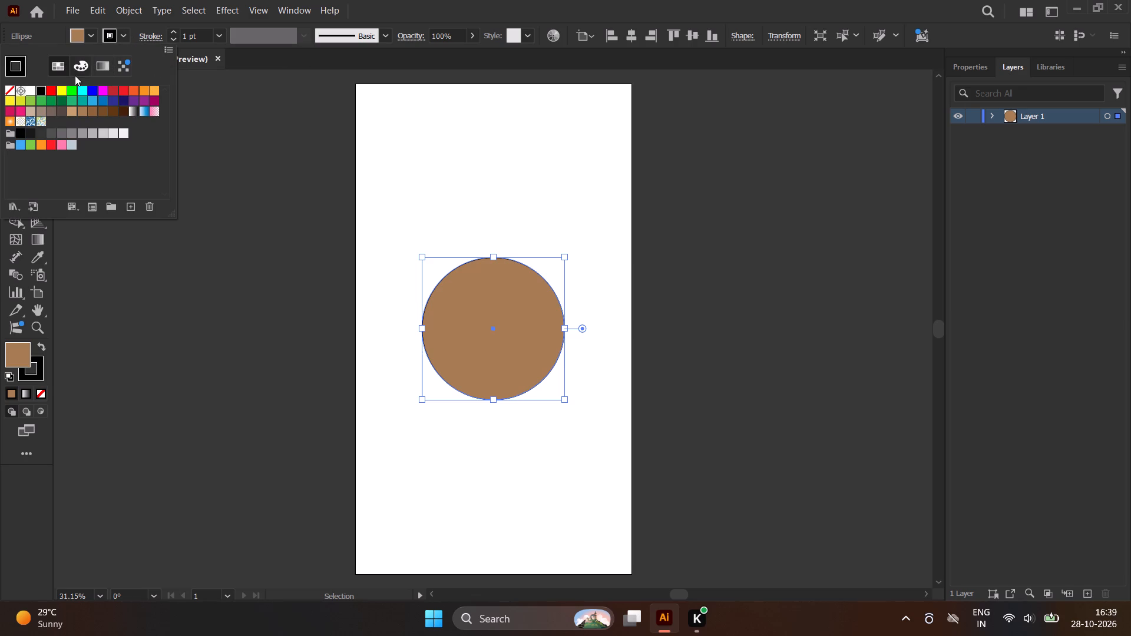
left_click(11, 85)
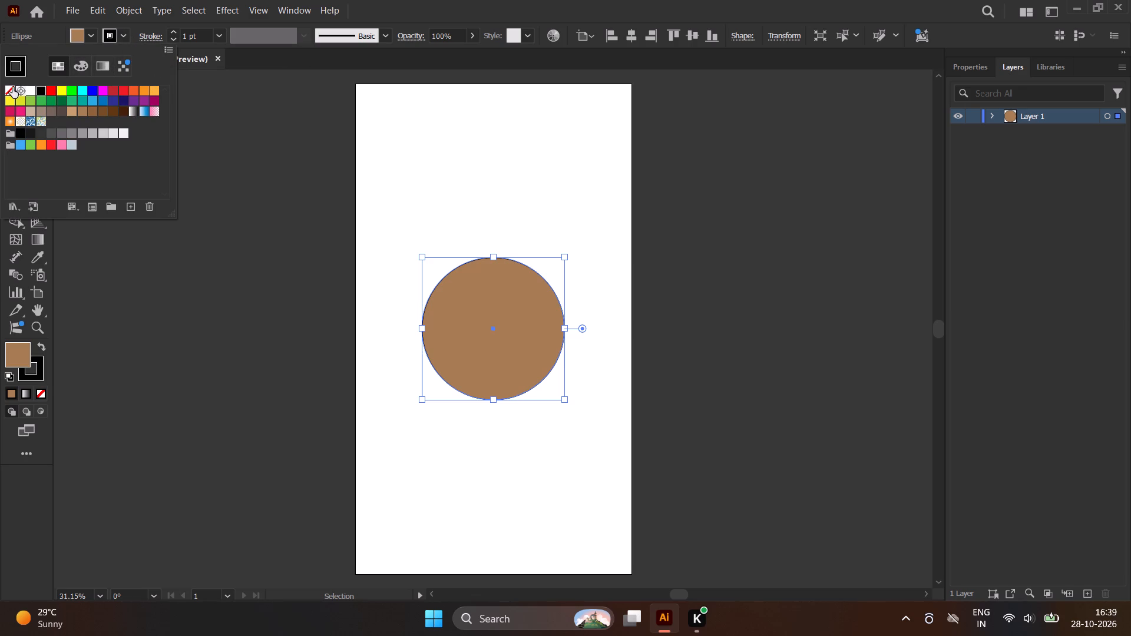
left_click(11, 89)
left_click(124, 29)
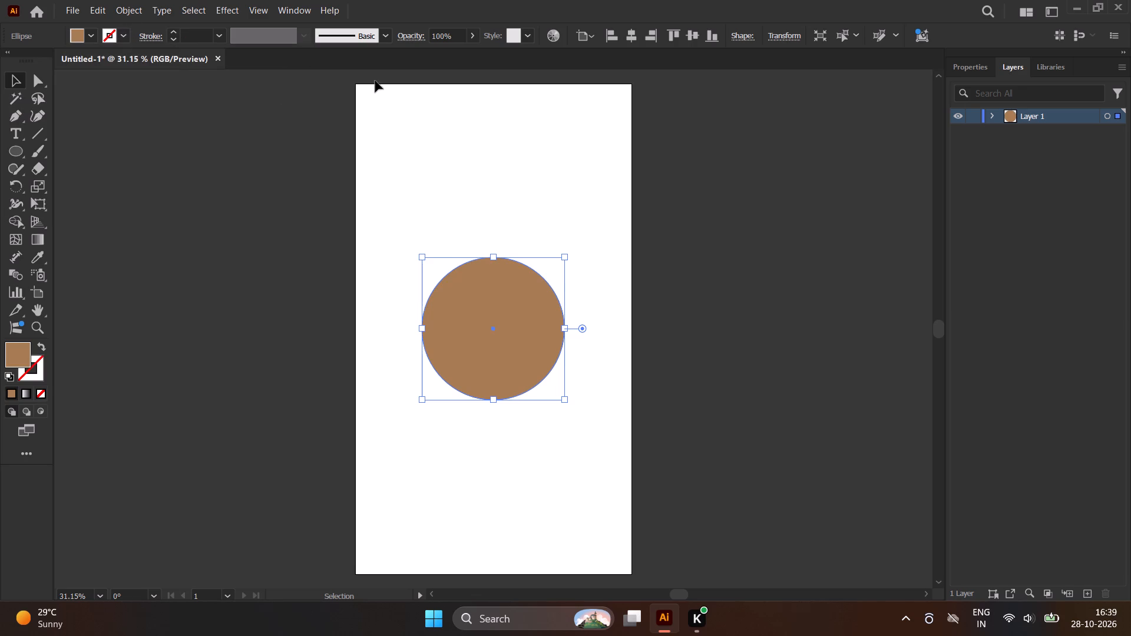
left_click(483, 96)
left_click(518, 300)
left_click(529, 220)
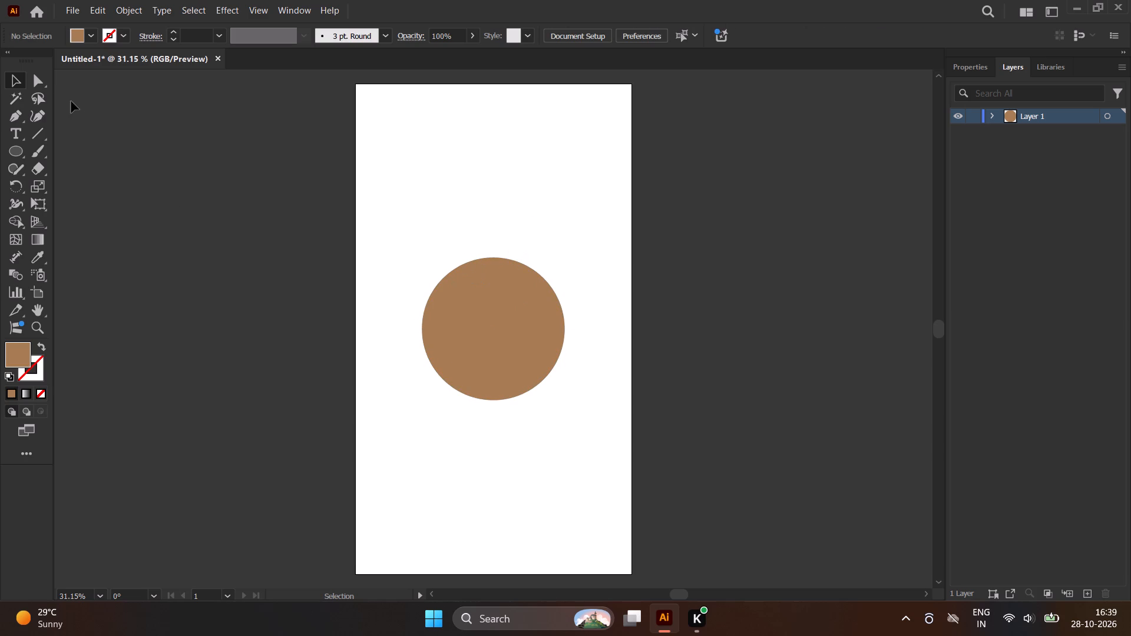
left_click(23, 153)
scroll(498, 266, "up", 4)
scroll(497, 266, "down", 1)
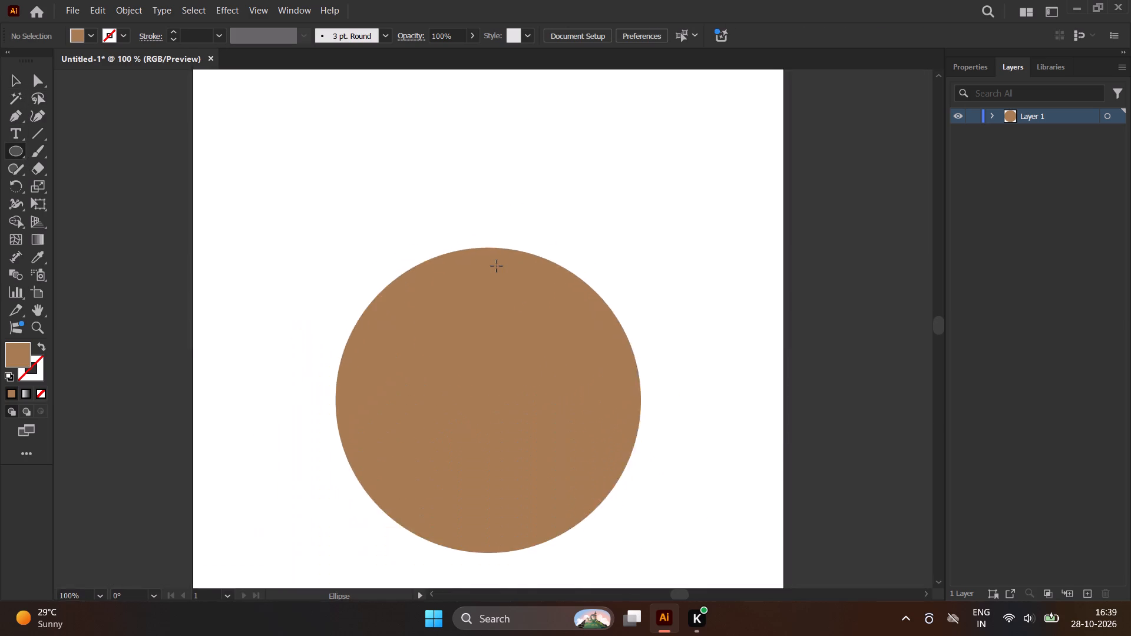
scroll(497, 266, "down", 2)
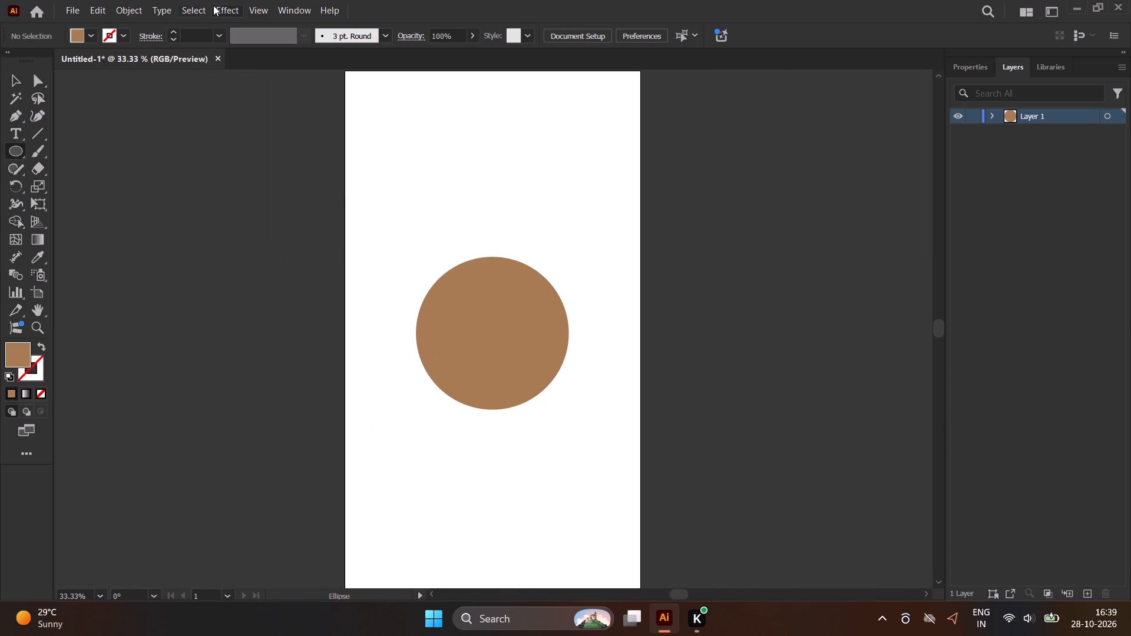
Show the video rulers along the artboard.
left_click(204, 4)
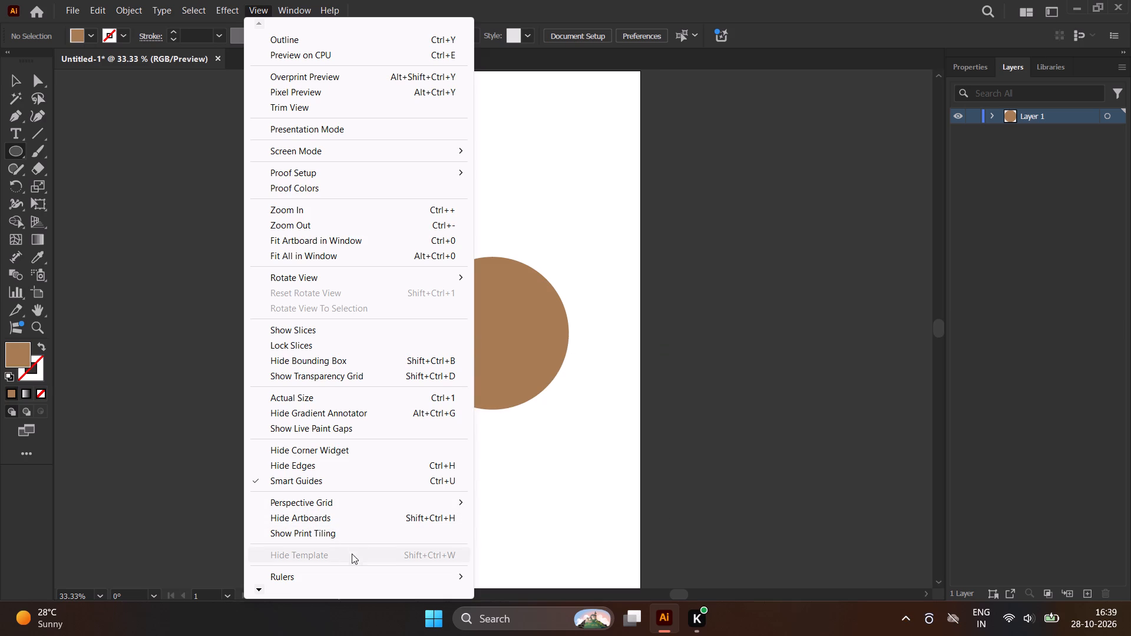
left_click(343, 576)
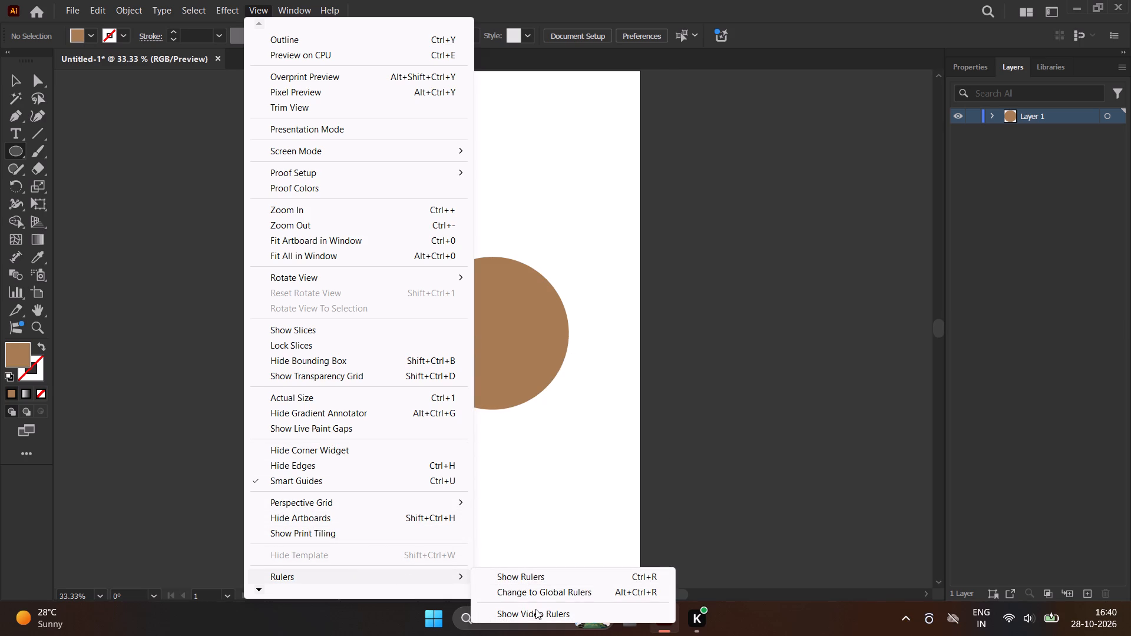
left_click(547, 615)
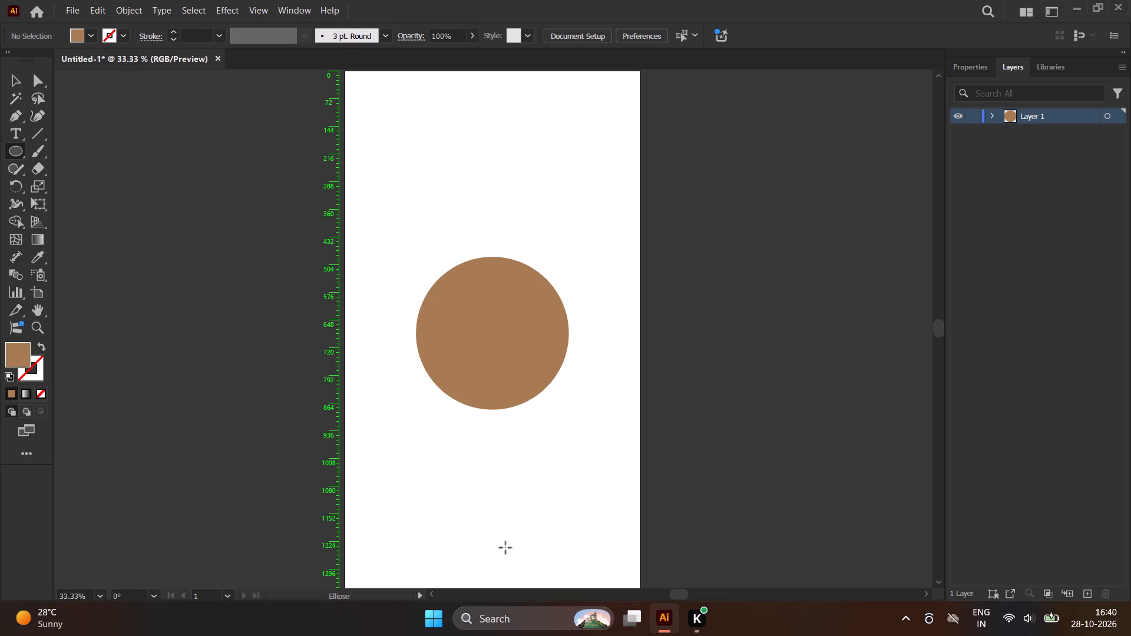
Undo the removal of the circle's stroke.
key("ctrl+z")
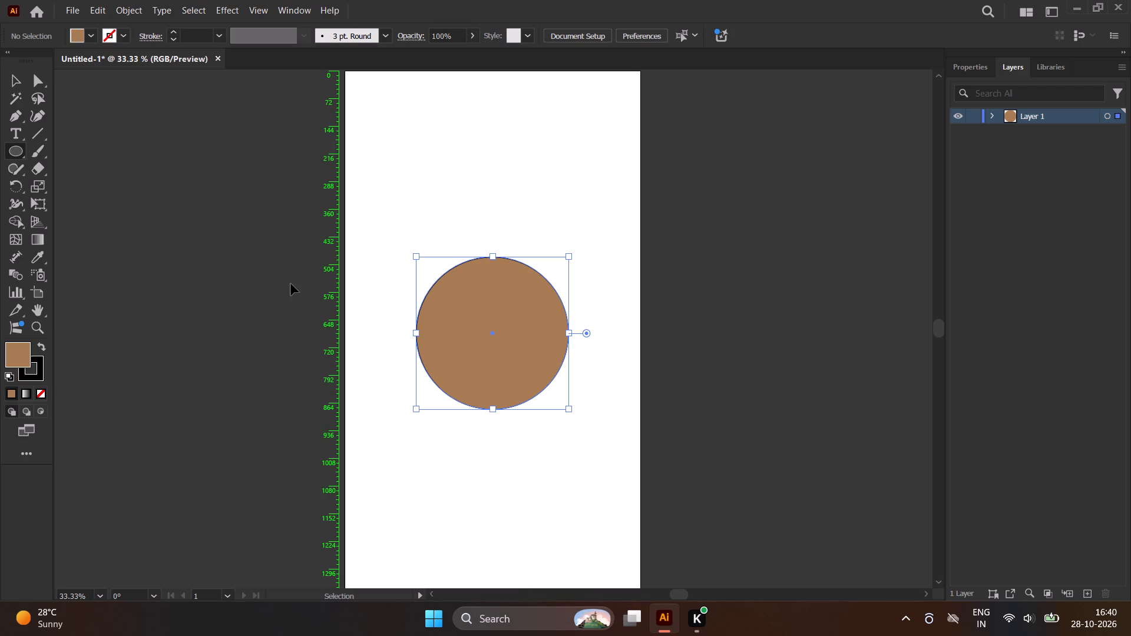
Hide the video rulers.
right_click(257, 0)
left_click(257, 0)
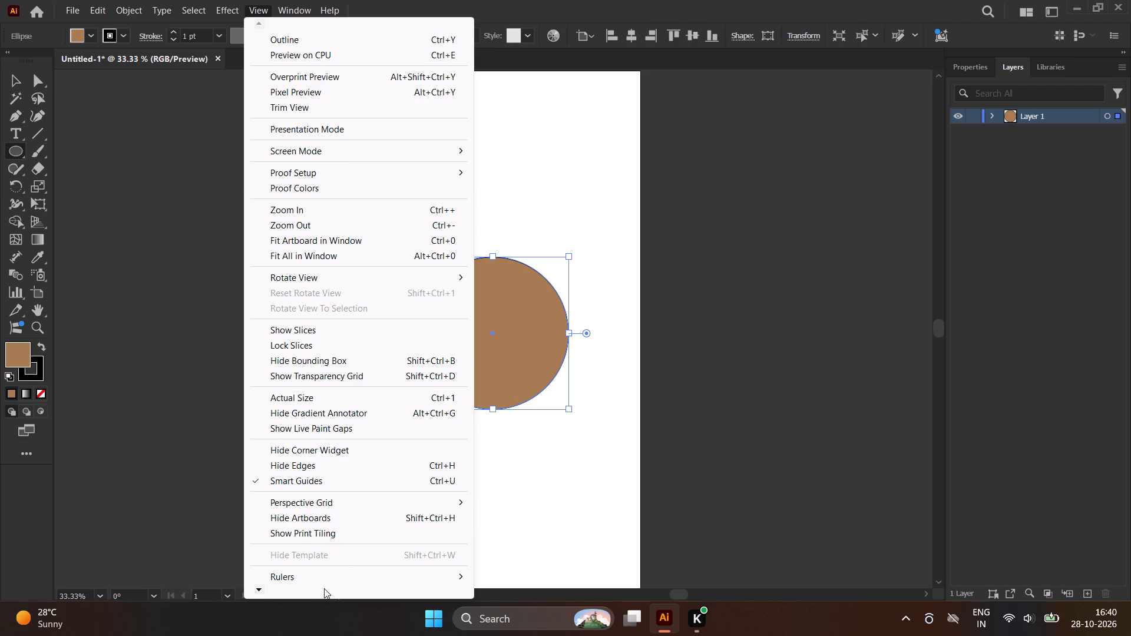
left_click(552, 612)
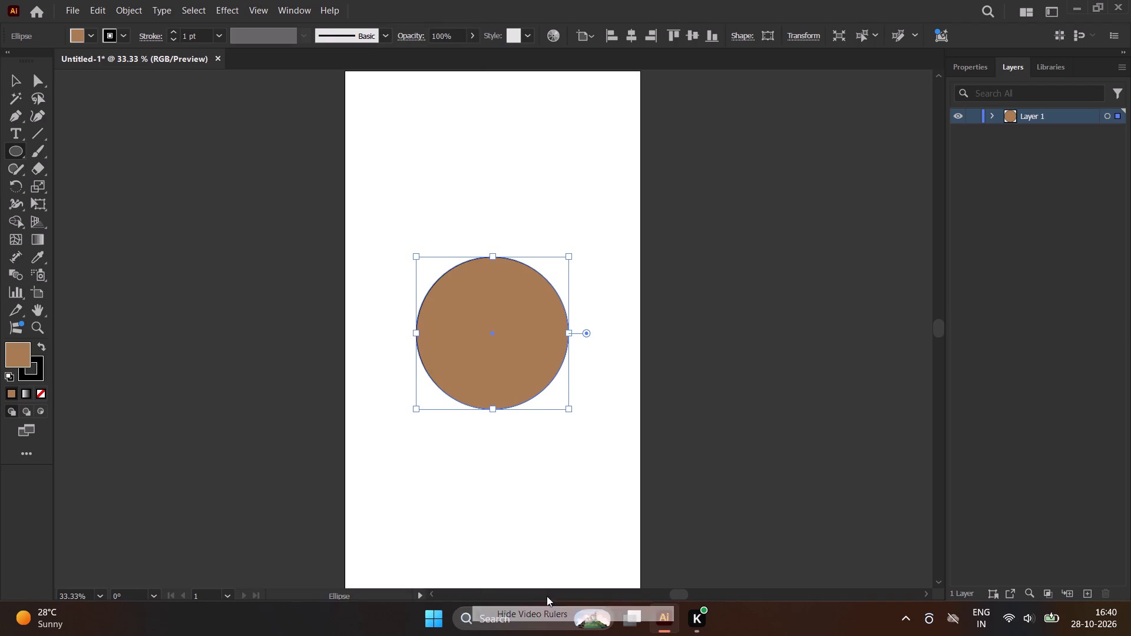
Show the rulers along the edges of the drawing window.
left_click(245, 1)
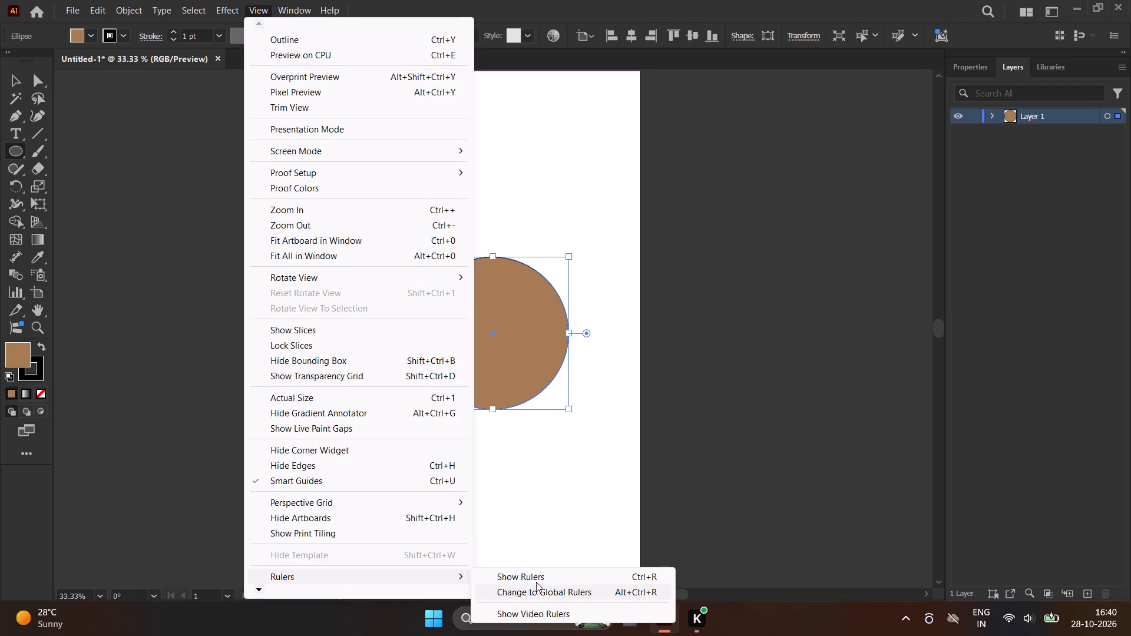
left_click(536, 582)
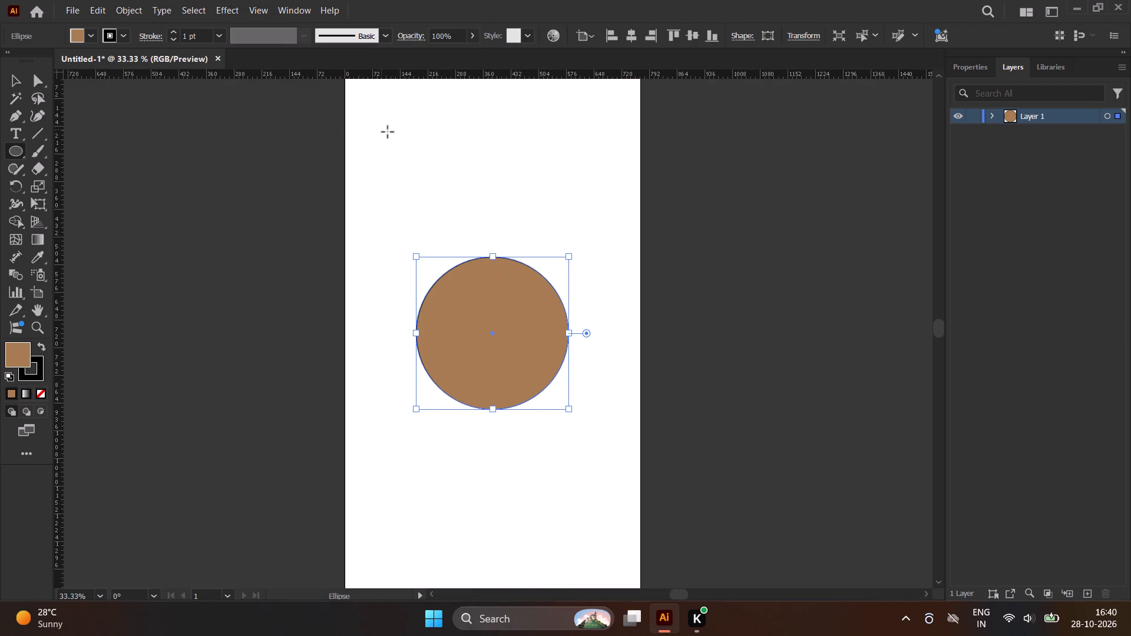
Set the brown circle's stroke to None and deselect the circle.
left_click(13, 87)
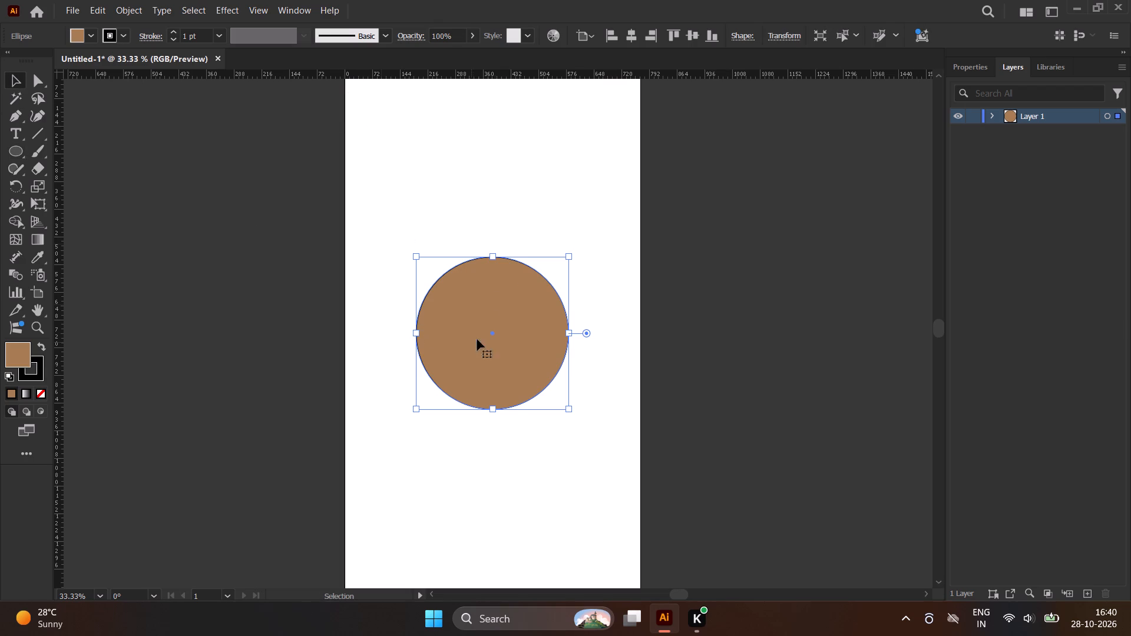
left_click(505, 143)
left_click(487, 309)
left_click(128, 34)
left_click(8, 85)
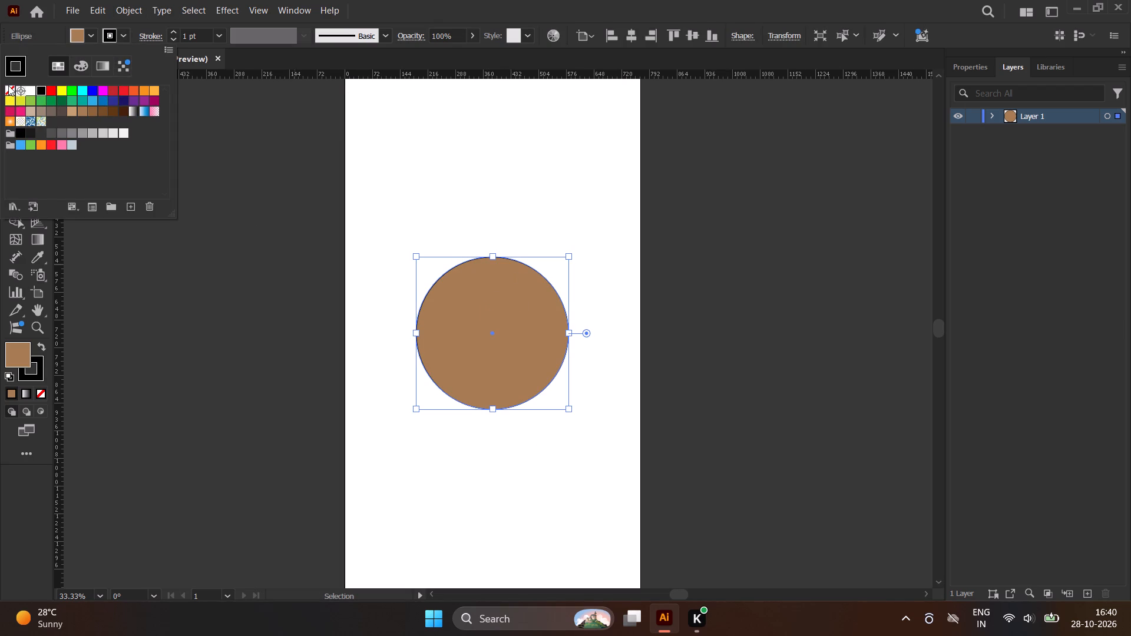
left_click(10, 87)
left_click(126, 35)
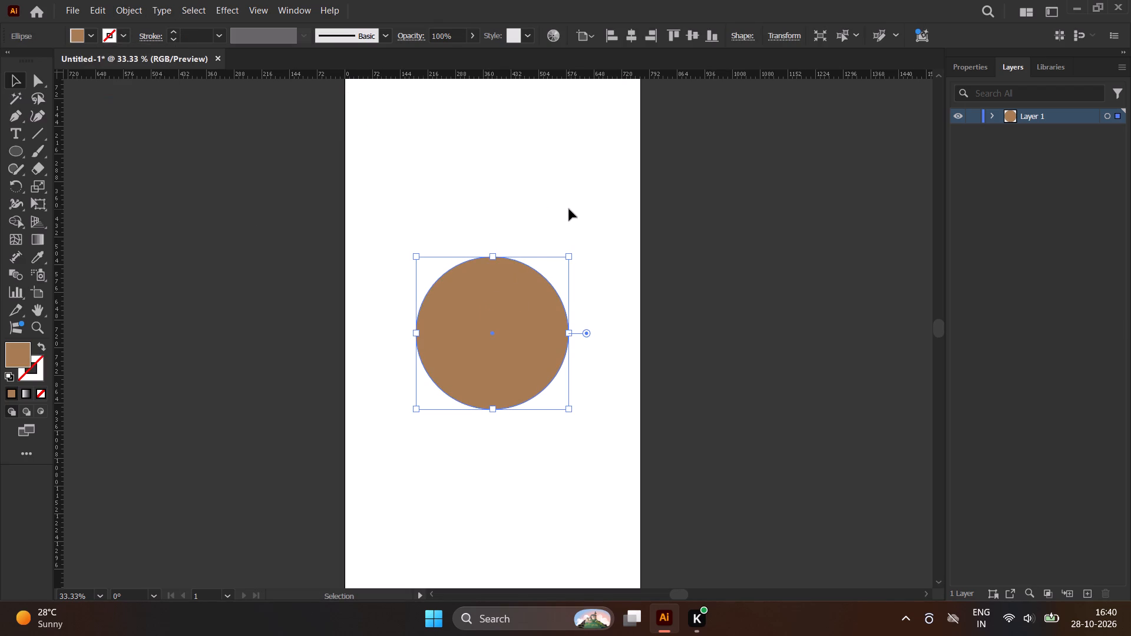
left_click(569, 209)
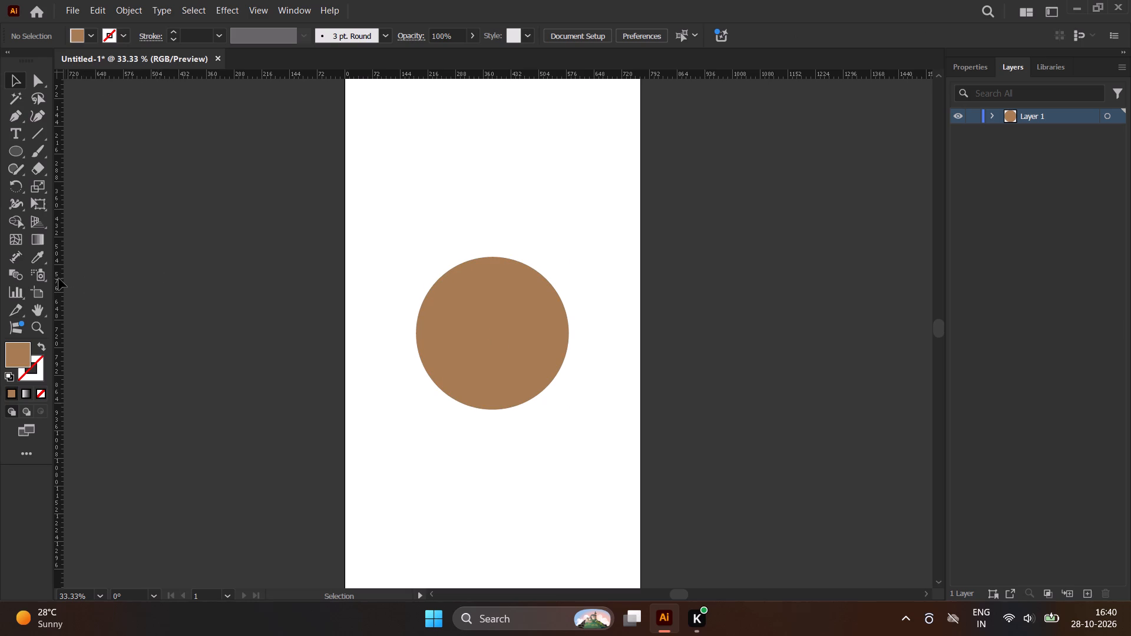
Place a vertical ruler guide through the brown circle's centre, at about X 384 pt.
left_click_drag(59, 279, 490, 336)
left_click_drag(490, 336, 496, 337)
scroll(491, 334, "up", 4)
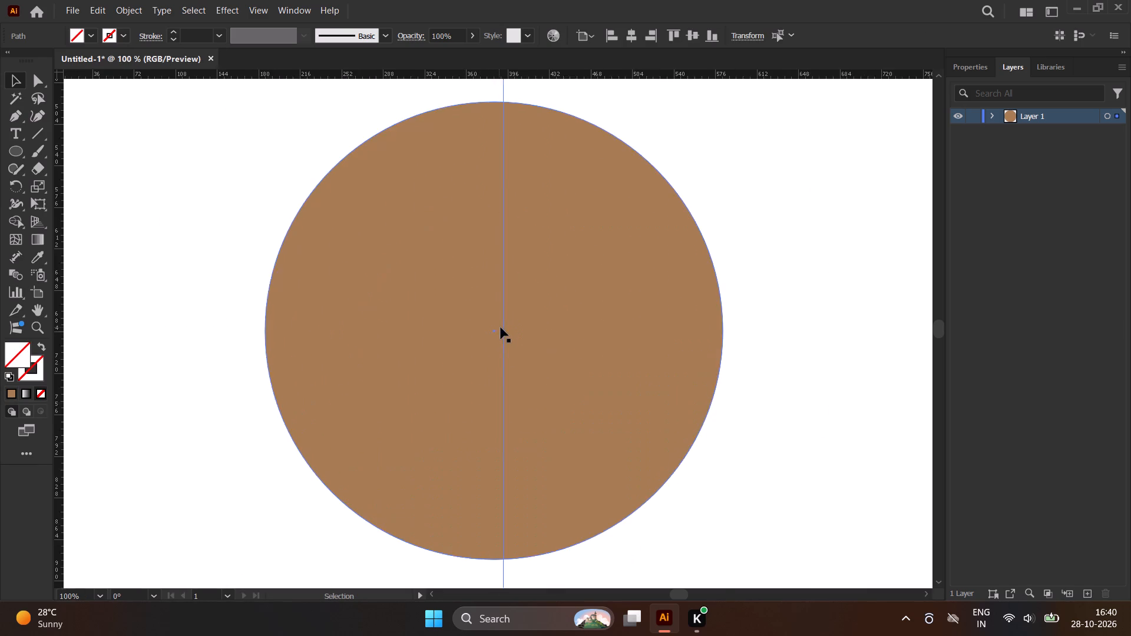
scroll(501, 327, "up", 2)
scroll(501, 327, "down", 1)
scroll(501, 327, "up", 5)
left_click_drag(521, 346, 441, 352)
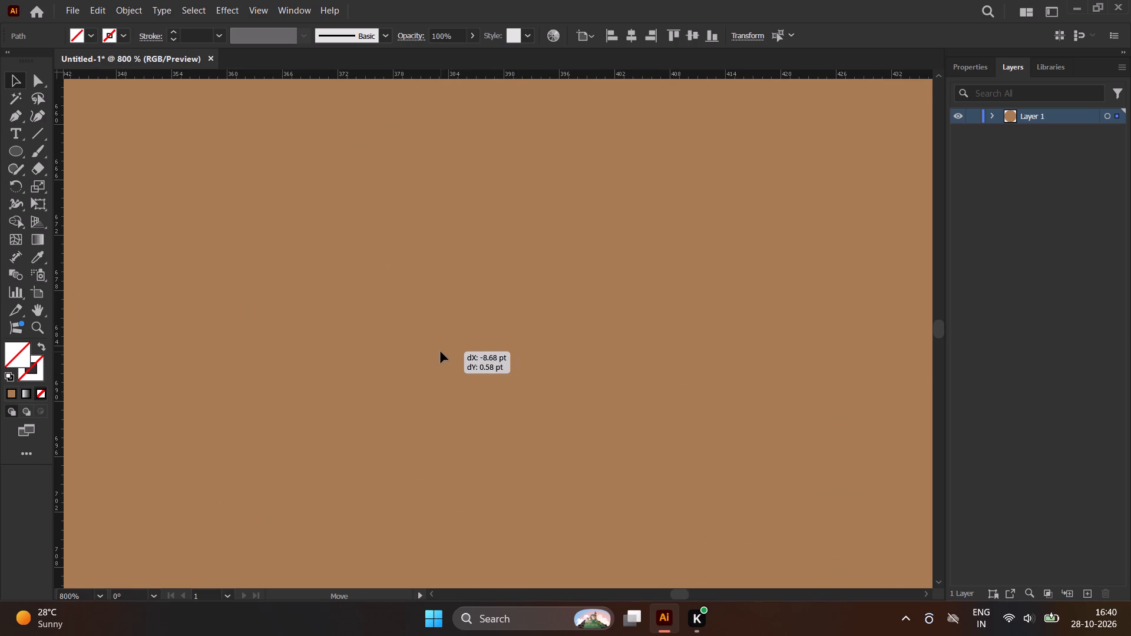
left_click_drag(441, 352, 449, 352)
scroll(476, 344, "down", 6)
scroll(392, 396, "down", 2)
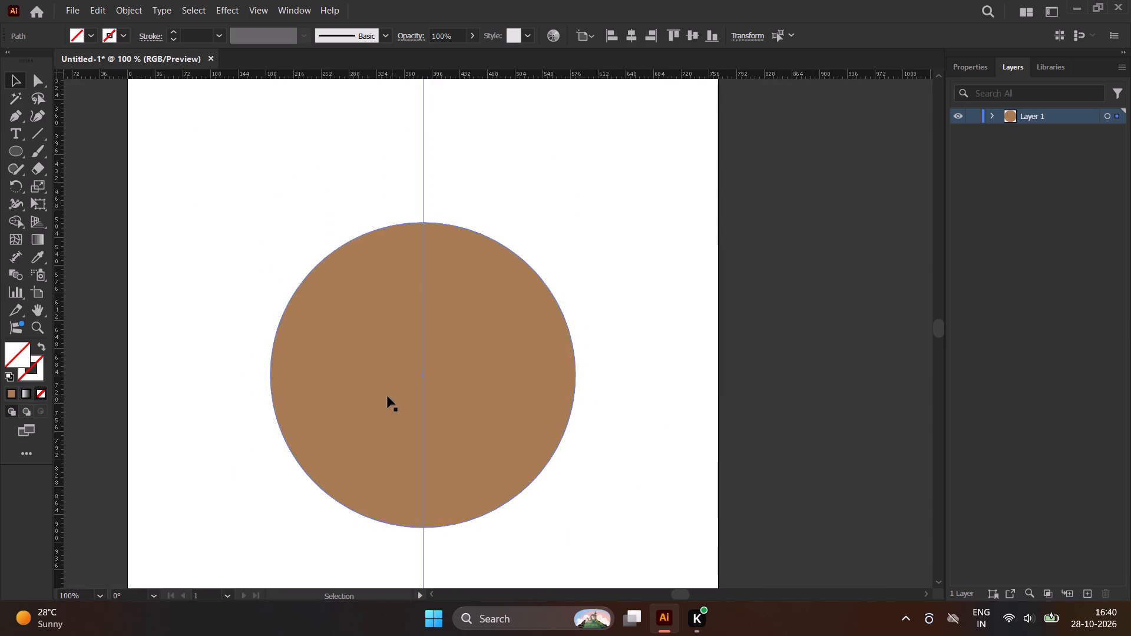
scroll(382, 395, "down", 3)
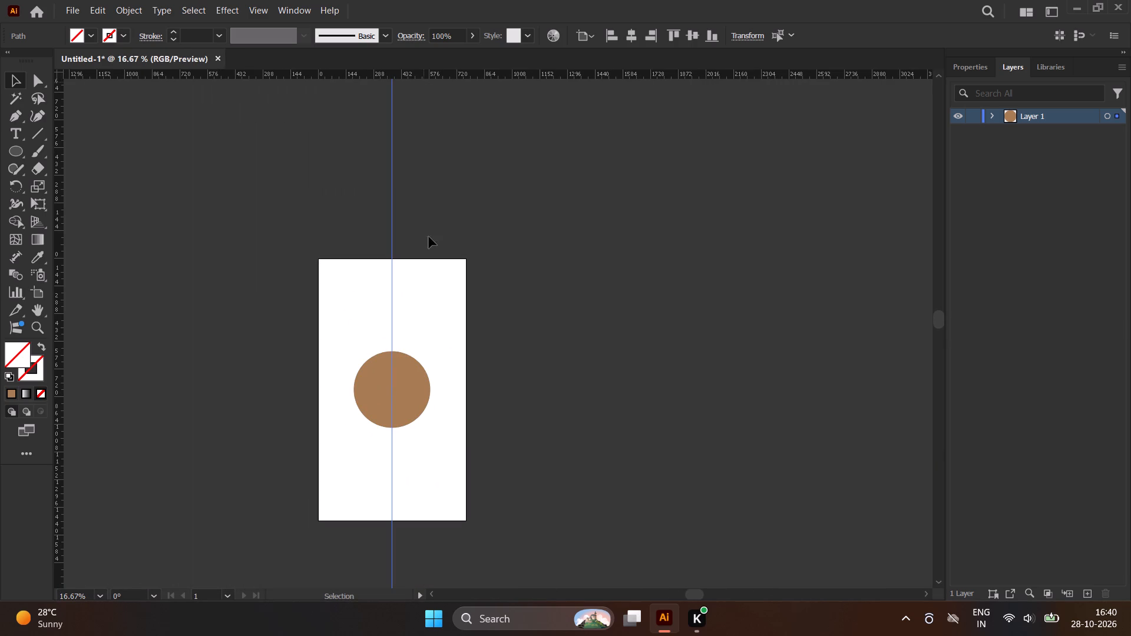
Examine closely how the vertical guide lines up with the brown circle's centre point.
scroll(422, 389, "up", 3)
scroll(361, 393, "up", 5)
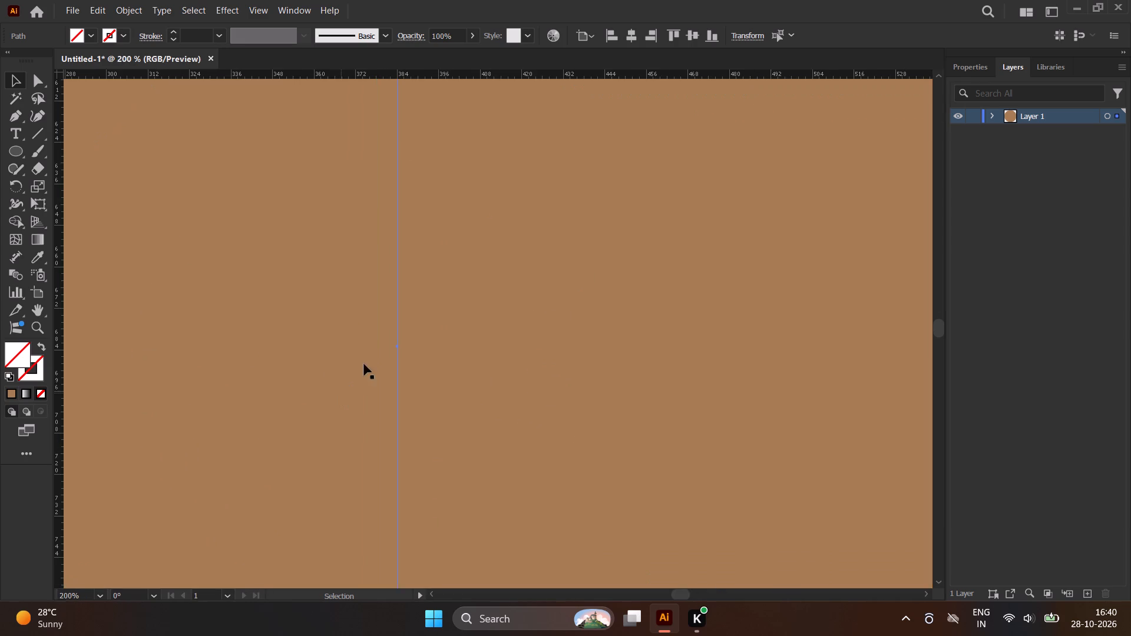
scroll(395, 350, "up", 8)
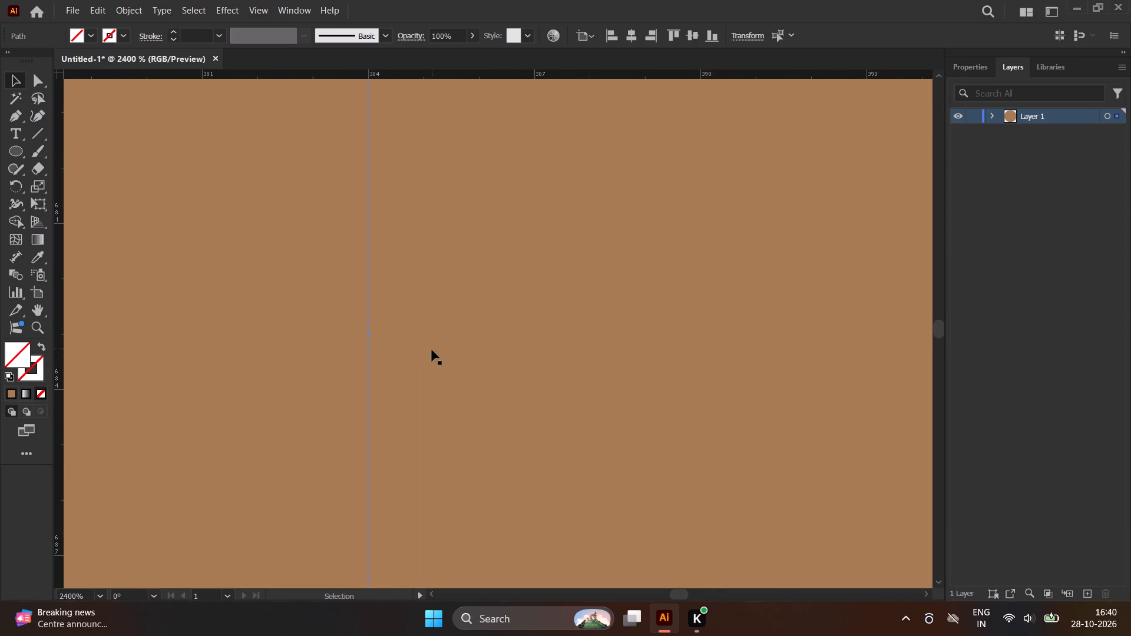
scroll(395, 347, "up", 4)
scroll(310, 383, "up", 1)
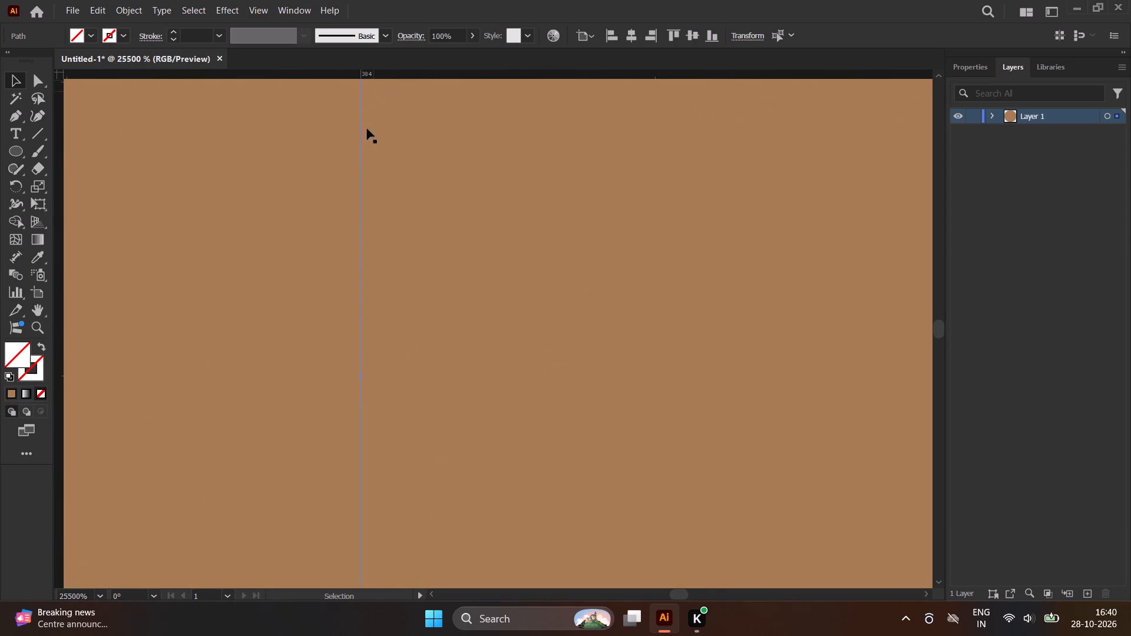
scroll(388, 360, "down", 4)
scroll(358, 293, "down", 2)
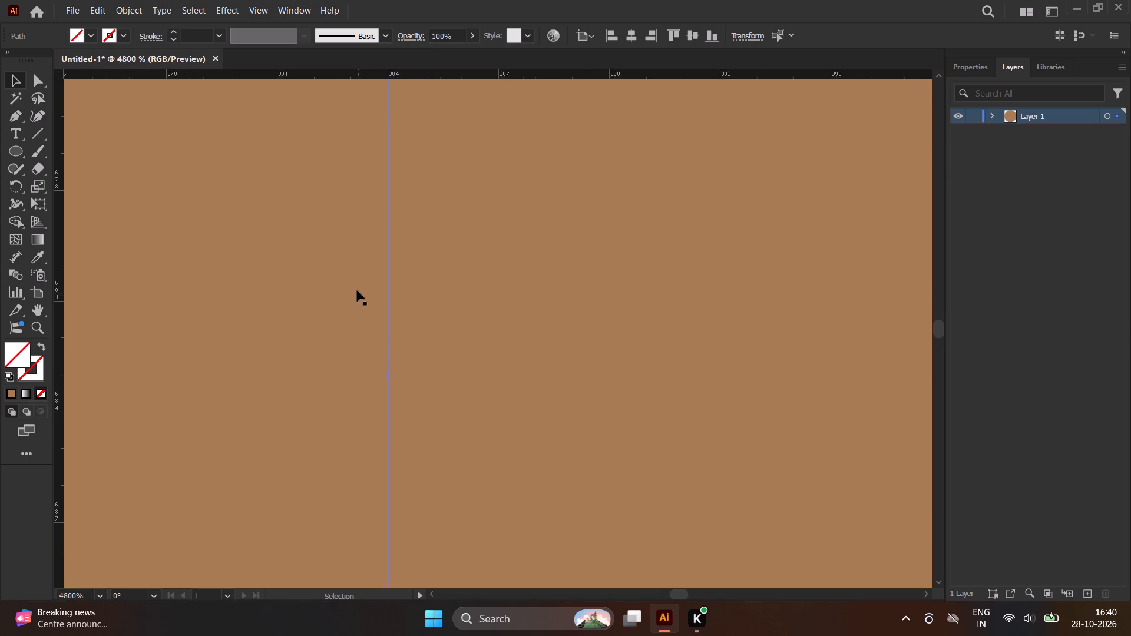
scroll(357, 290, "down", 8)
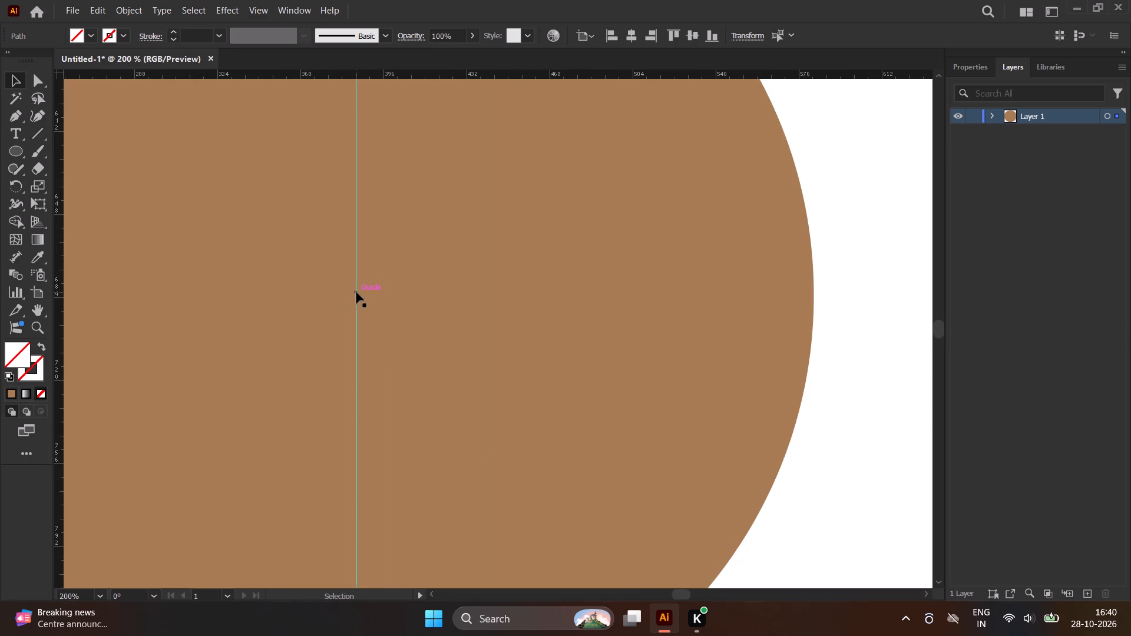
Add a horizontal ruler guide, align it with the brown circle's centre point, and deselect it.
scroll(394, 289, "up", 1)
scroll(452, 284, "down", 1)
scroll(452, 284, "up", 1)
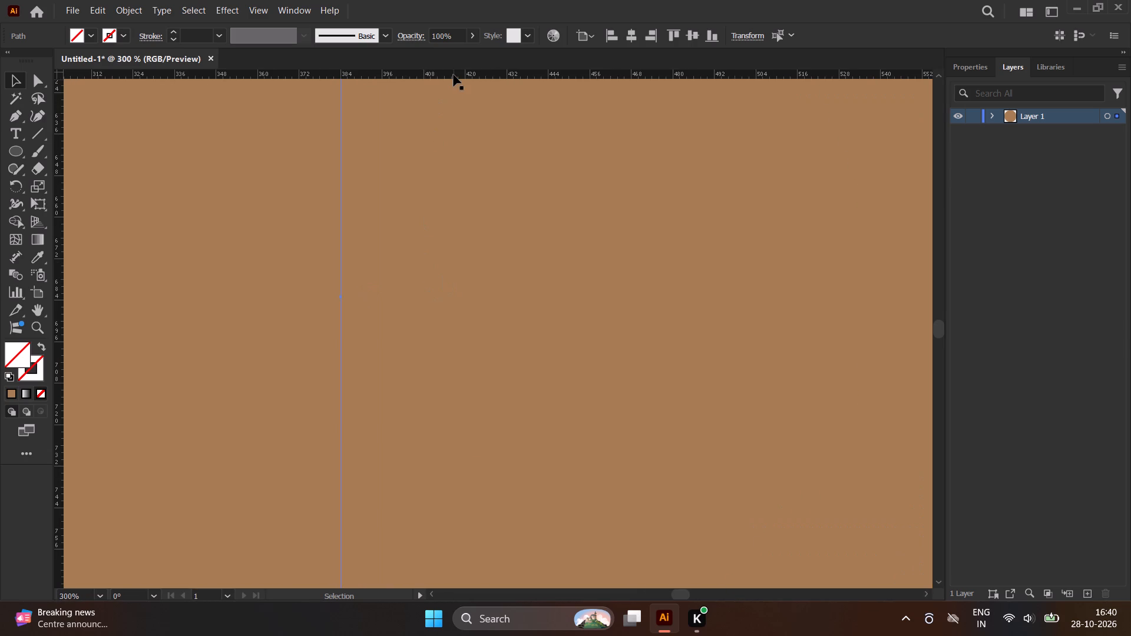
left_click_drag(447, 75, 406, 276)
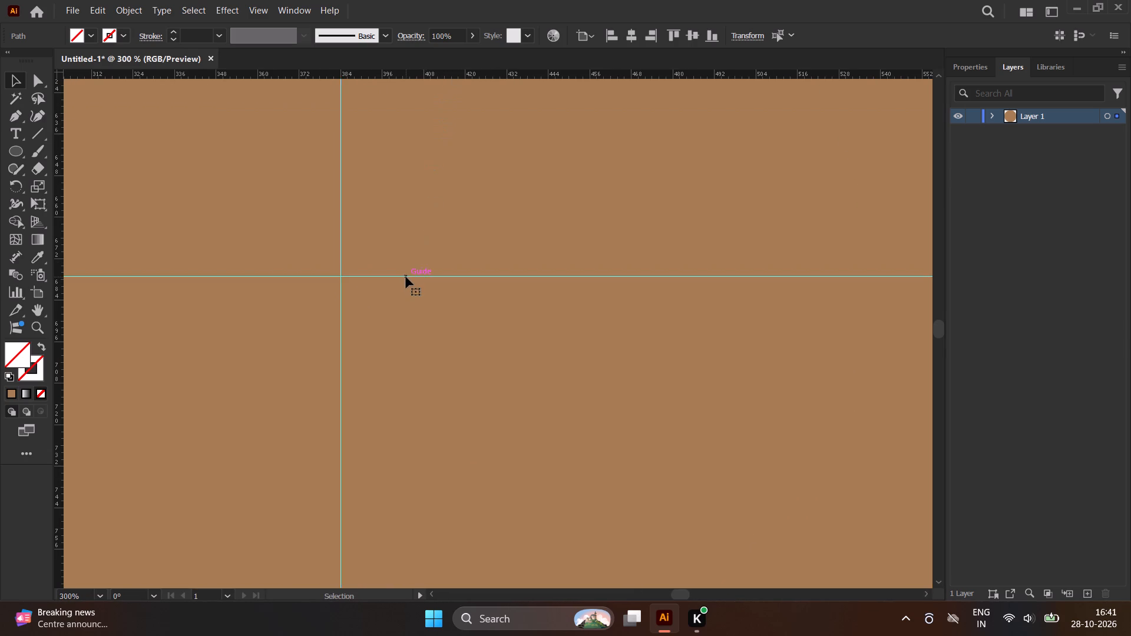
scroll(406, 279, "down", 4)
scroll(396, 290, "up", 5)
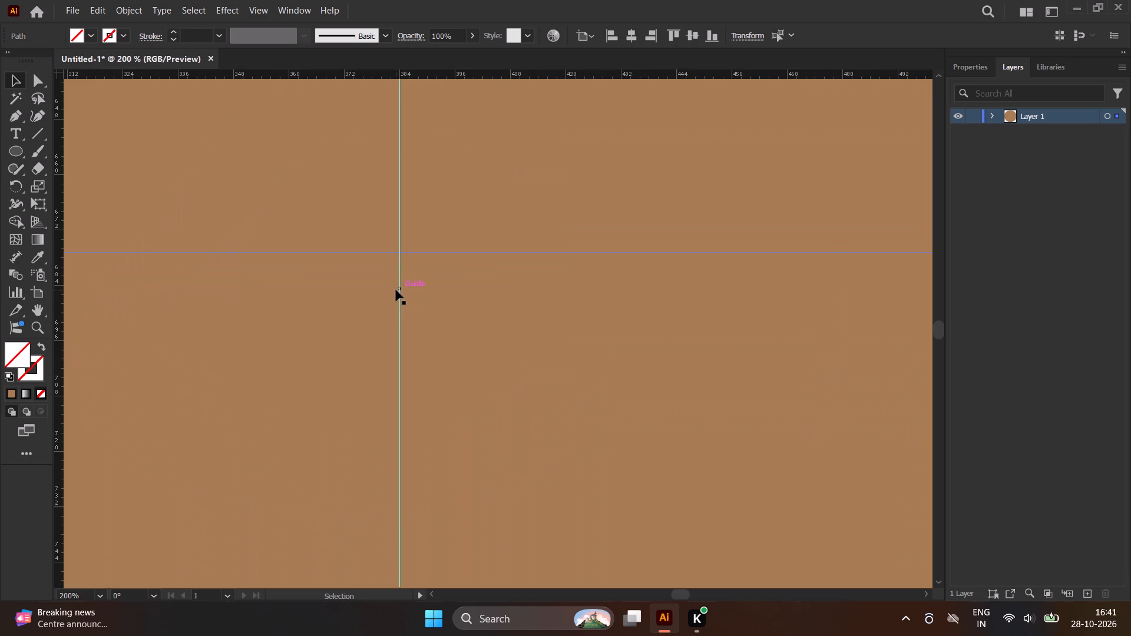
scroll(396, 290, "up", 6)
scroll(420, 270, "down", 1)
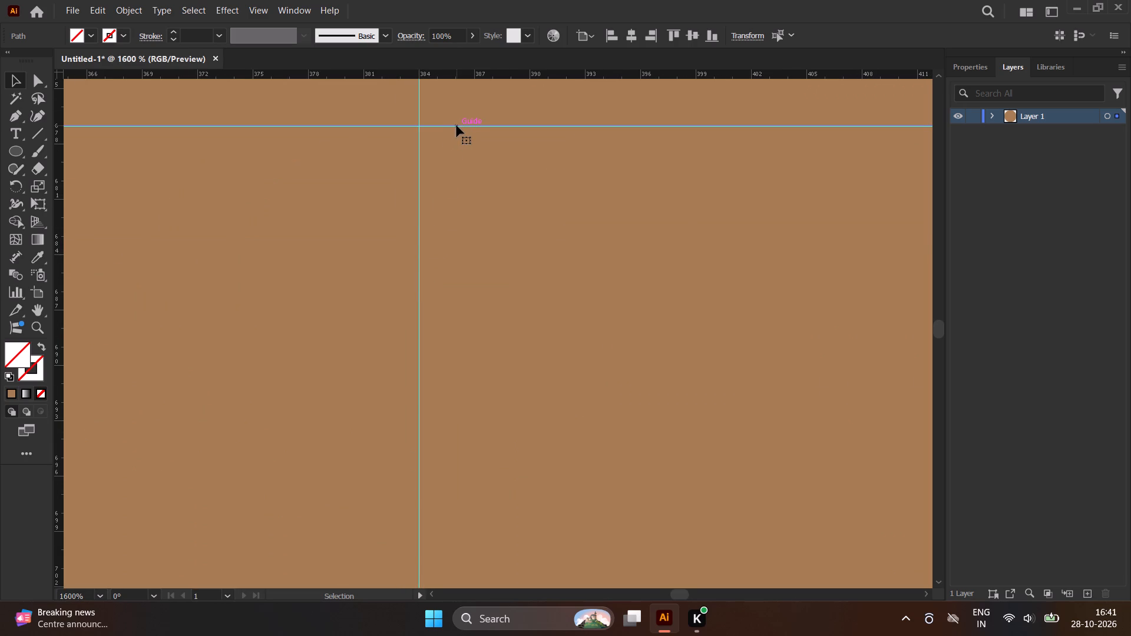
left_click_drag(457, 125, 454, 239)
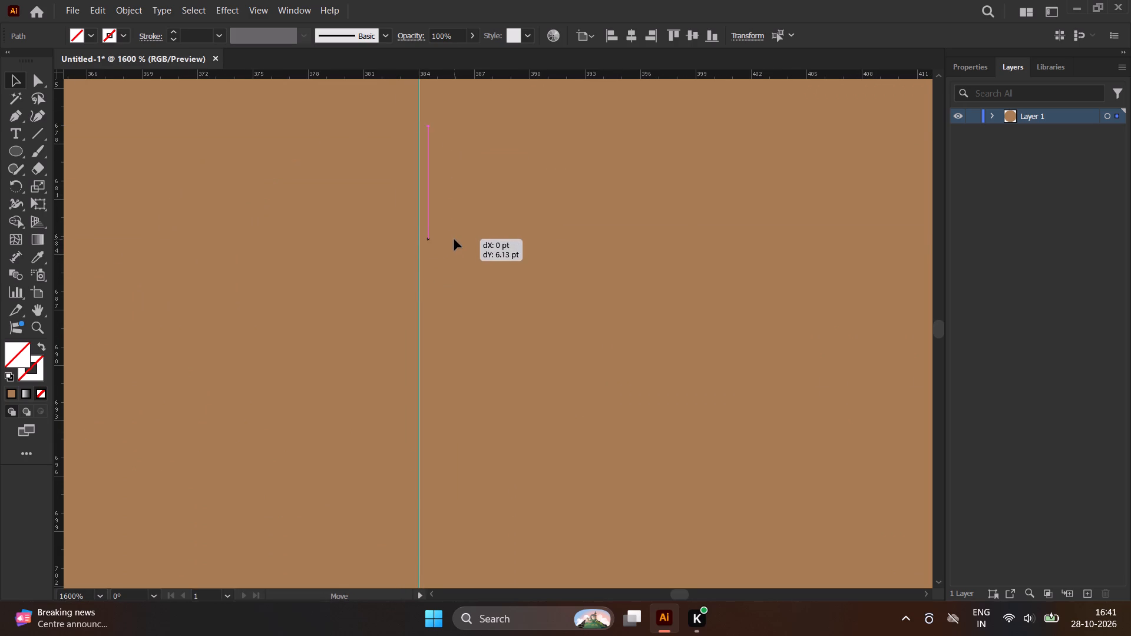
left_click_drag(454, 239, 454, 234)
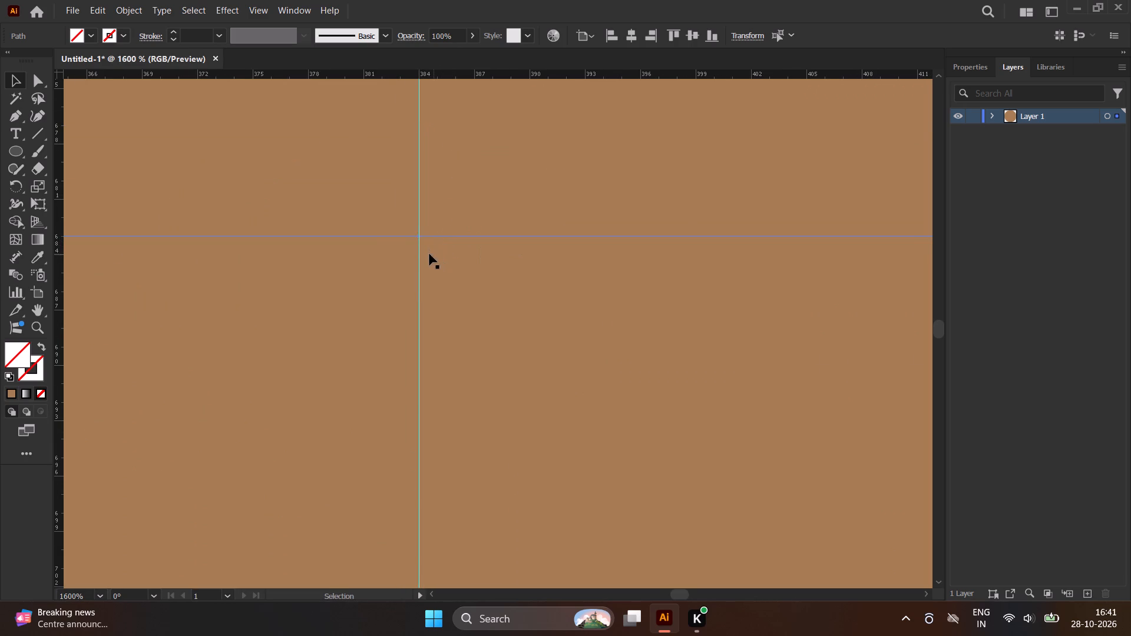
scroll(369, 247, "down", 1)
scroll(368, 248, "up", 1)
scroll(363, 253, "down", 5)
scroll(376, 266, "up", 1)
scroll(377, 267, "down", 5)
left_click(588, 309)
scroll(462, 279, "down", 1)
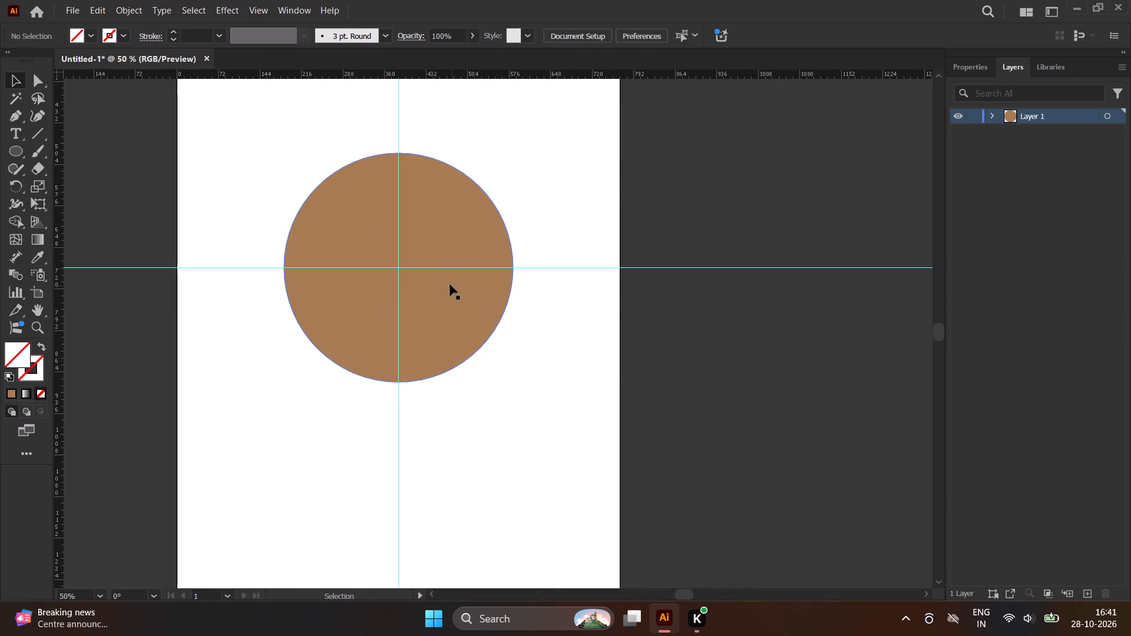
Draw a small circle about 21 pt wide, centred on the vertical guide just inside the brown circle's top edge.
scroll(436, 264, "down", 1)
scroll(409, 176, "up", 2)
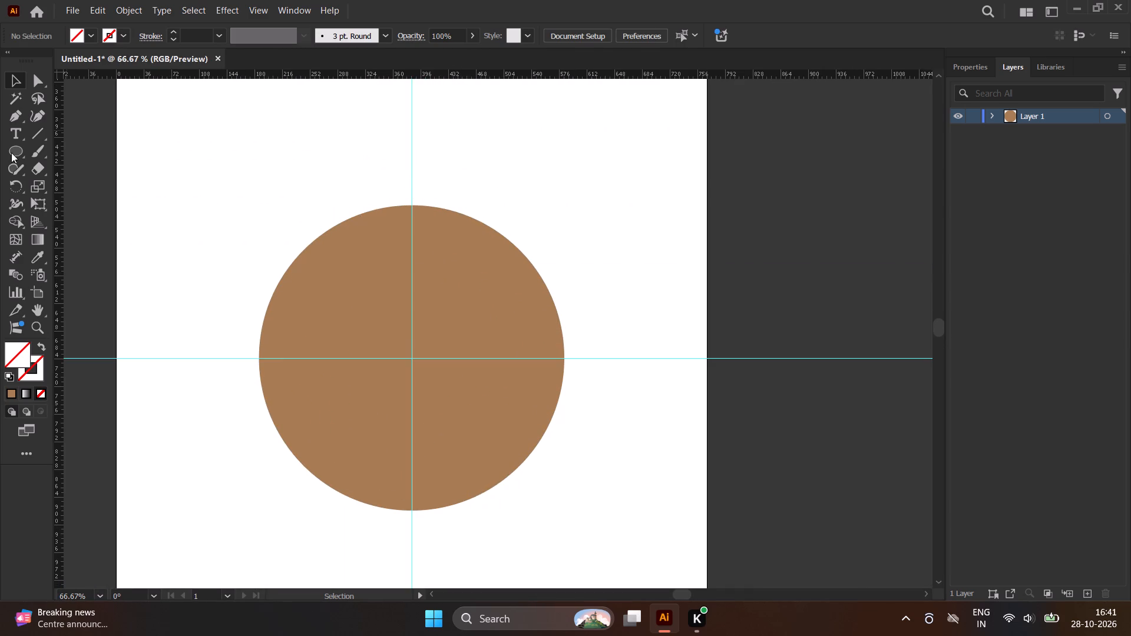
left_click(18, 148)
scroll(415, 218, "up", 4)
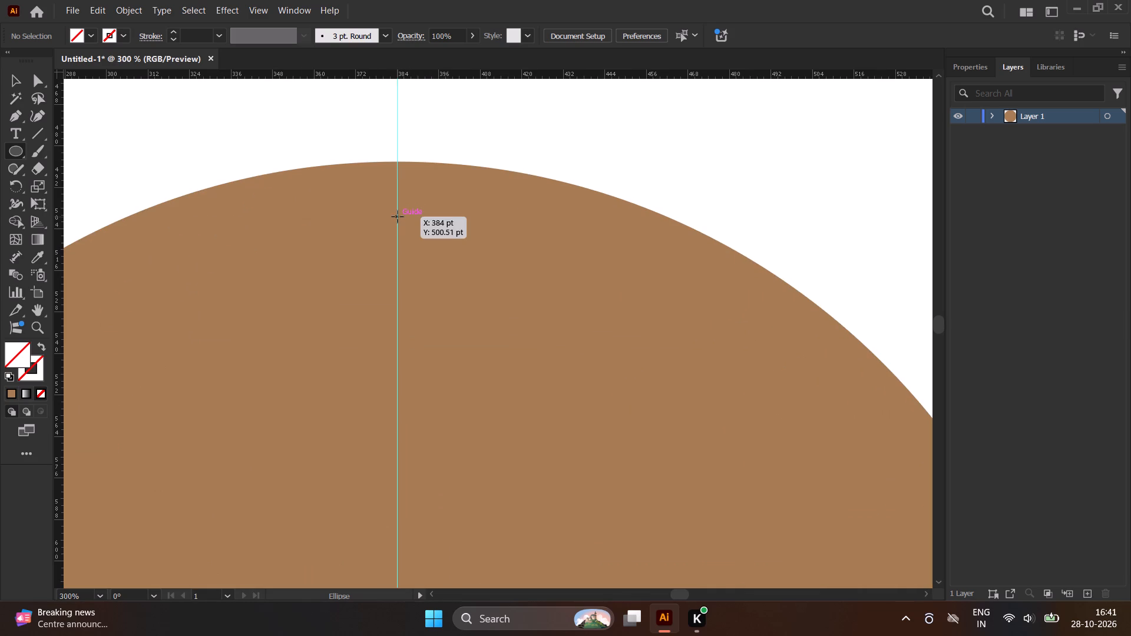
left_click_drag(398, 217, 405, 247, "alt+shift")
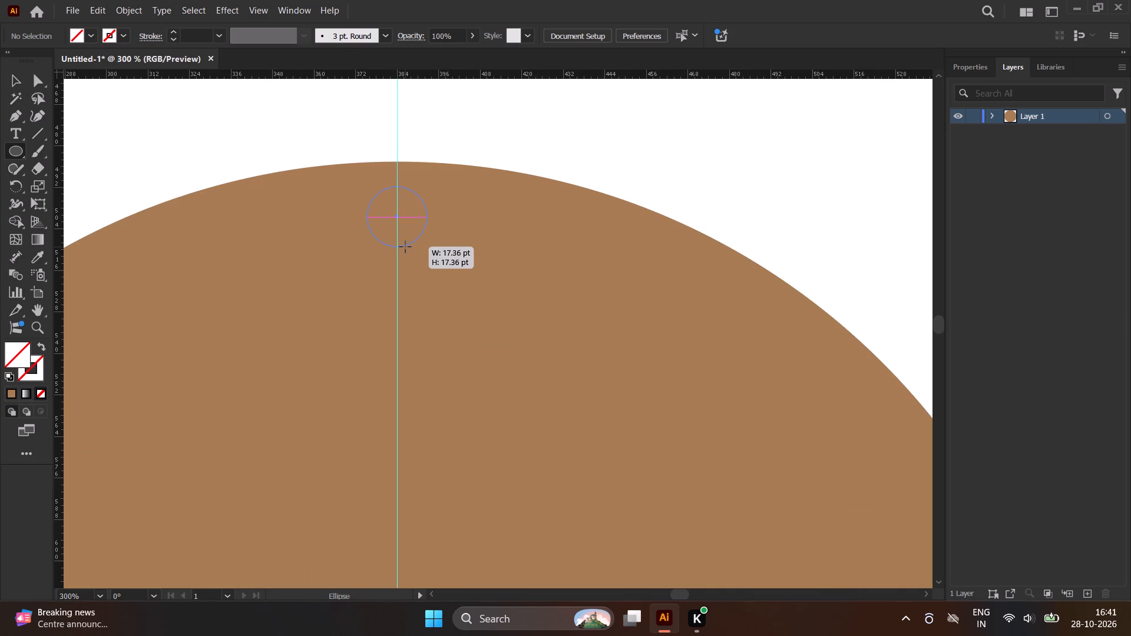
left_click_drag(405, 247, 405, 253, "alt+shift")
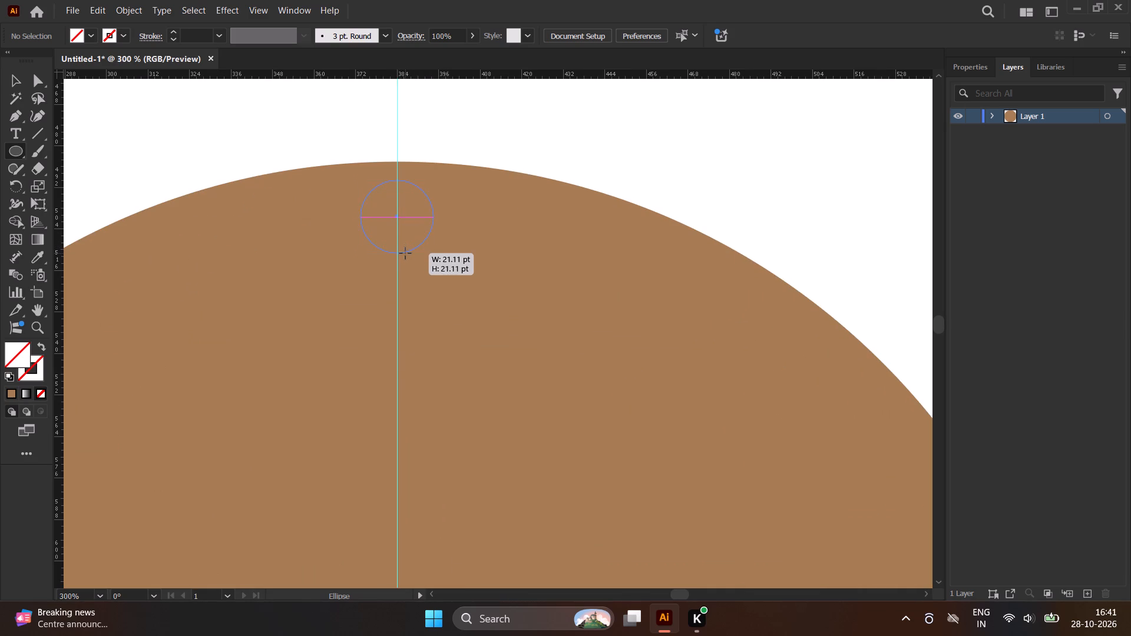
Nudge the small circle down along the vertical guide, slightly farther from the brown circle's top edge.
key("Down")
key("Down")
key("Down")
key("Down")
key("Down")
key("Down")
key("Down")
key("Down")
key("Down")
key("Down")
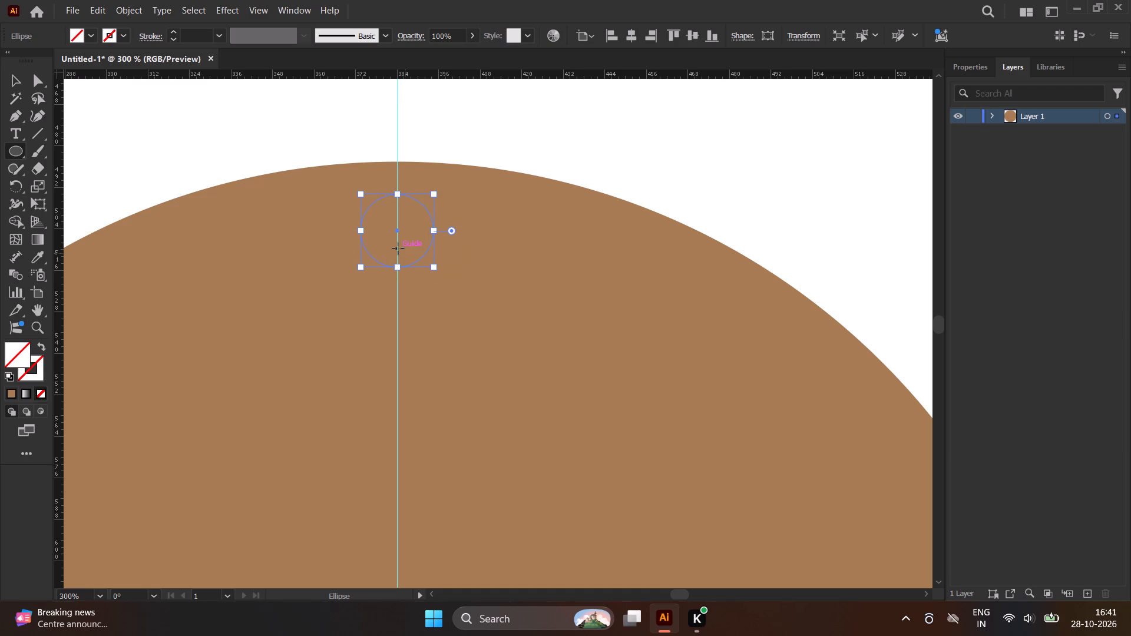
key("Down")
key("Down")
key("Down")
key("Down")
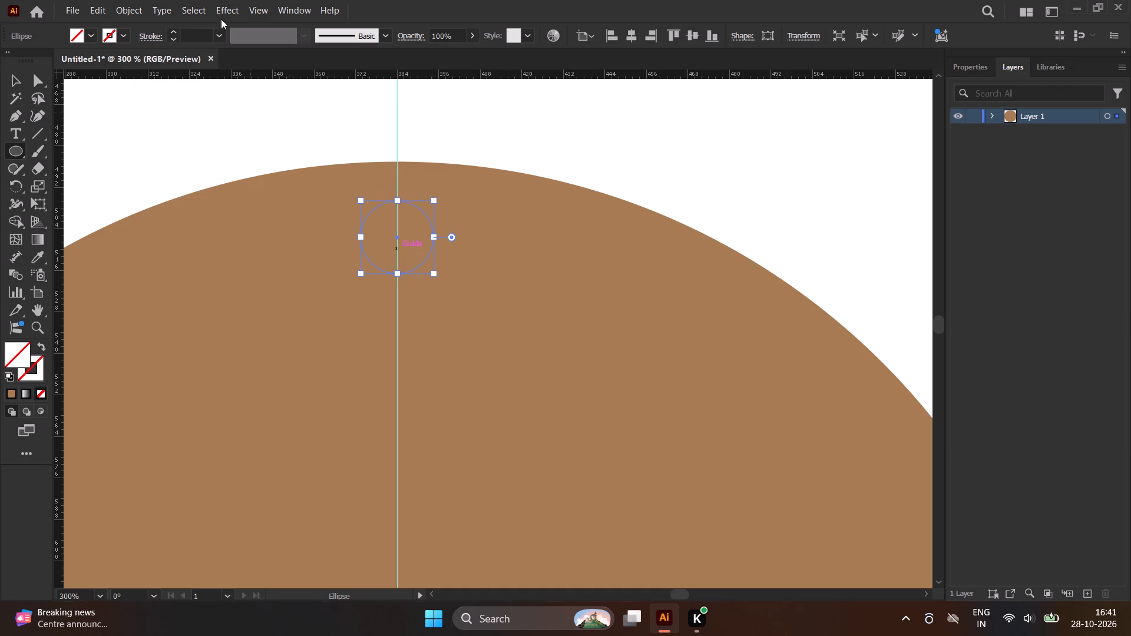
Fill the small circle with a light grey swatch.
left_click(95, 38)
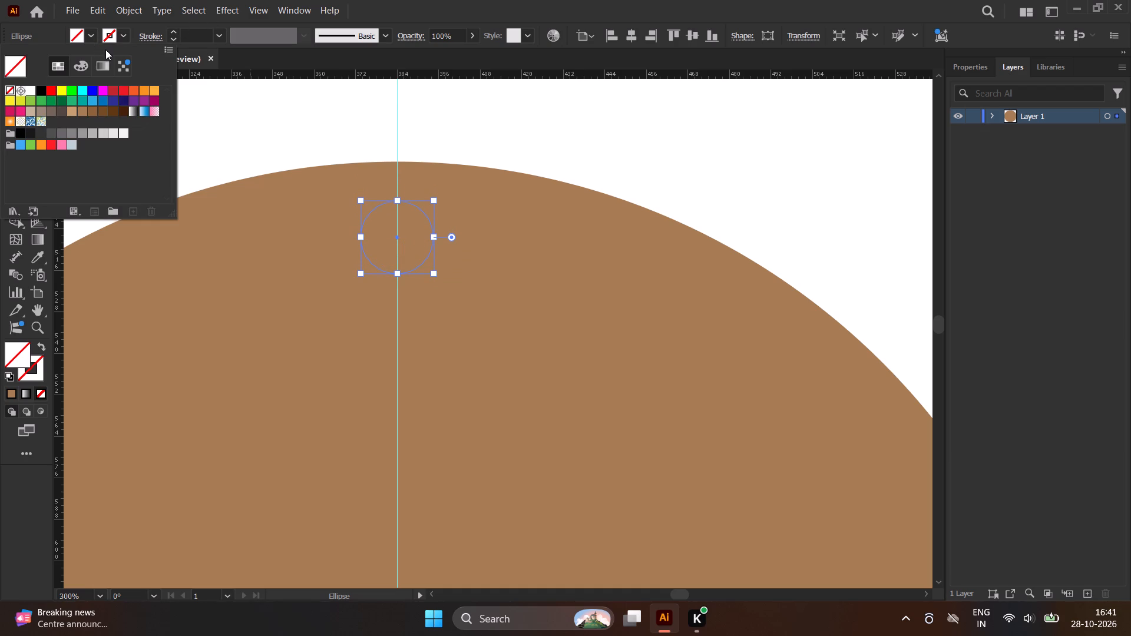
left_click(87, 131)
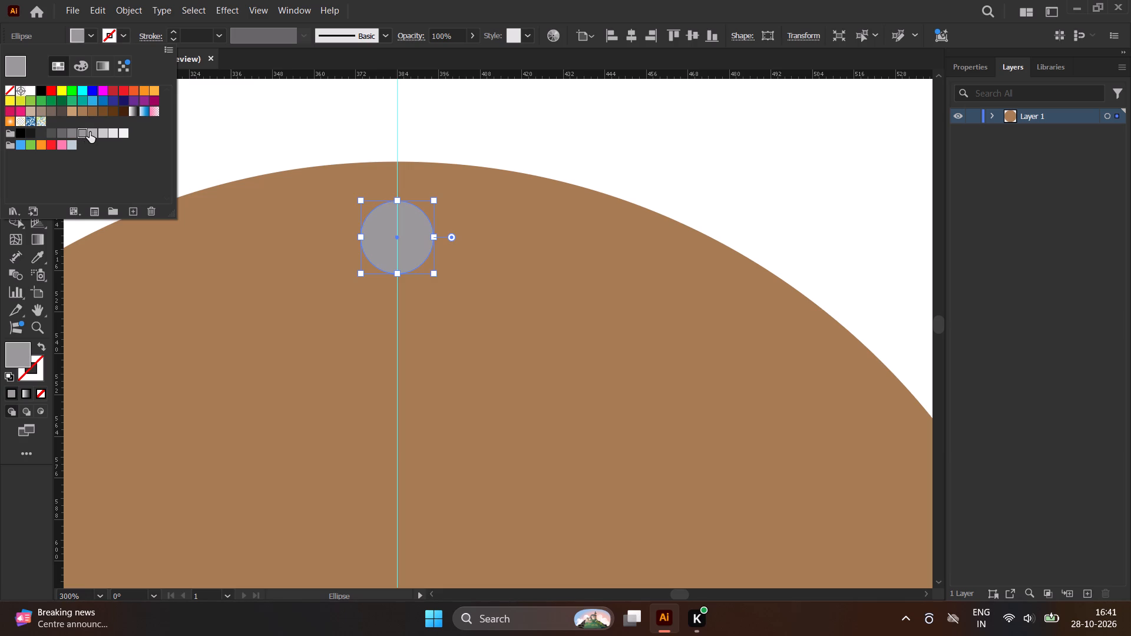
left_click(90, 132)
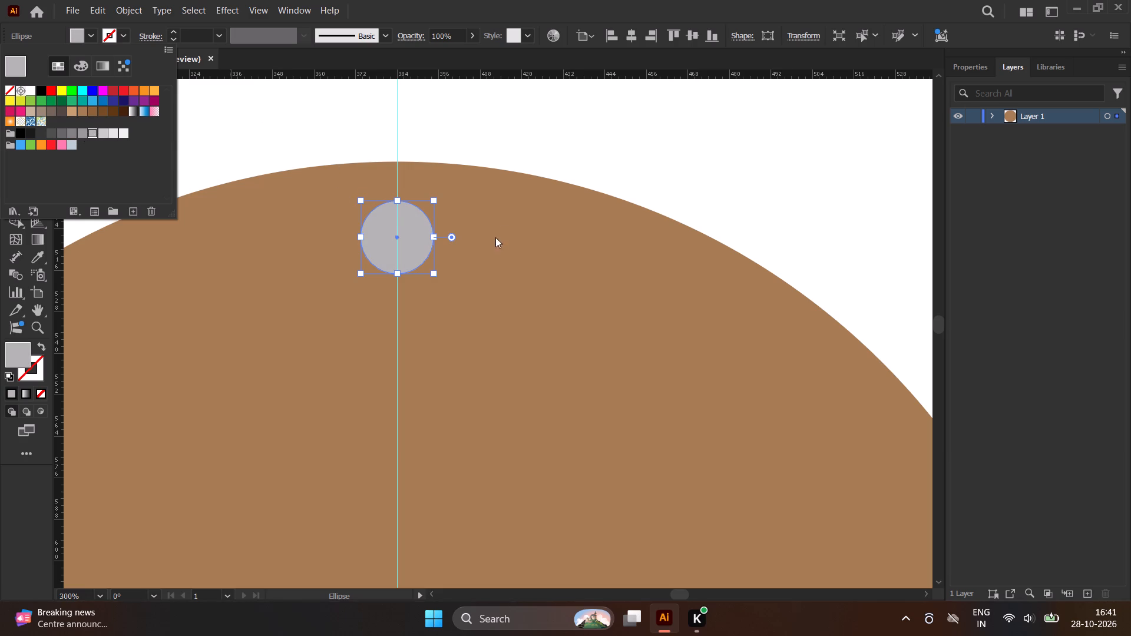
scroll(432, 234, "up", 3)
Narrow the small grey circle from both sides into an oval about 19 pt wide, centred on the vertical guide.
left_click(97, 35)
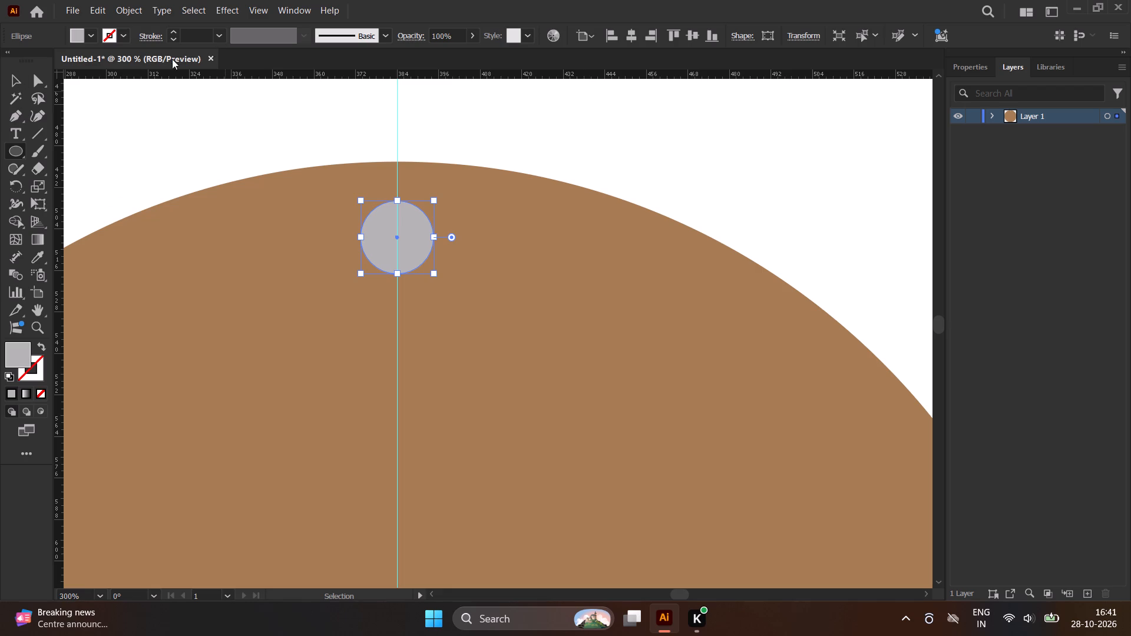
left_click(9, 75)
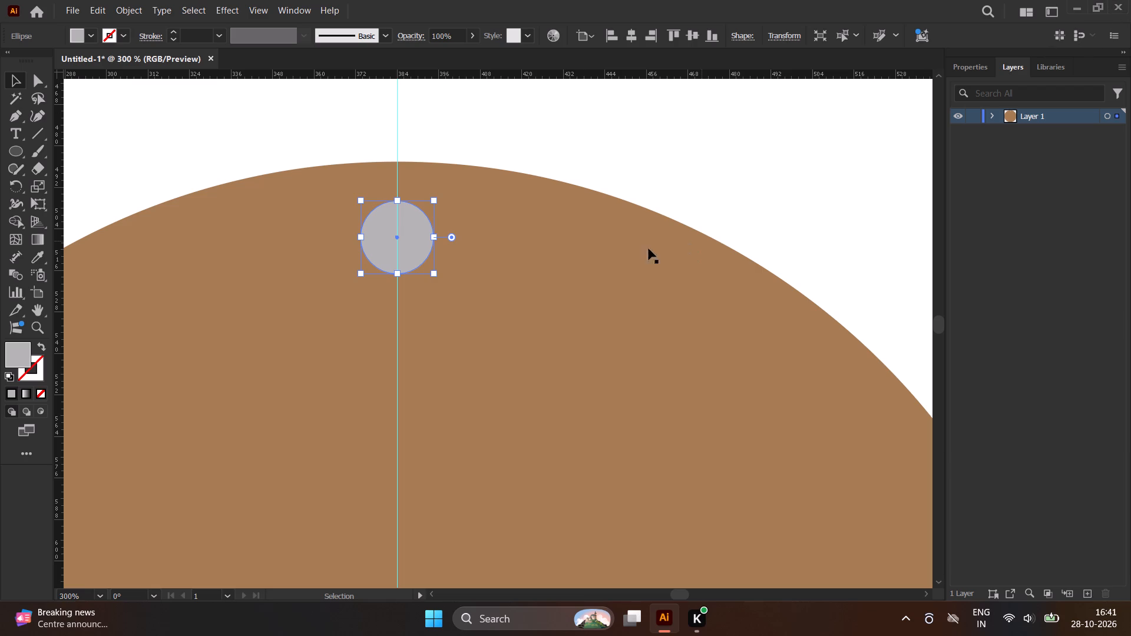
scroll(435, 240, "up", 1)
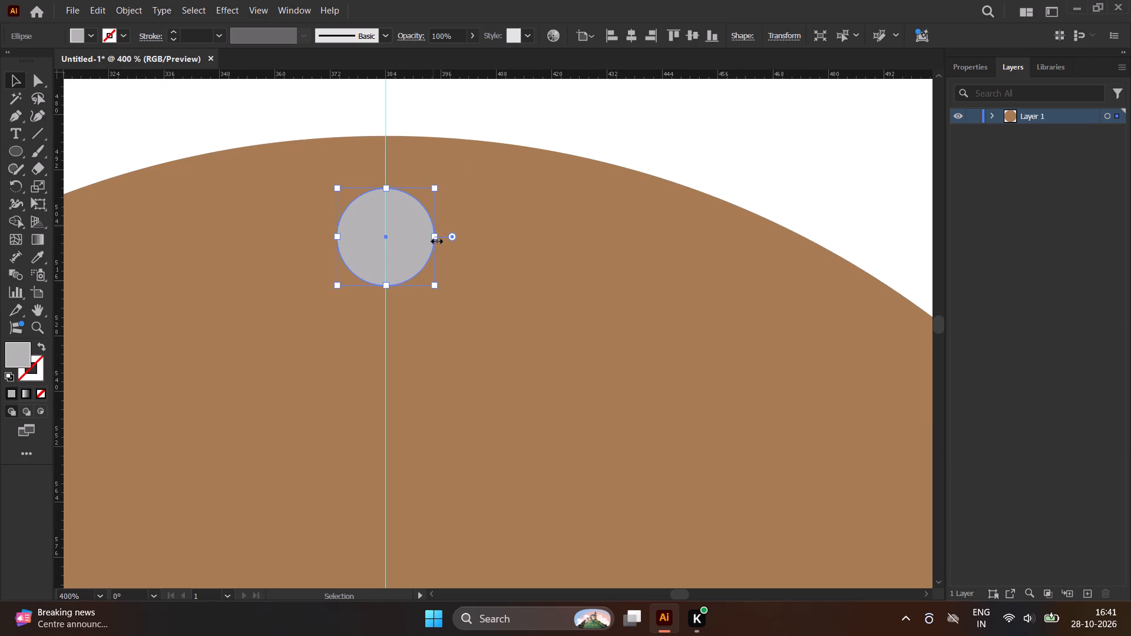
scroll(435, 234, "up", 1)
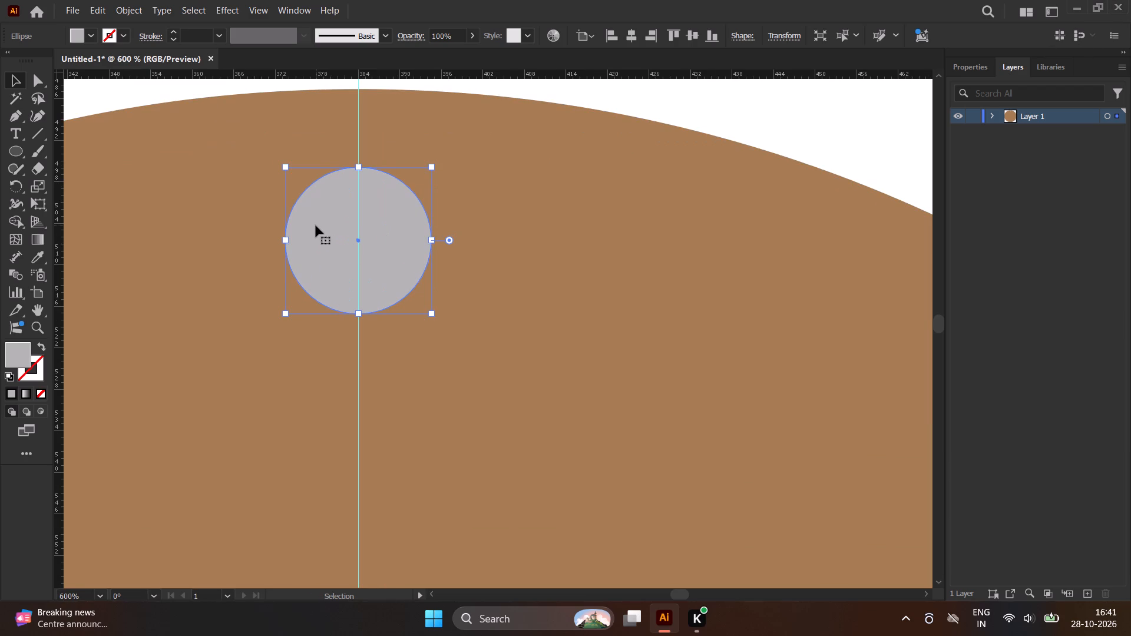
scroll(316, 226, "up", 1)
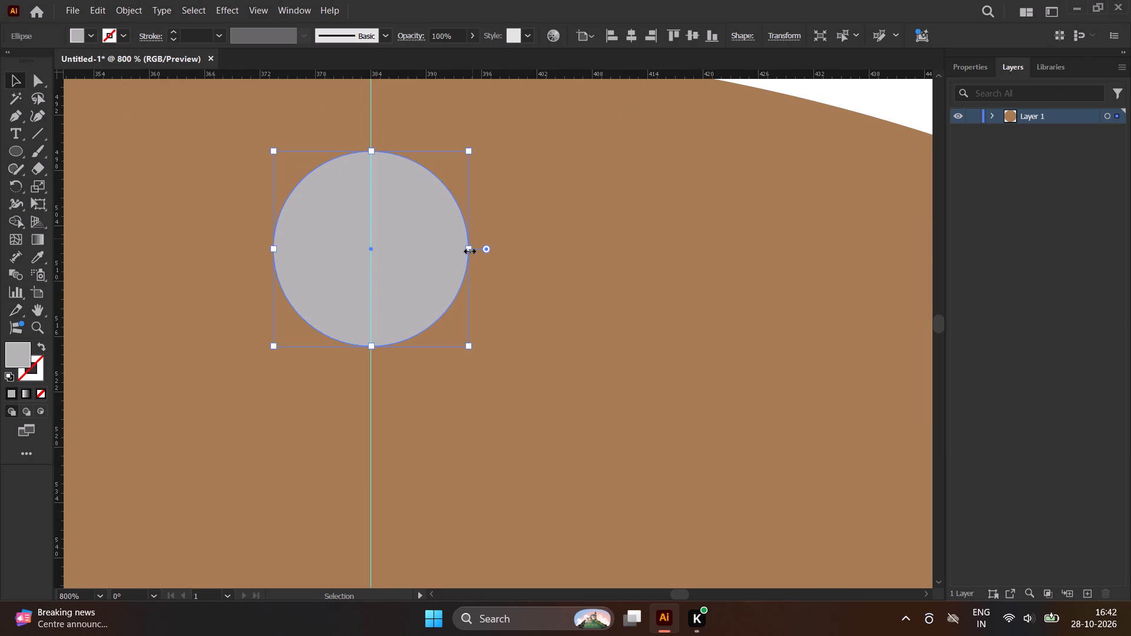
left_click_drag(468, 249, 454, 242)
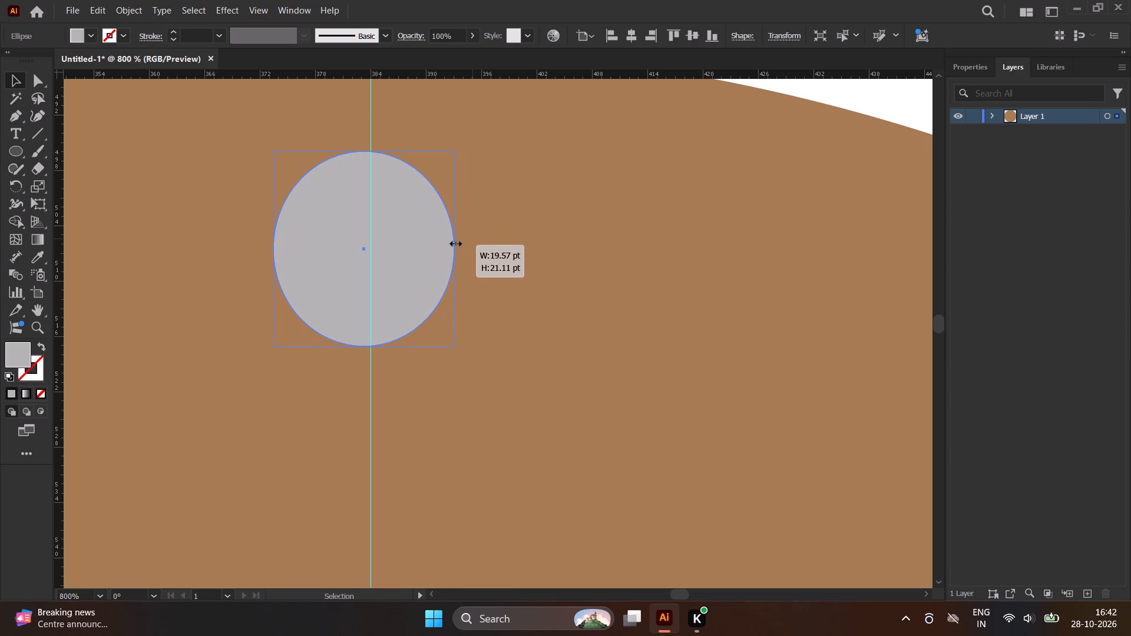
left_click_drag(454, 242, 453, 242)
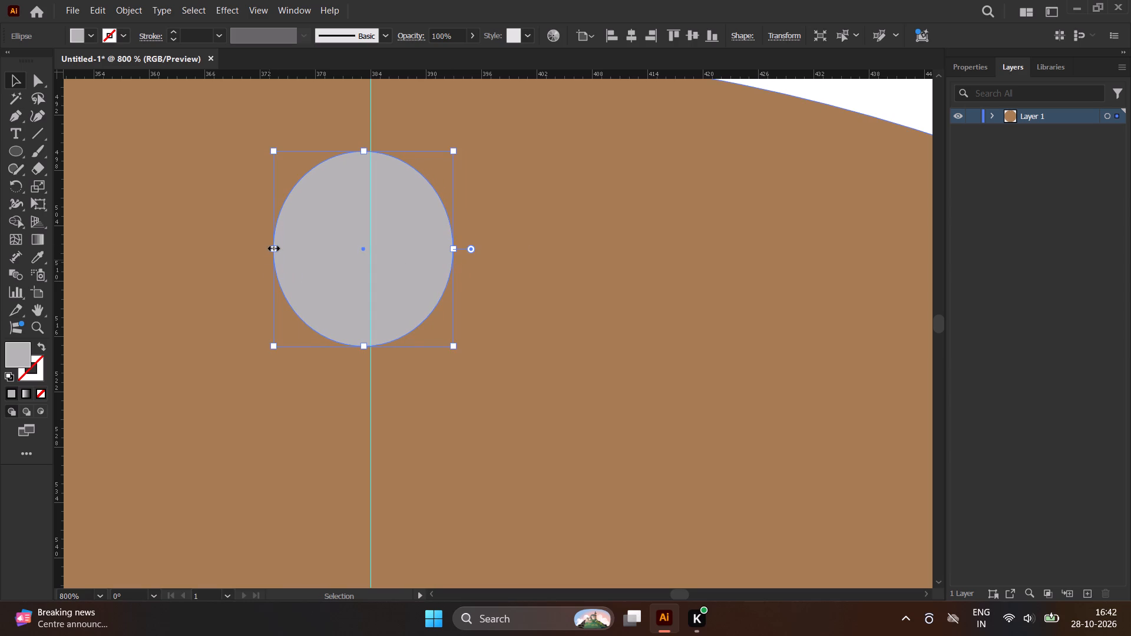
left_click_drag(272, 247, 289, 250)
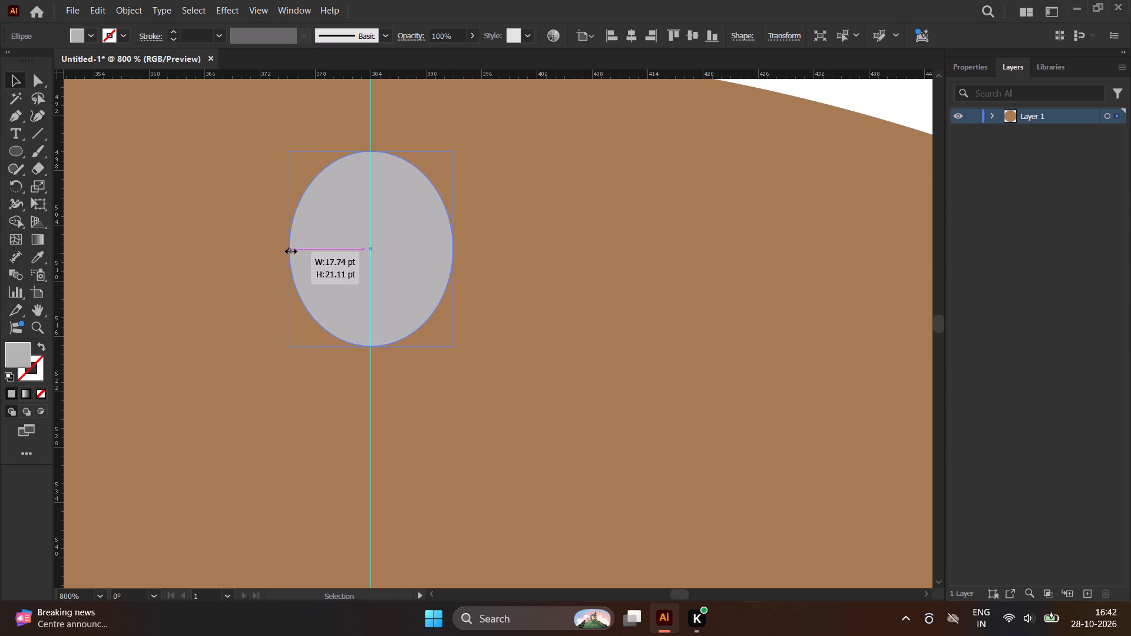
left_click_drag(289, 250, 284, 250)
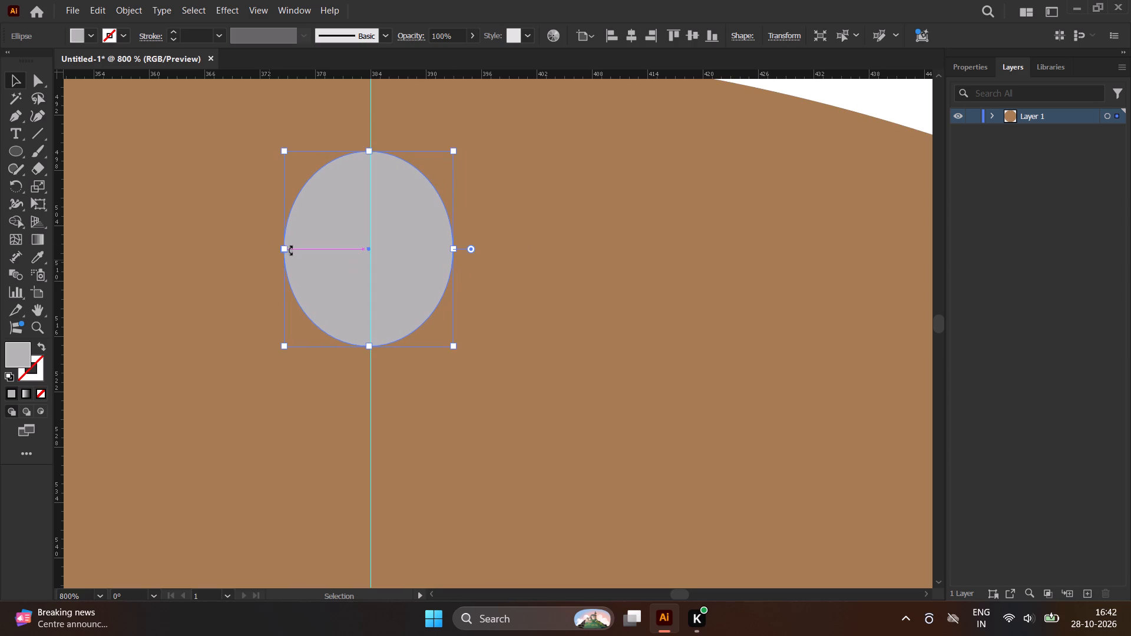
left_click(455, 244)
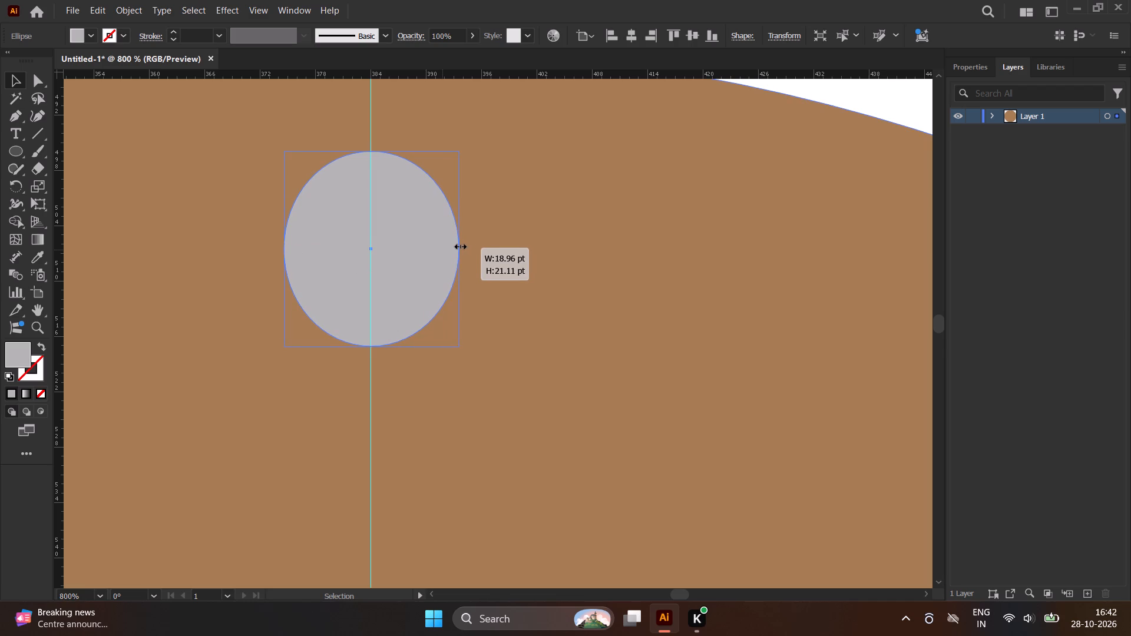
left_click(544, 245)
Nudge the grey oval up along the vertical guide, closer to the brown circle's top edge, and deselect it.
scroll(414, 243, "down", 2)
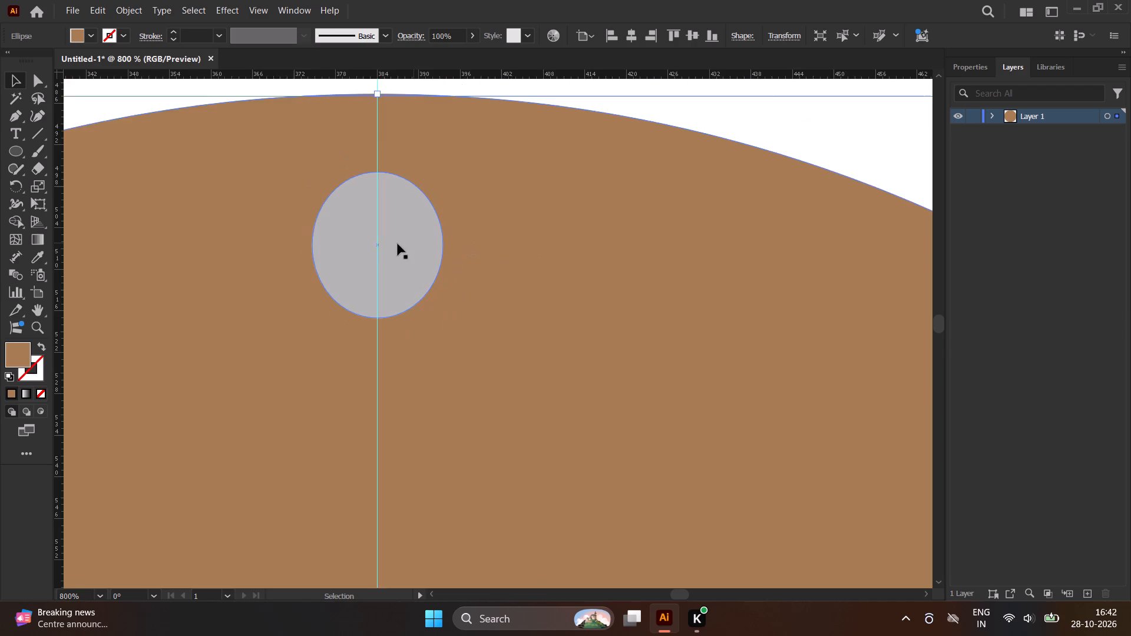
scroll(398, 244, "down", 2)
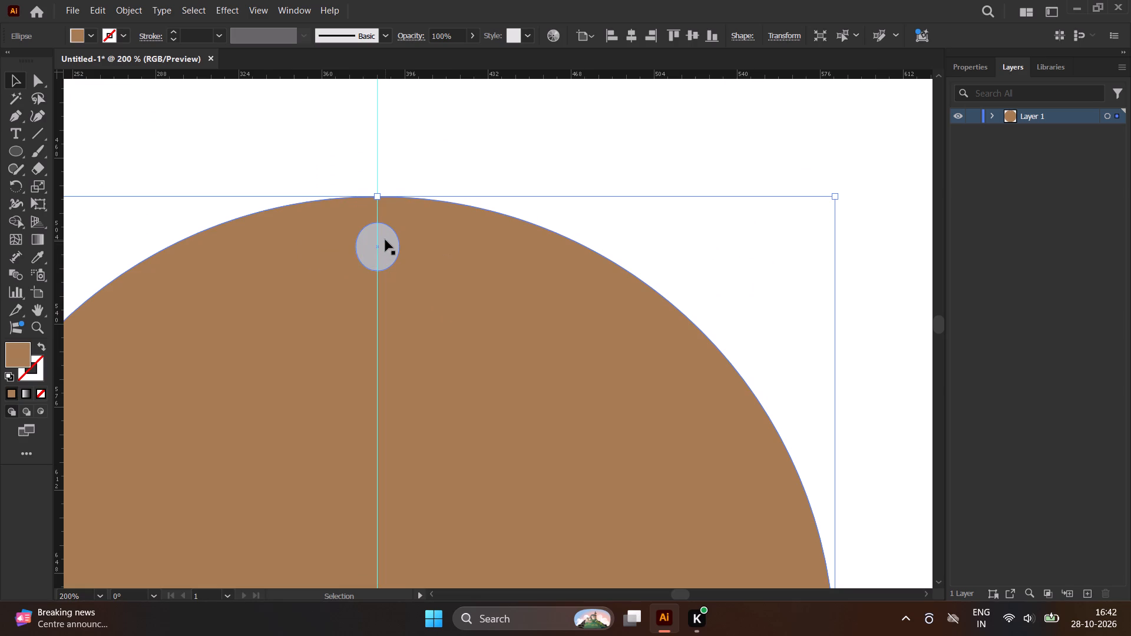
left_click(385, 240)
key("Up")
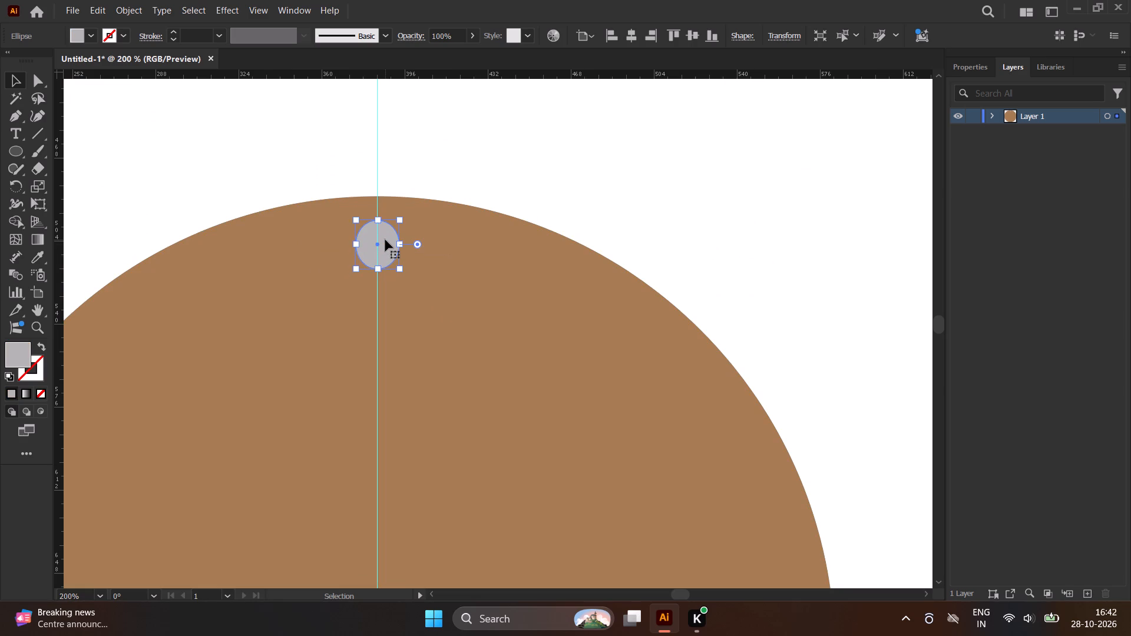
key("Up")
key("Up")
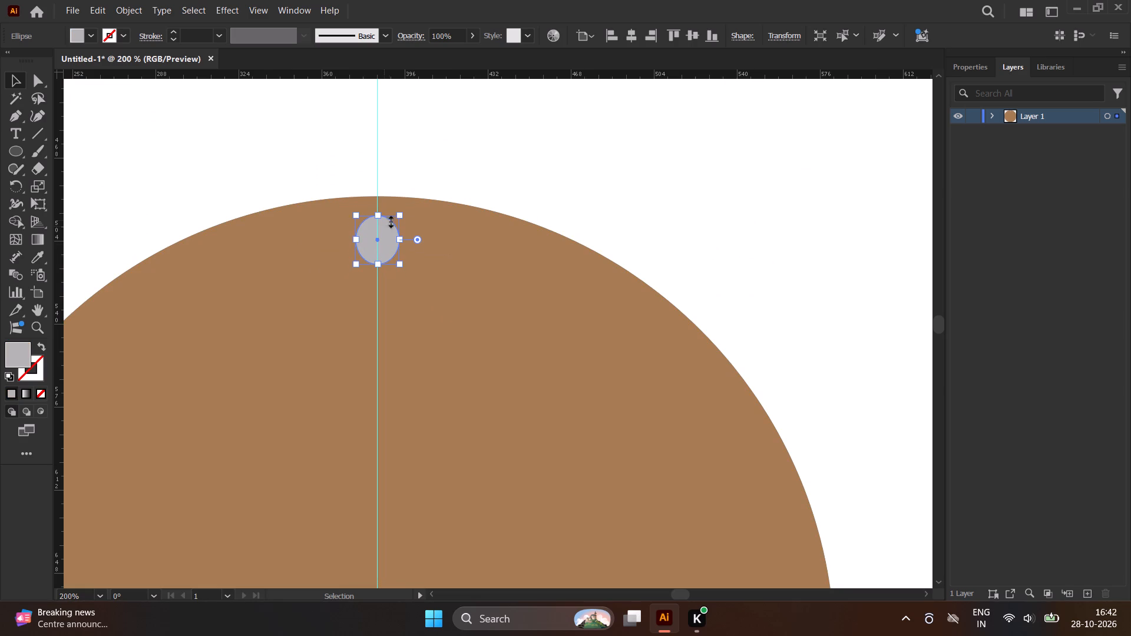
left_click(560, 215)
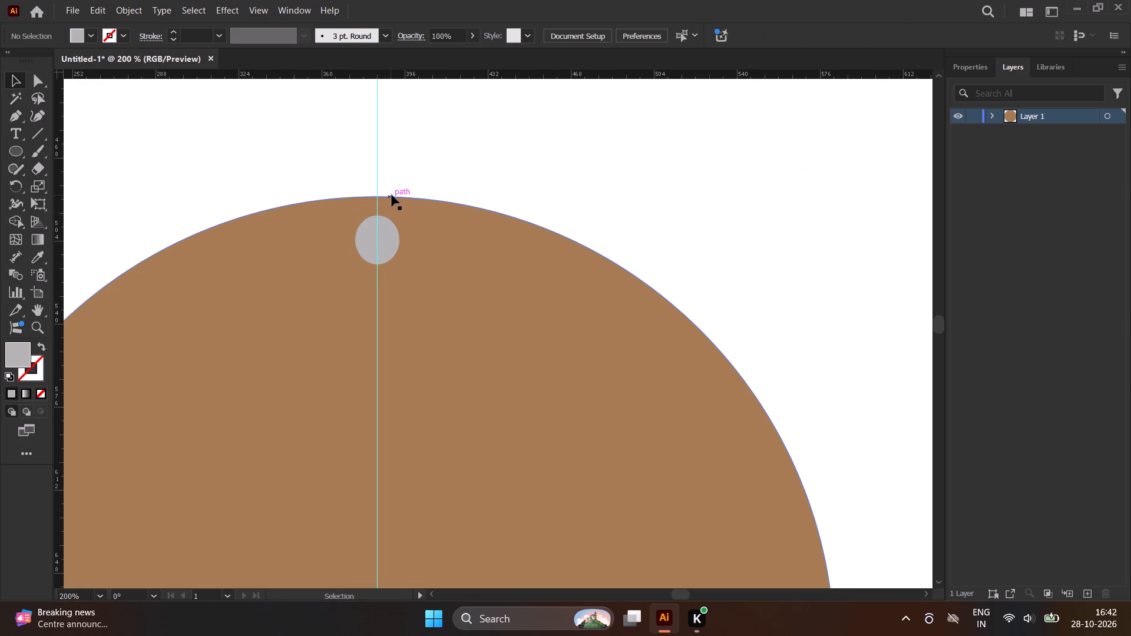
scroll(390, 259, "up", 1)
scroll(382, 260, "down", 1)
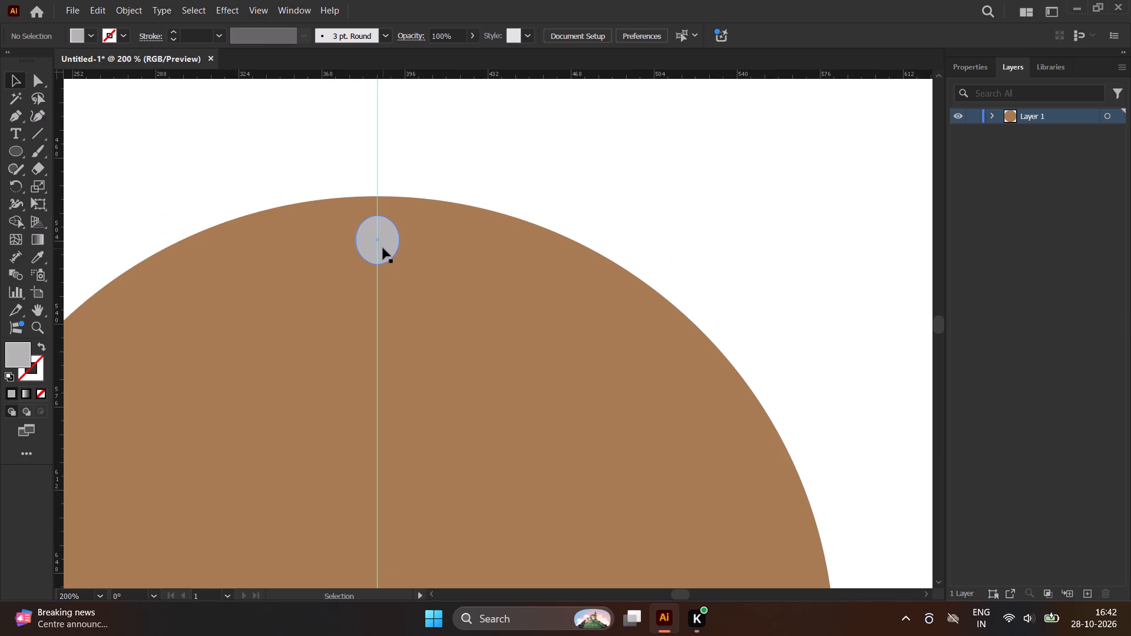
Create a copy of the grey oval rotated 30° about the intersection of the two centre guides.
left_click(398, 237)
scroll(408, 201, "down", 2)
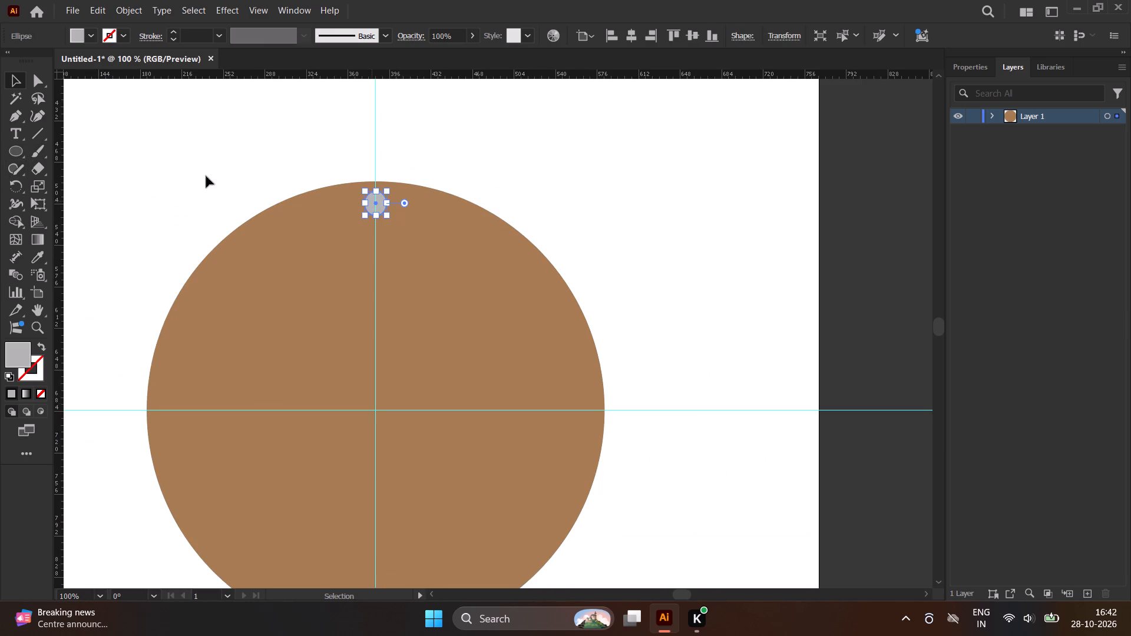
left_click(14, 183)
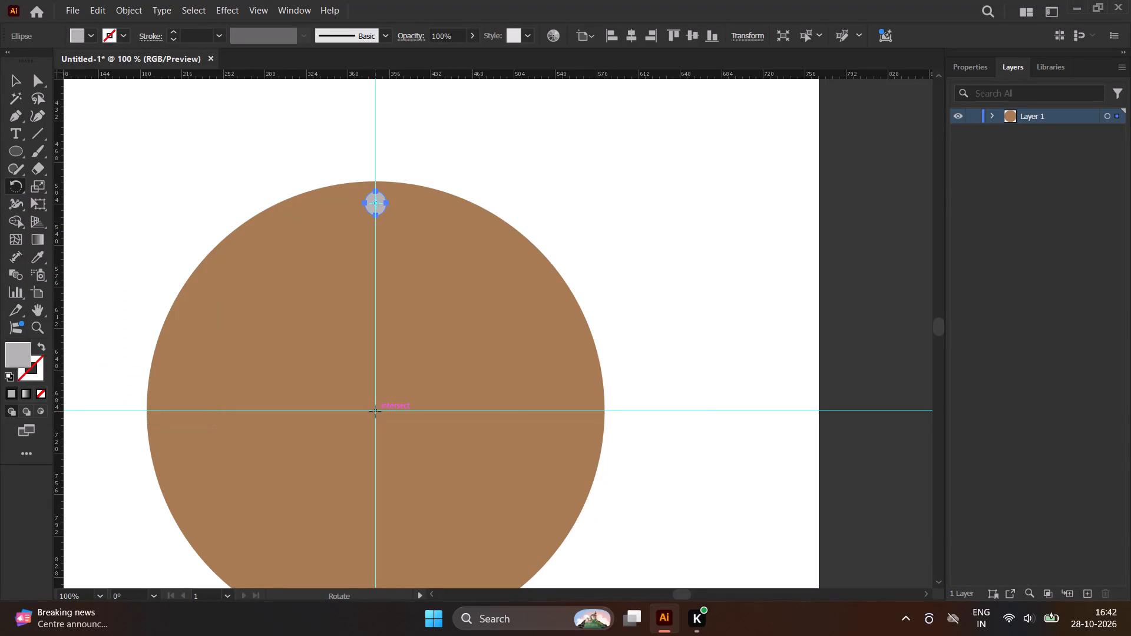
scroll(375, 412, "up", 2)
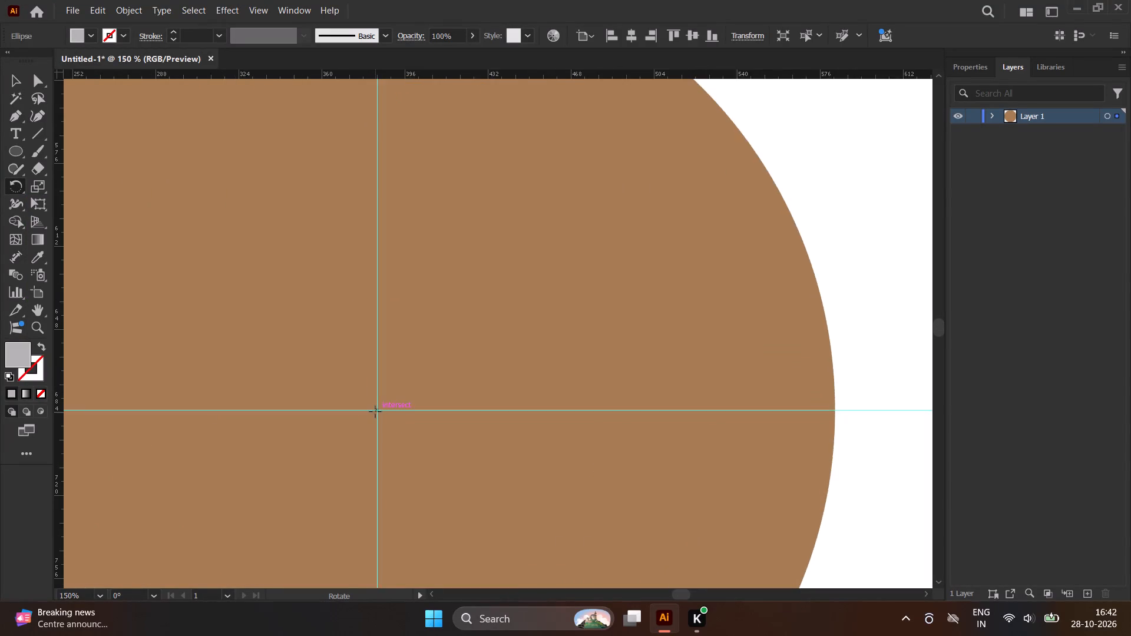
scroll(375, 412, "up", 1)
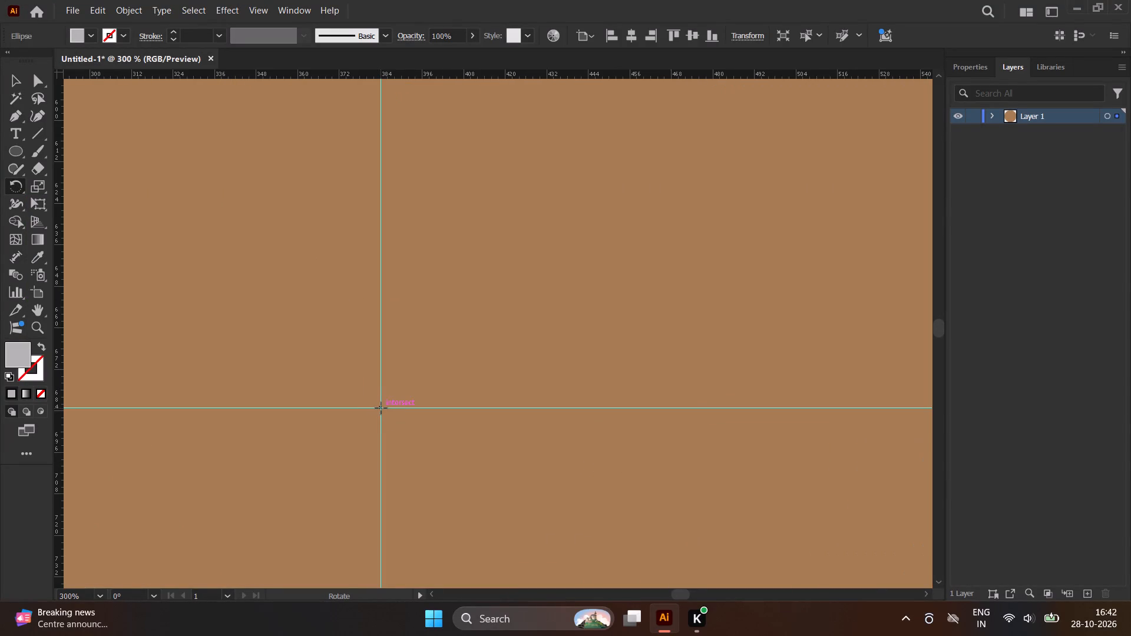
left_click(381, 408)
scroll(383, 412, "down", 3)
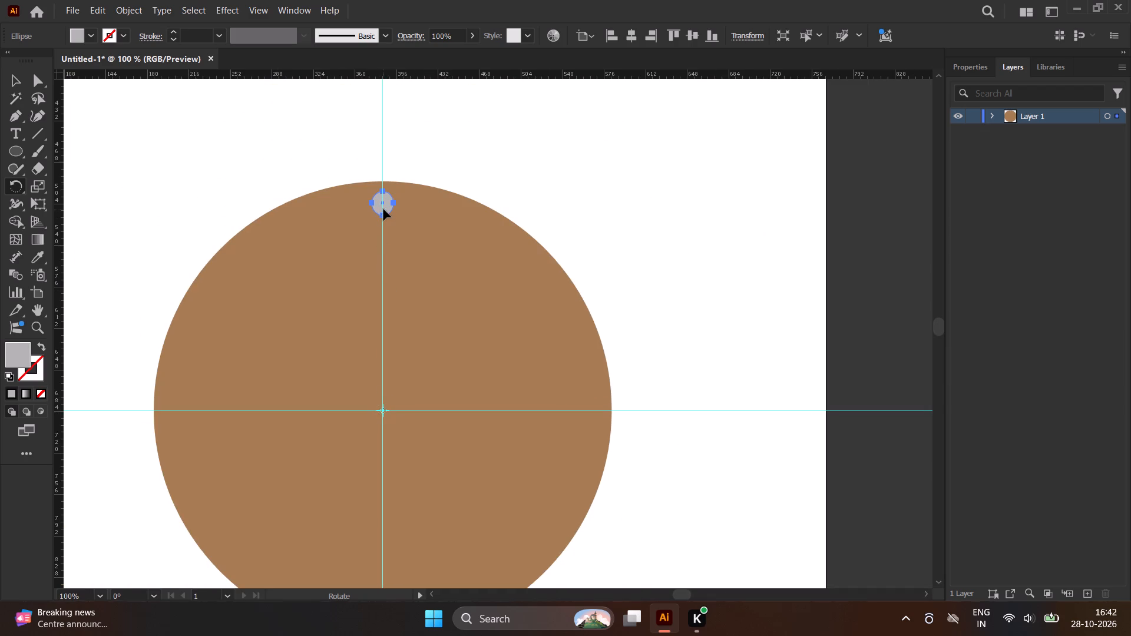
left_click(382, 409, "alt")
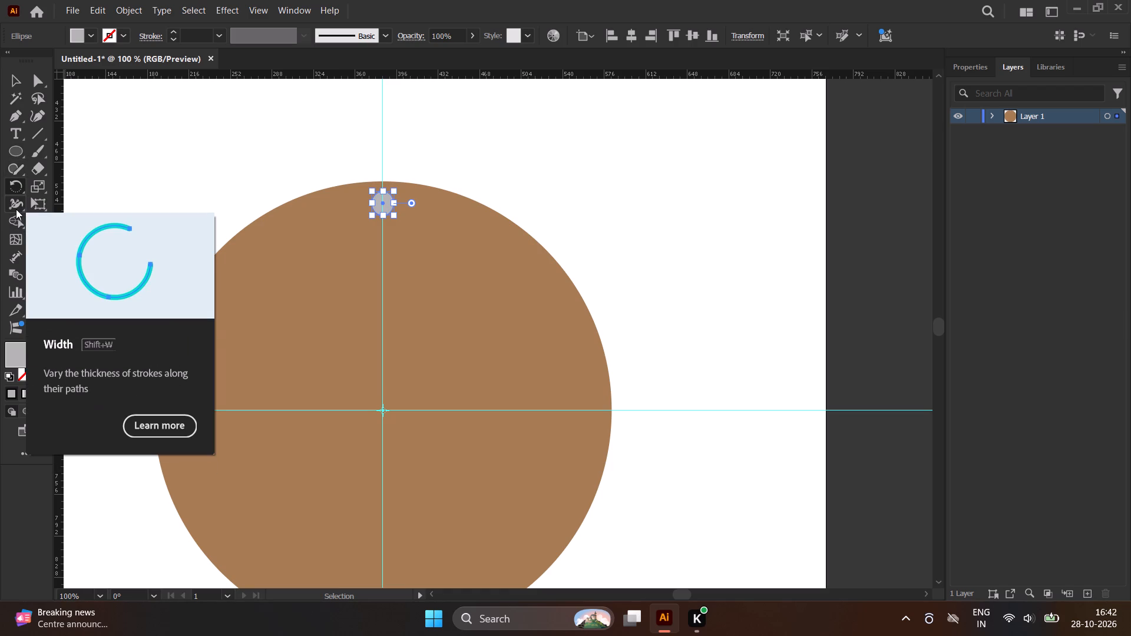
left_click(18, 182)
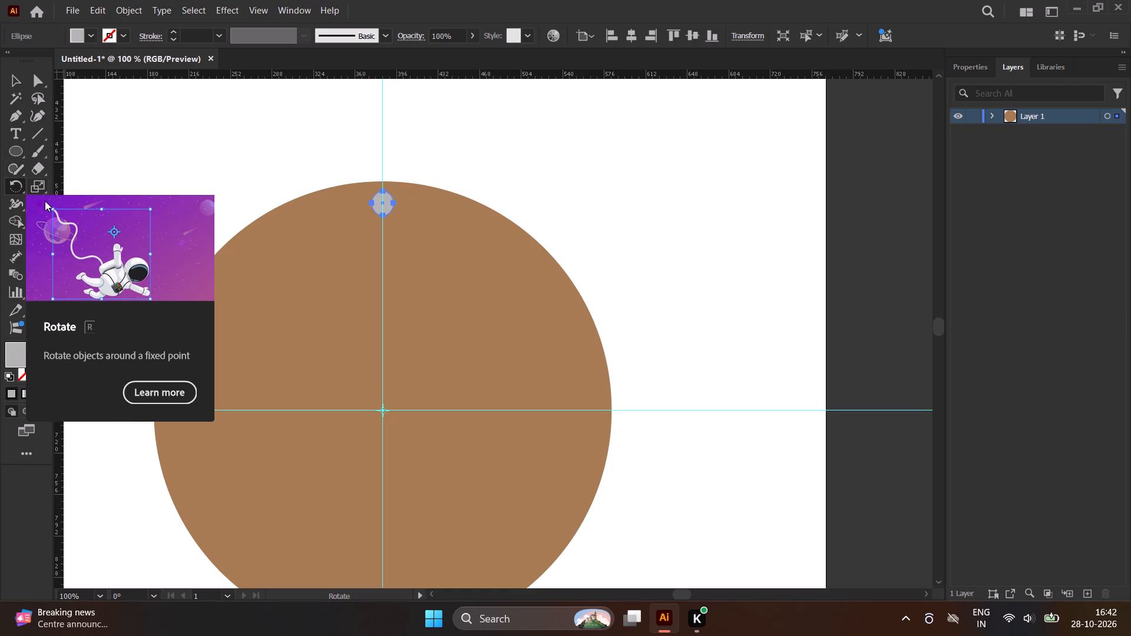
left_click(16, 227)
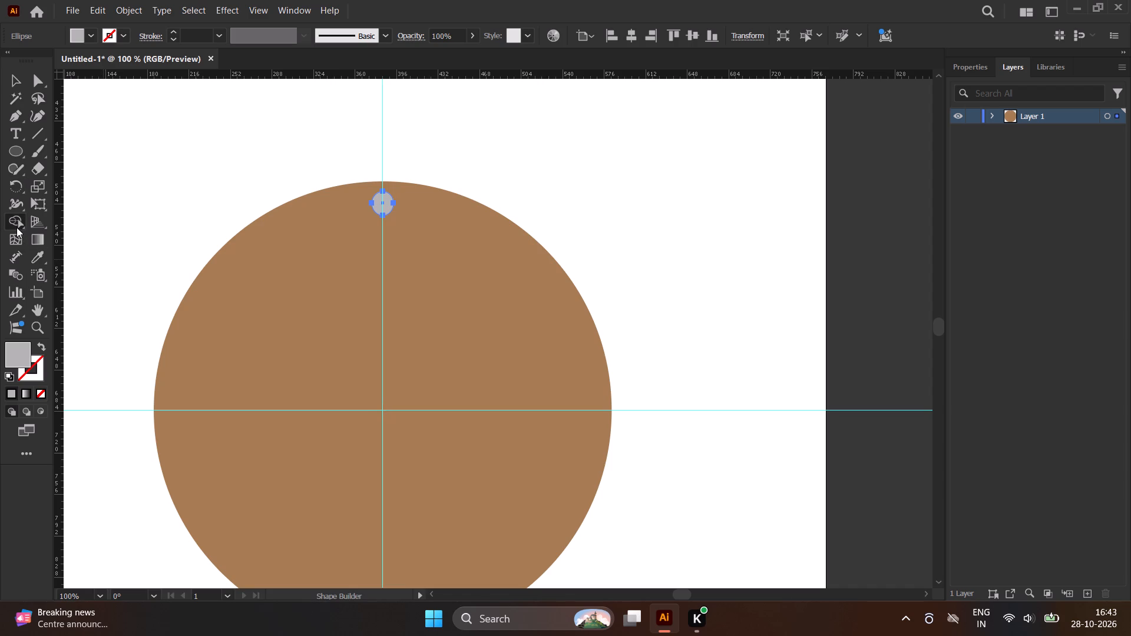
left_click(14, 184)
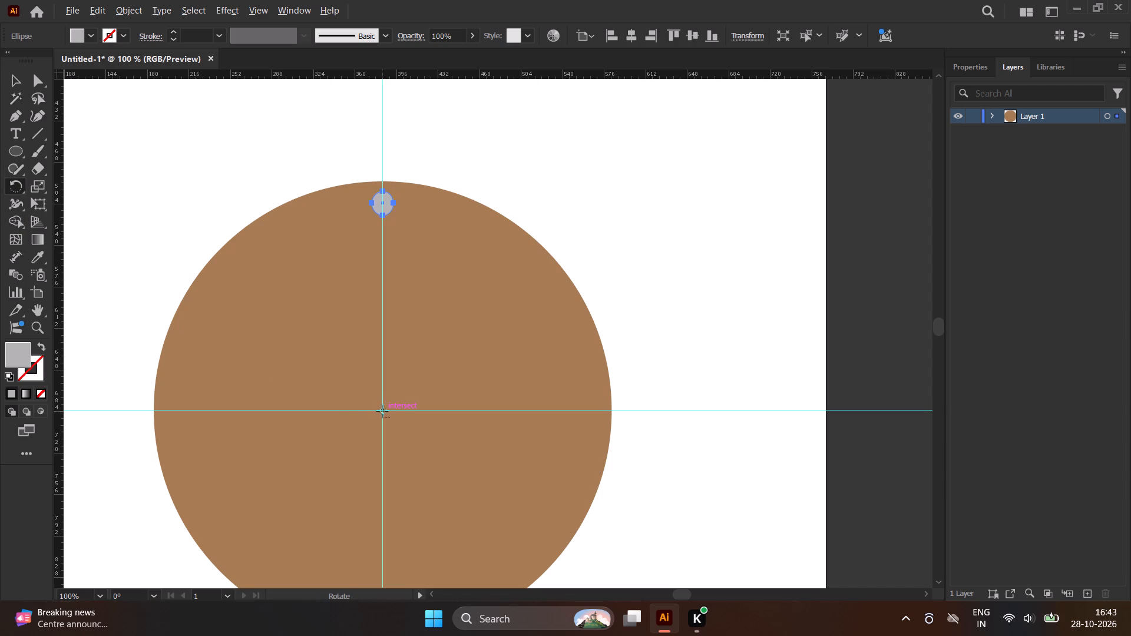
left_click(382, 412, "alt")
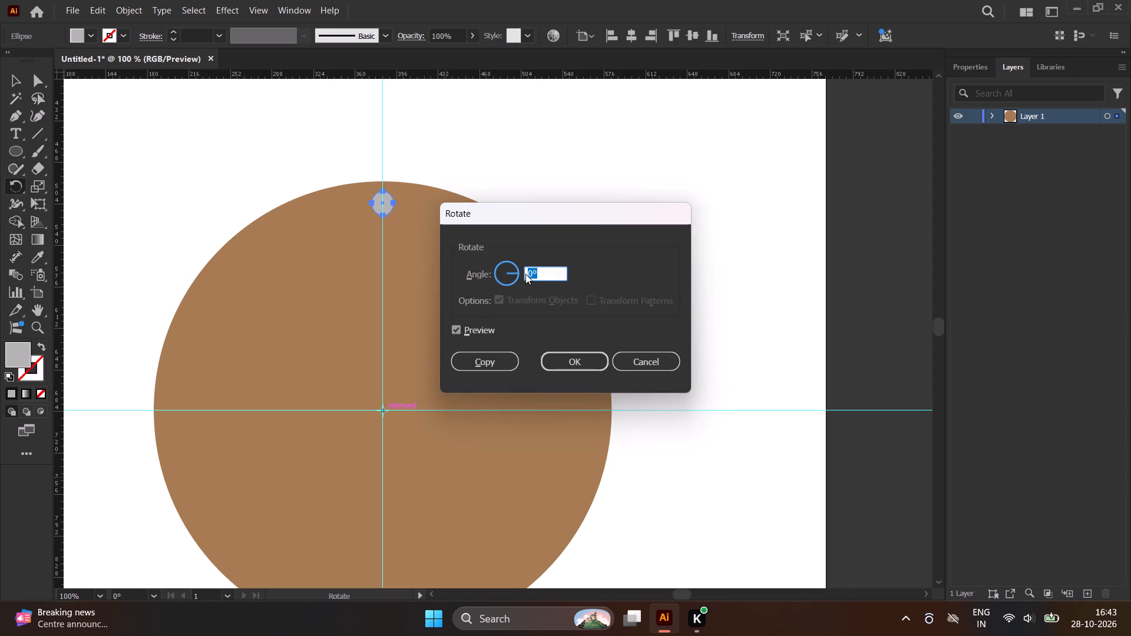
type("30")
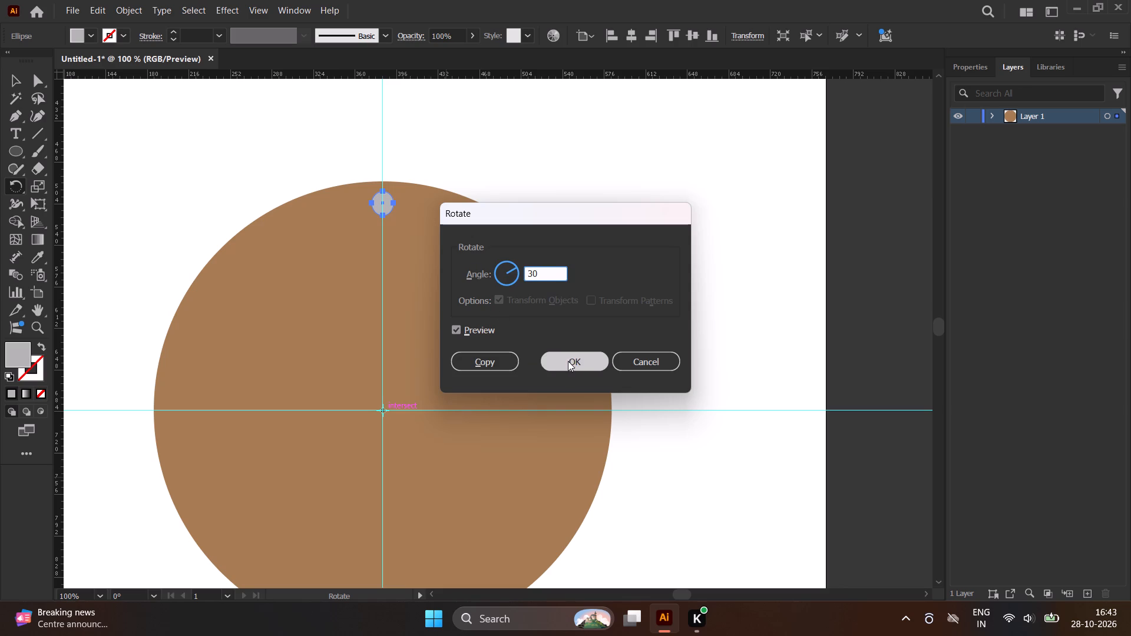
left_click(496, 361)
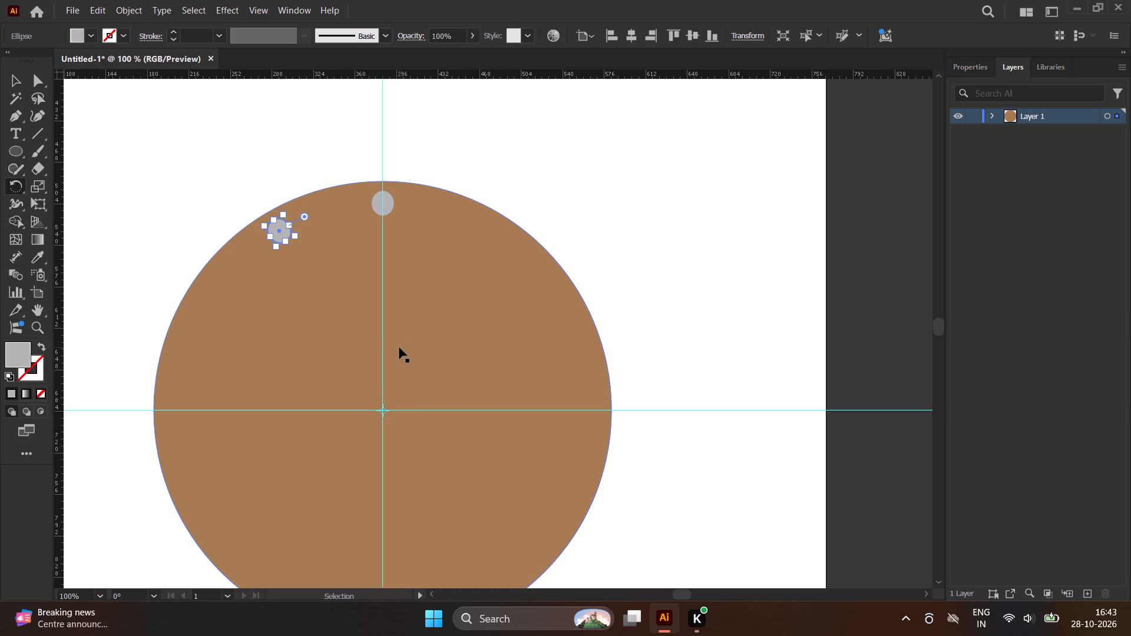
Repeat the 30° rotated copy until grey ovals run all the way around the inside of the brown circle's edge.
key("ctrl+d")
key("ctrl+d")
key("ctrl+d")
key("ctrl+d")
key("ctrl+d")
key("ctrl+d")
key("ctrl+d")
key("ctrl+d")
key("ctrl+d")
key("ctrl+d")
key("ctrl+d")
key("ctrl+d")
key("ctrl+d")
key("ctrl+d")
key("ctrl+d")
key("ctrl+d")
key("ctrl+d")
key("ctrl+d")
key("ctrl+d")
key("ctrl+d")
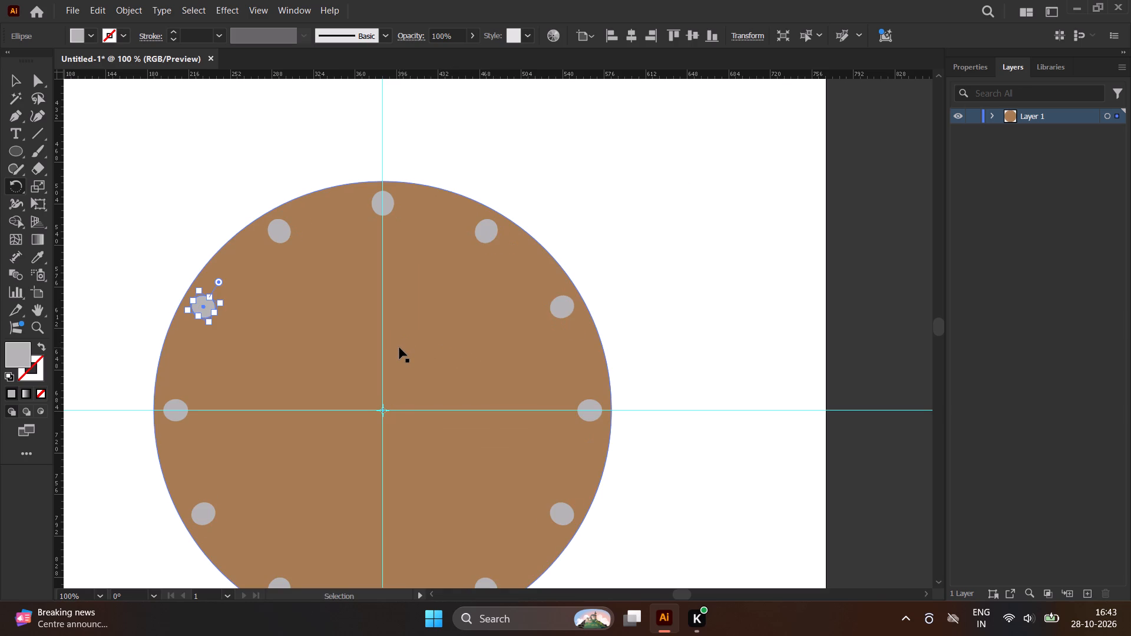
Undo the surplus copies that overlap existing ovals, leaving one oval at each 30° position, and deselect.
key("ctrl+shift+z")
key("ctrl+shift+z")
key("ctrl+z")
key("ctrl+z")
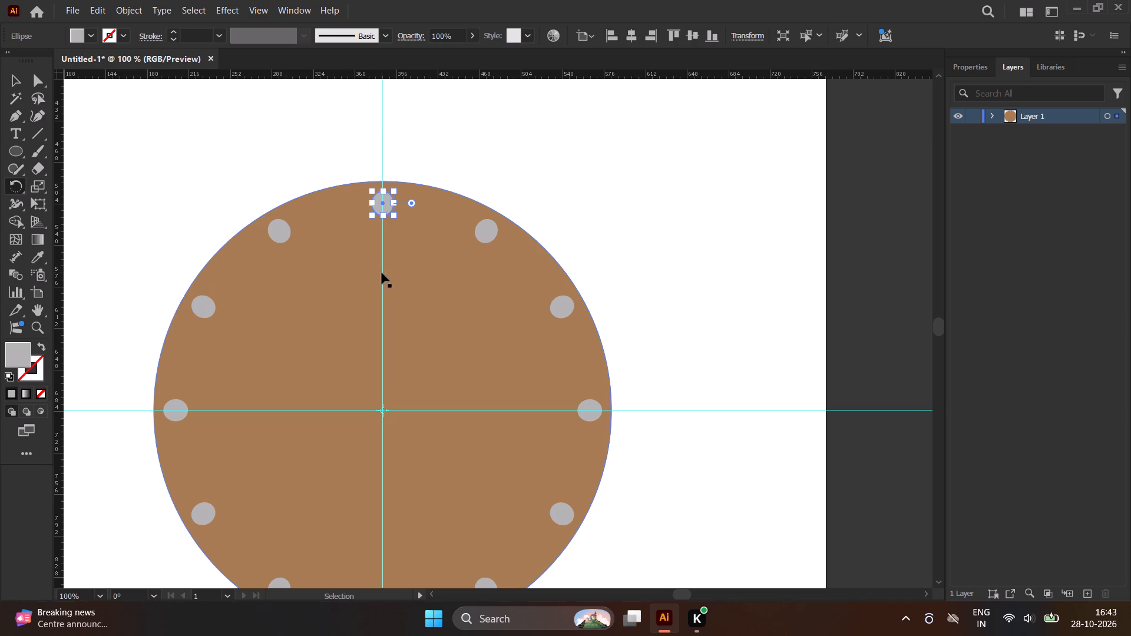
key("ctrl+z")
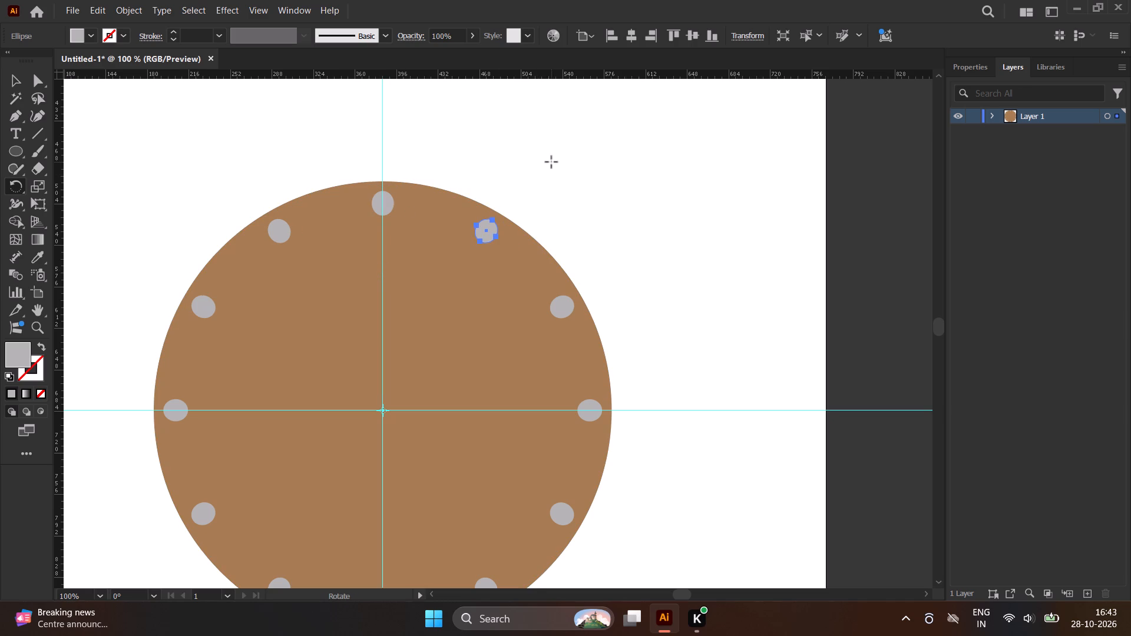
left_click(5, 77)
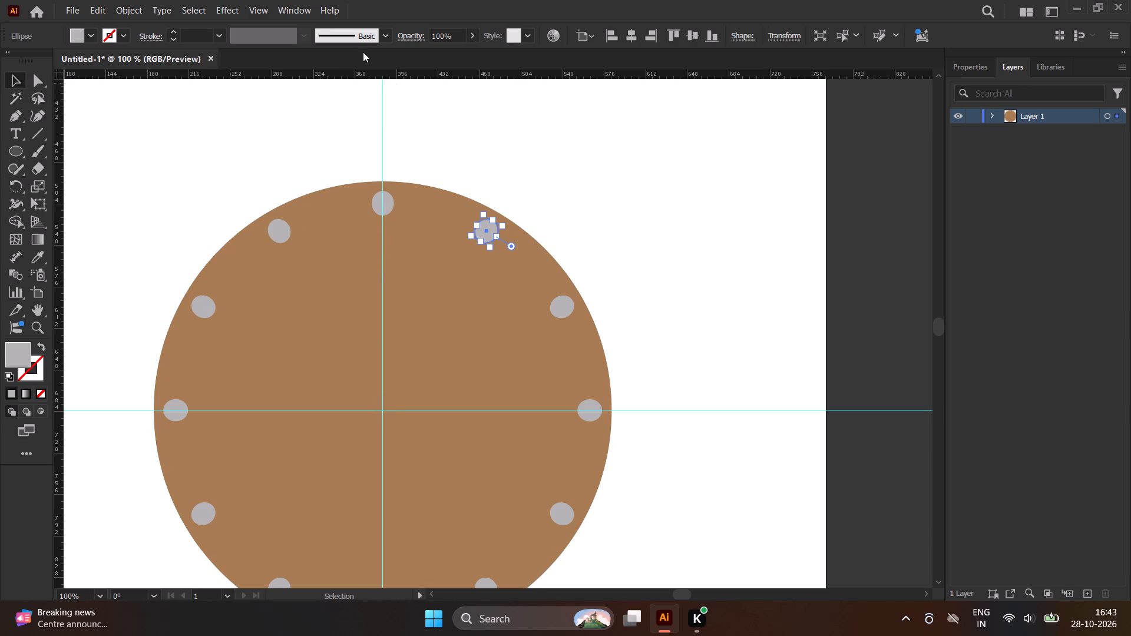
left_click(460, 112)
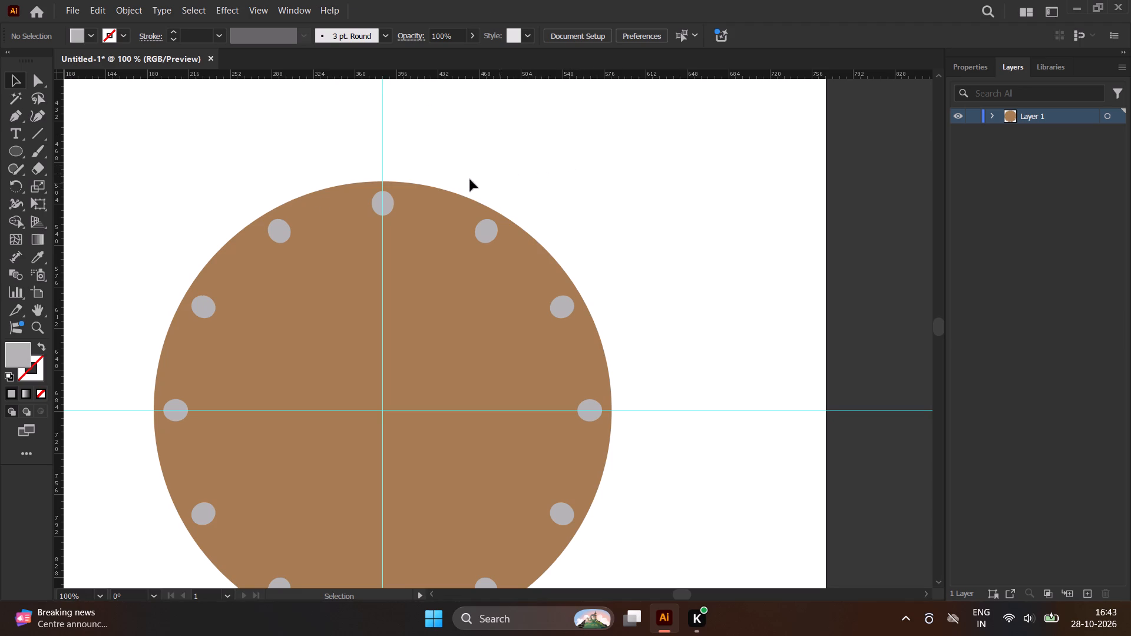
Draw a narrow vertical rectangle about 17 pt tall along the vertical guide inside the top grey oval.
right_click(18, 145)
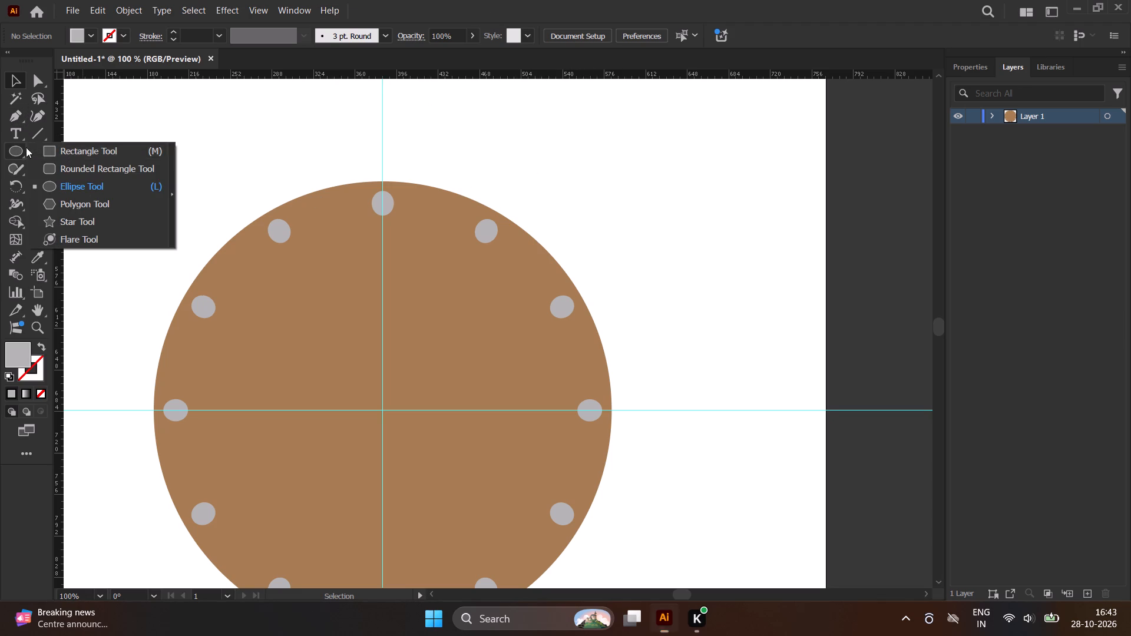
left_click(76, 147)
scroll(387, 183, "up", 4)
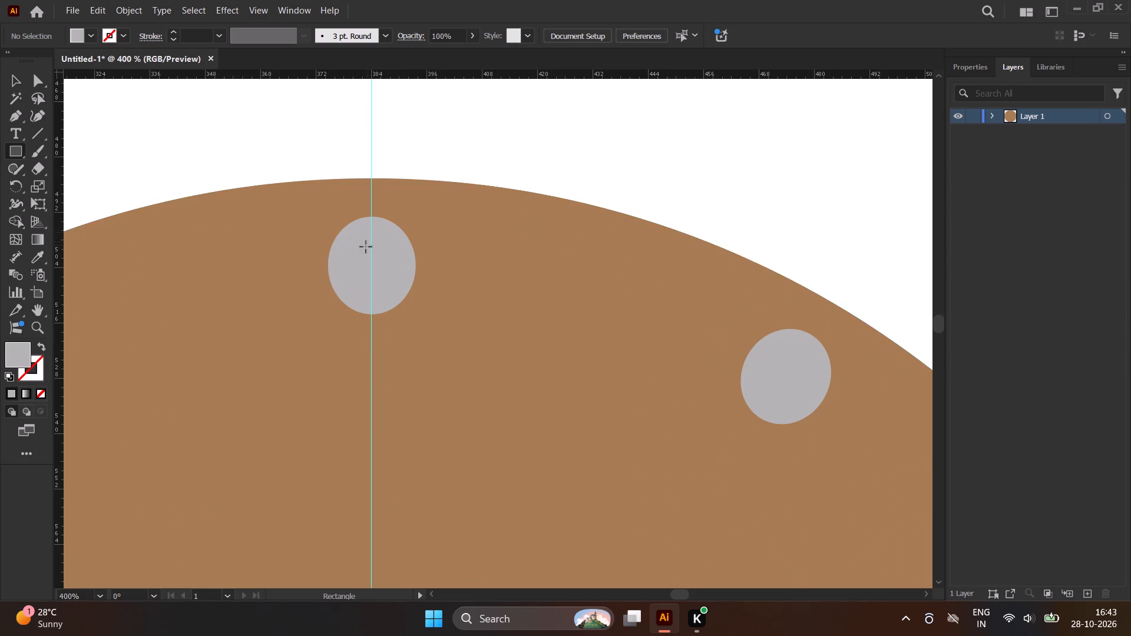
scroll(365, 257, "up", 2)
scroll(379, 377, "up", 1)
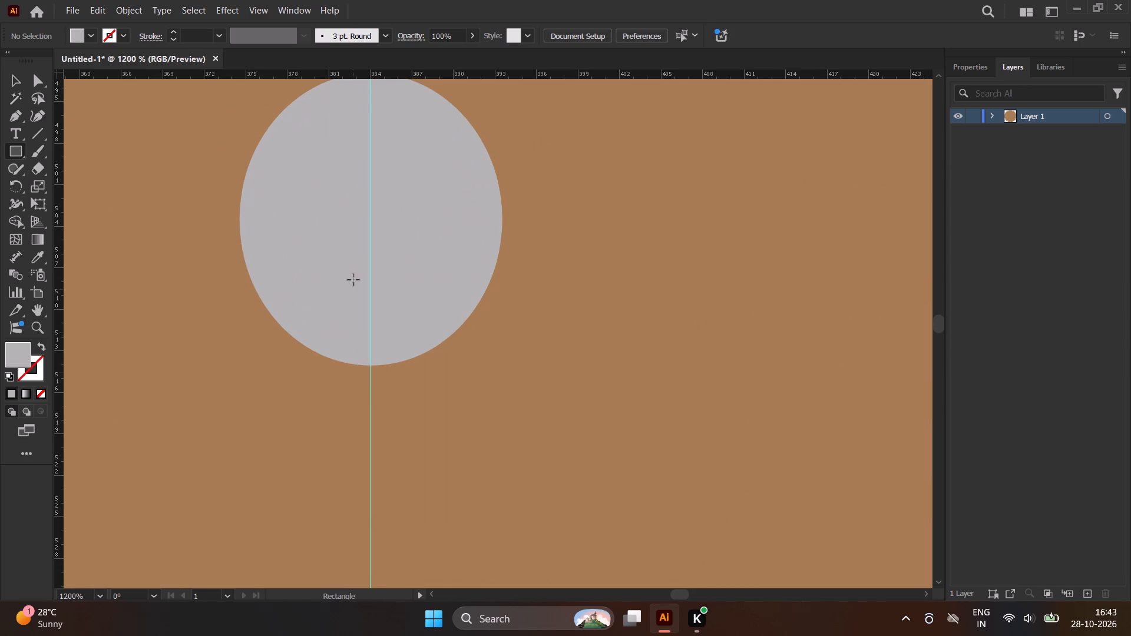
left_click_drag(361, 103, 374, 322)
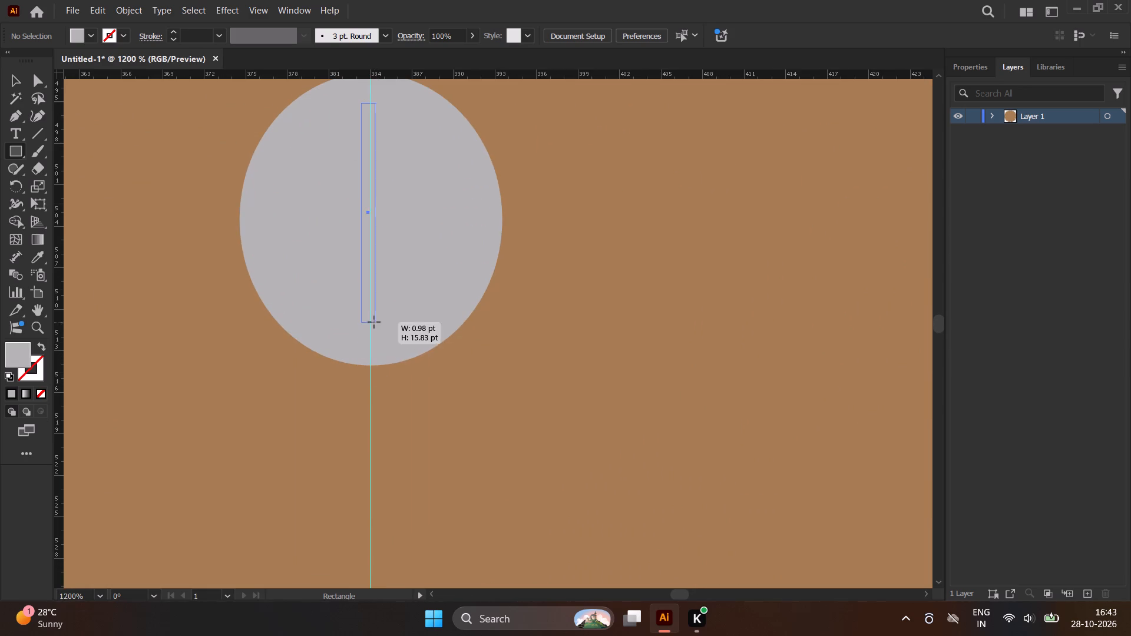
left_click_drag(374, 322, 380, 334)
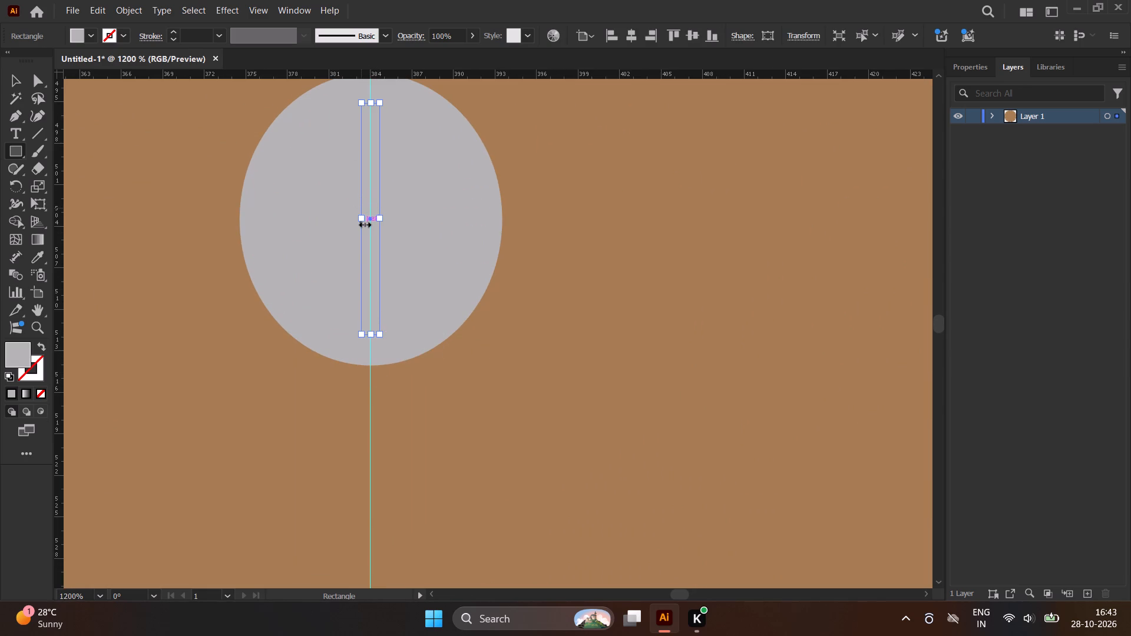
Resize the narrow rectangle to about 1.7 pt wide and 19 pt tall, centred on the guide and nearly spanning the oval's height.
left_click_drag(361, 219, 356, 218)
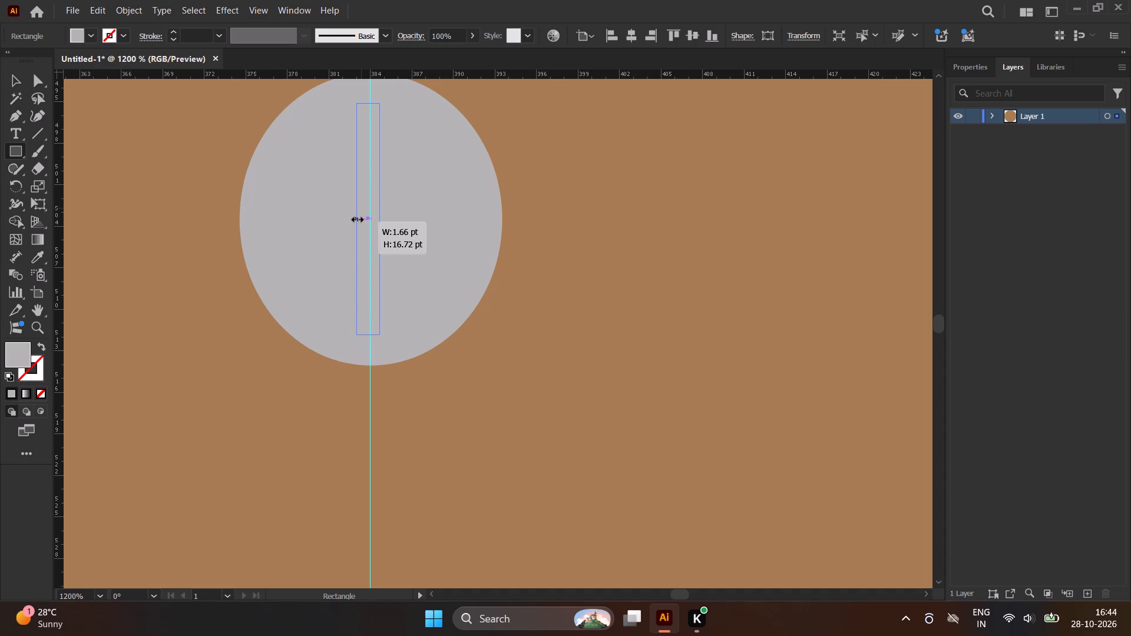
left_click_drag(356, 218, 354, 217)
left_click(379, 216)
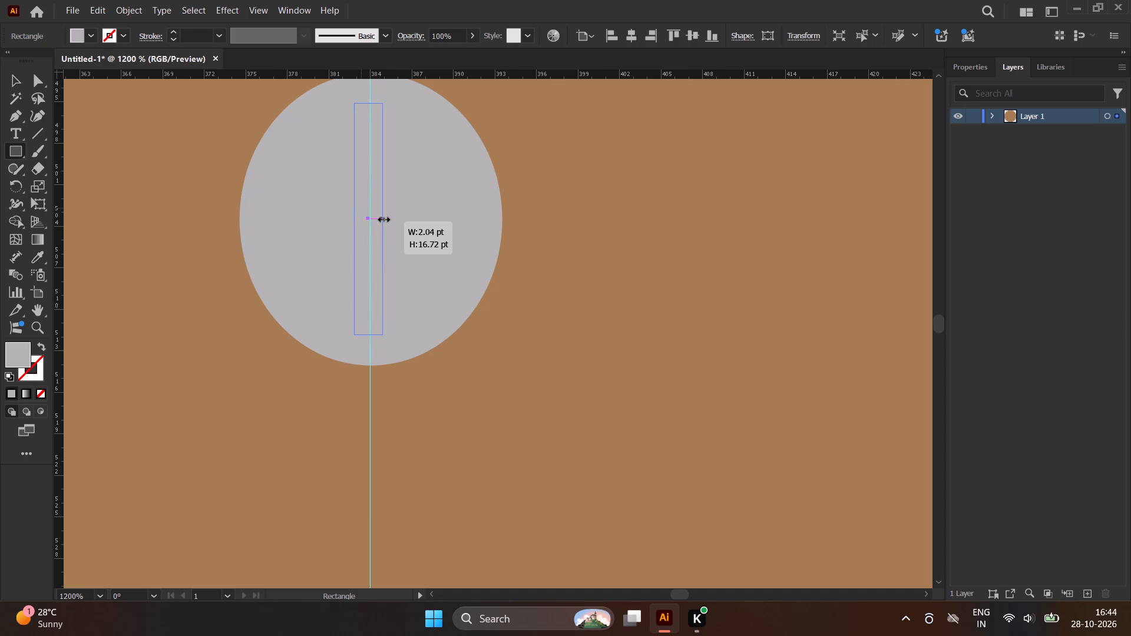
left_click(357, 217)
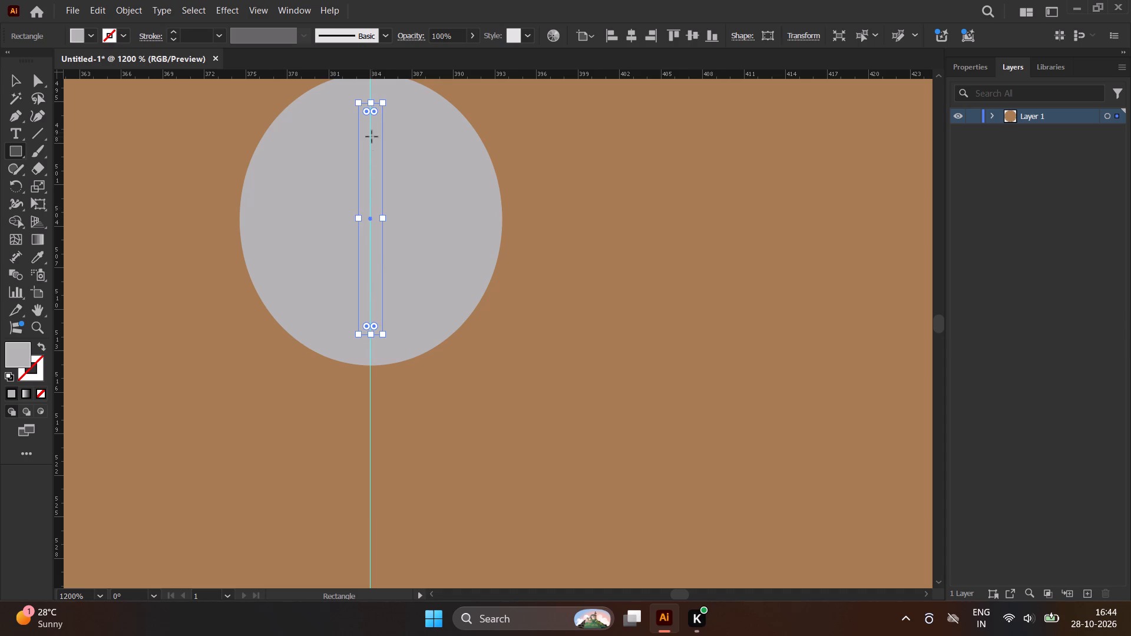
left_click_drag(369, 98, 371, 89)
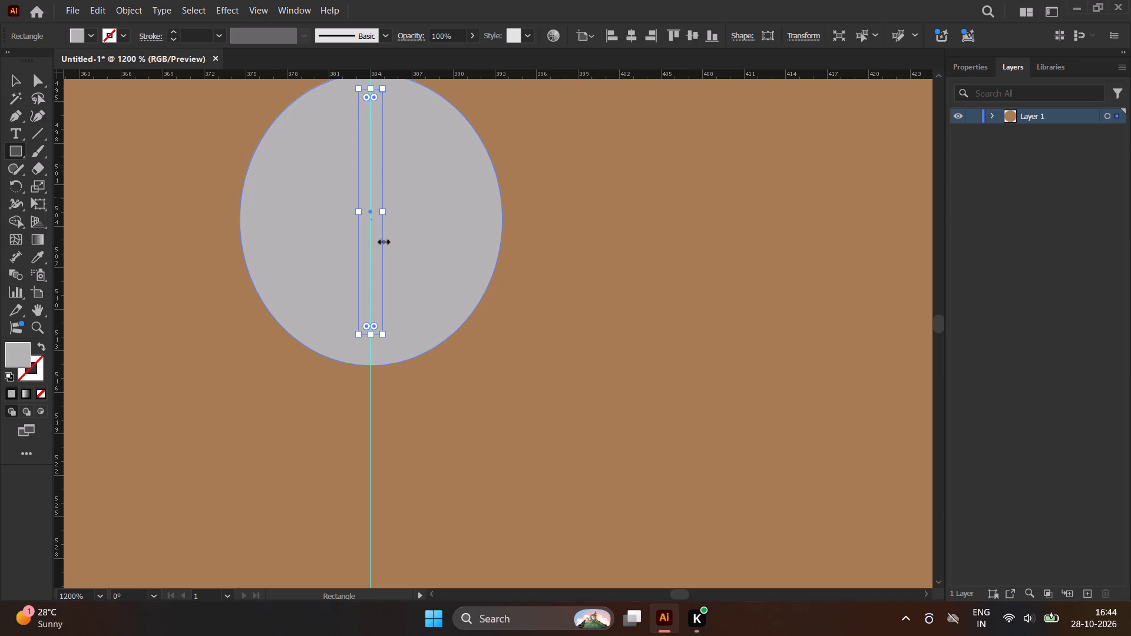
left_click_drag(372, 335, 371, 343)
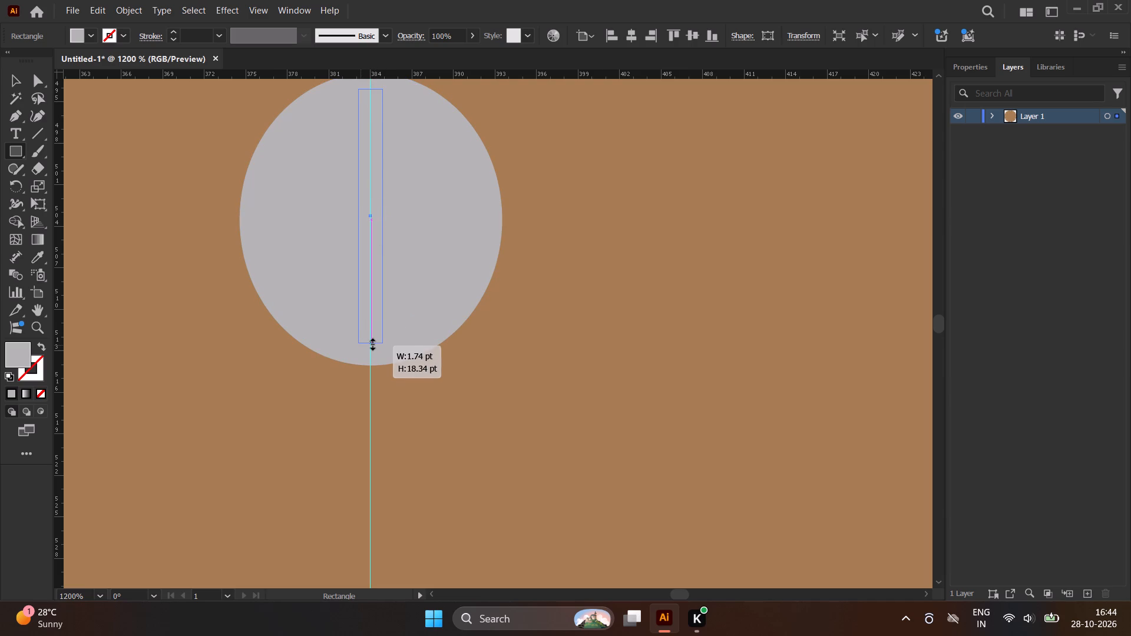
left_click_drag(371, 343, 371, 352)
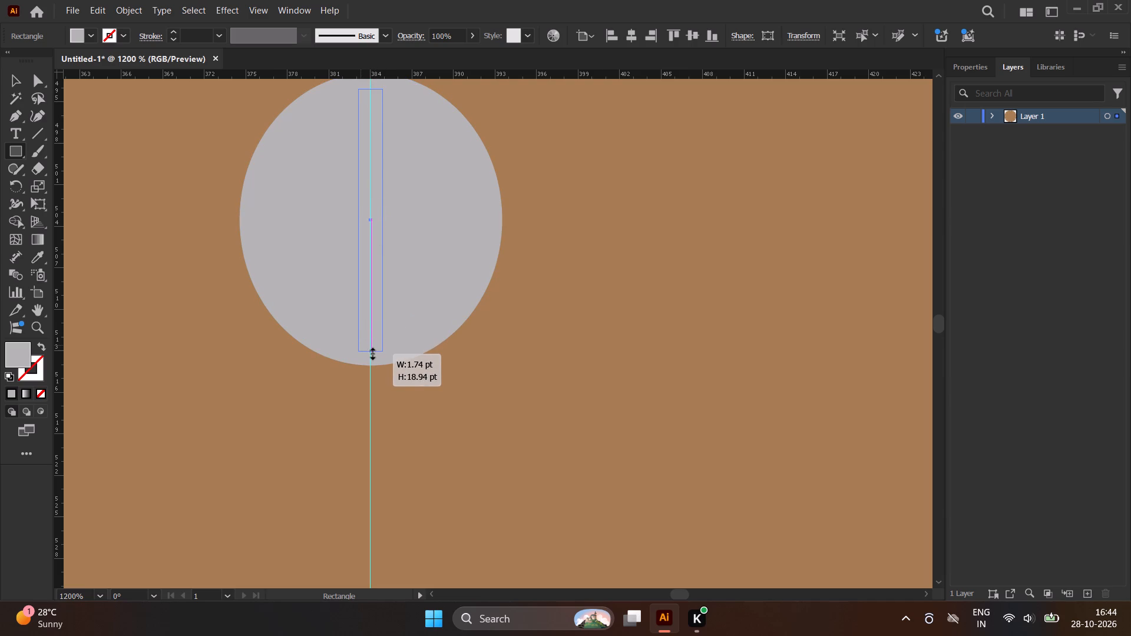
left_click_drag(371, 352, 371, 357)
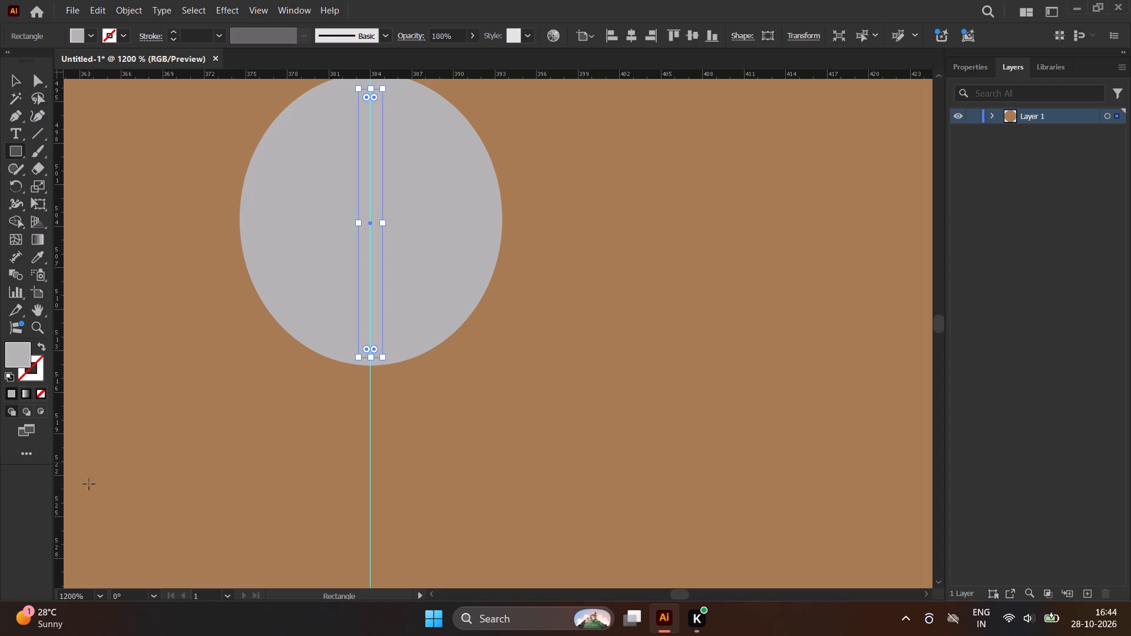
Fill the narrow rectangle with black.
left_click(8, 84)
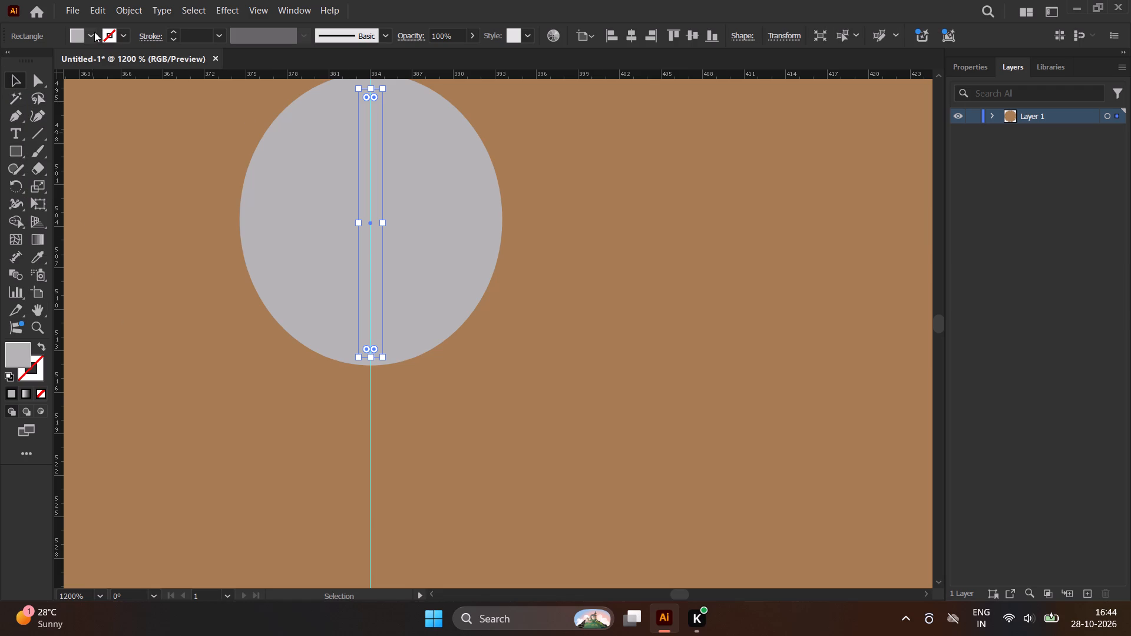
left_click(94, 32)
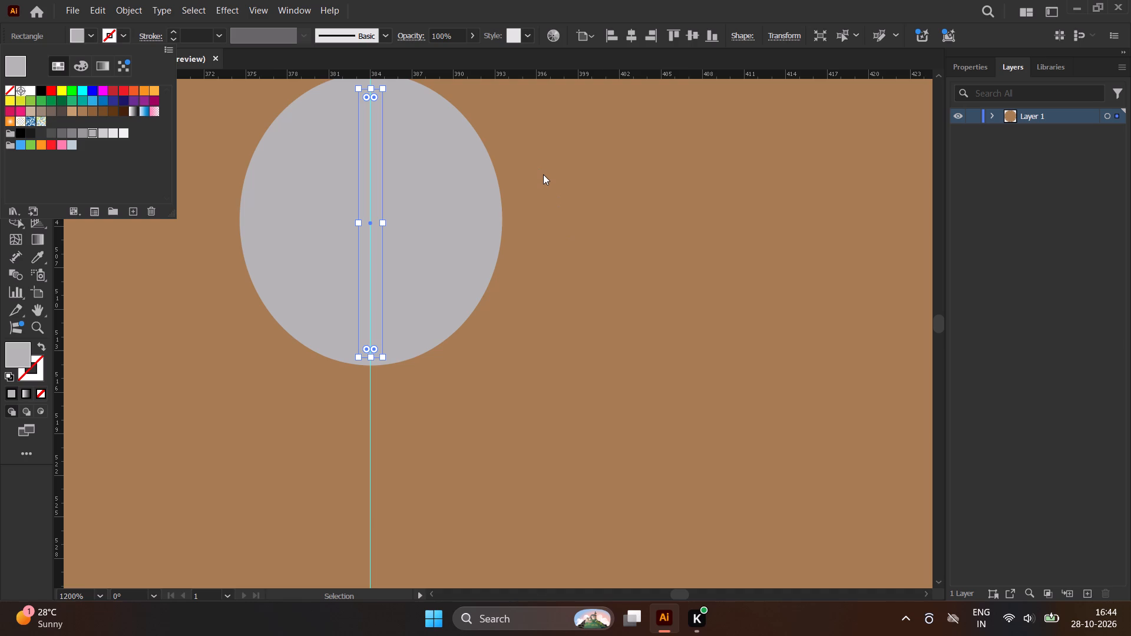
scroll(641, 254, "down", 4)
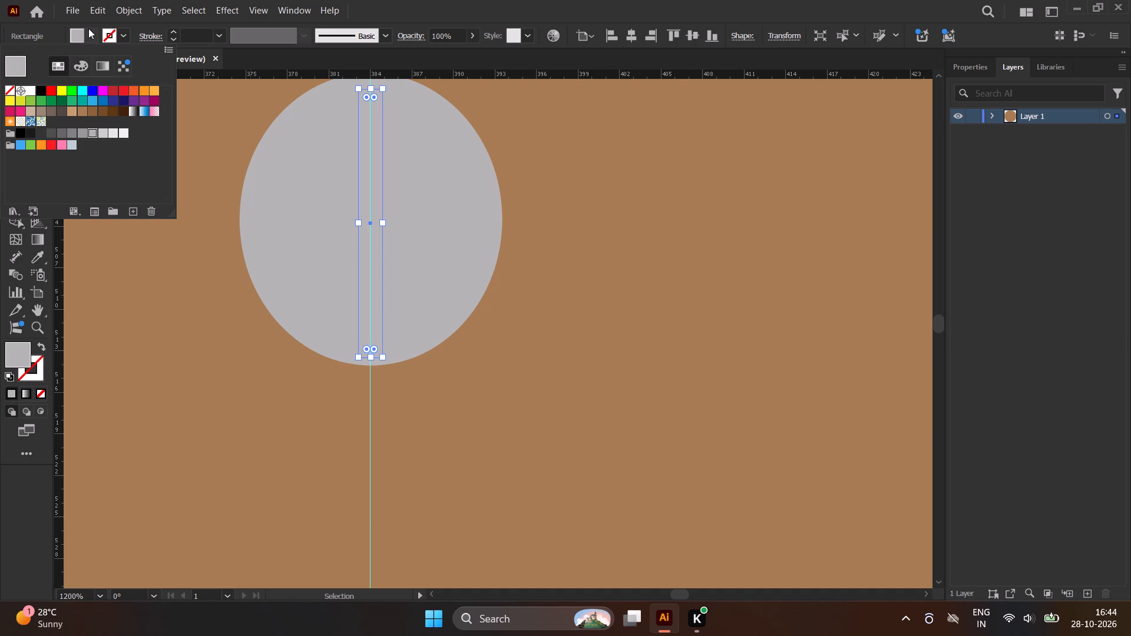
left_click(88, 28)
scroll(383, 162, "down", 3)
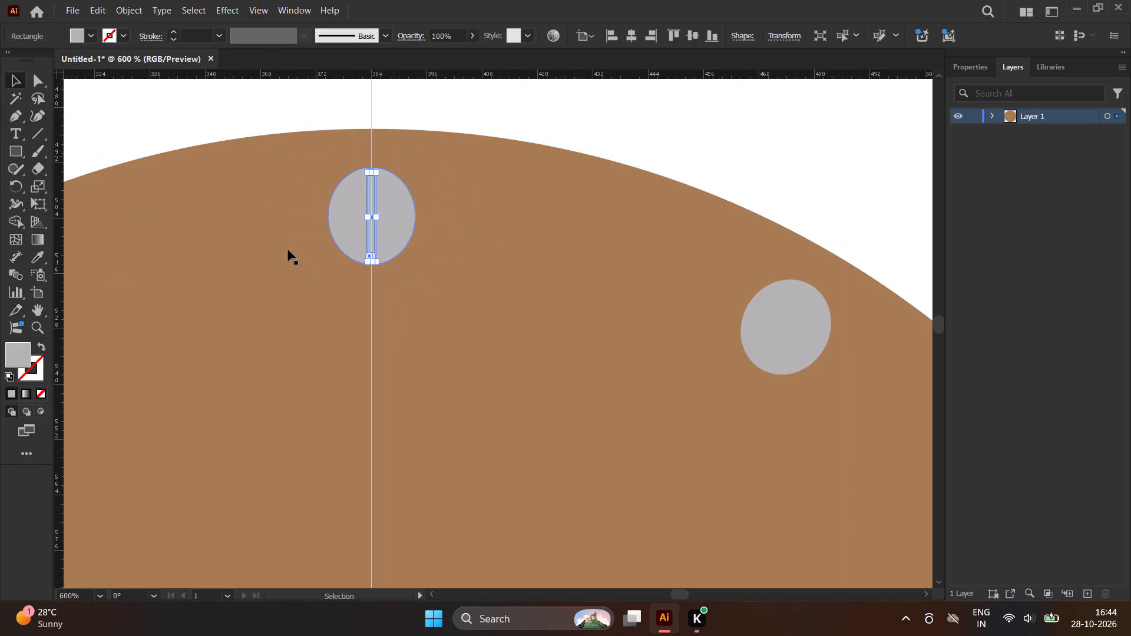
scroll(287, 200, "down", 5)
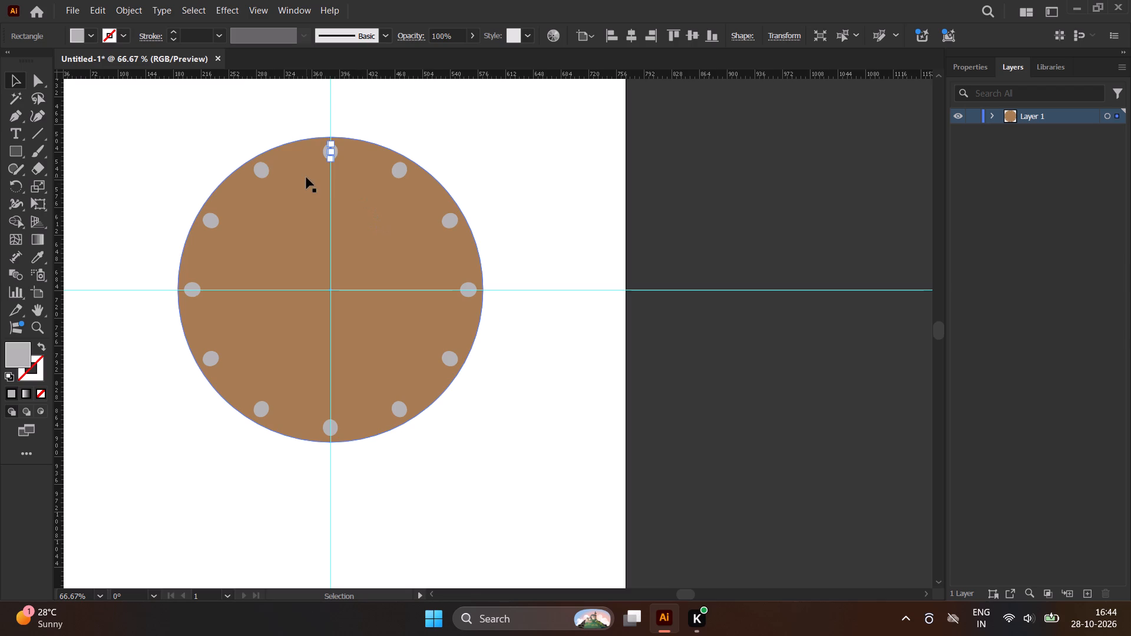
scroll(312, 163, "up", 1)
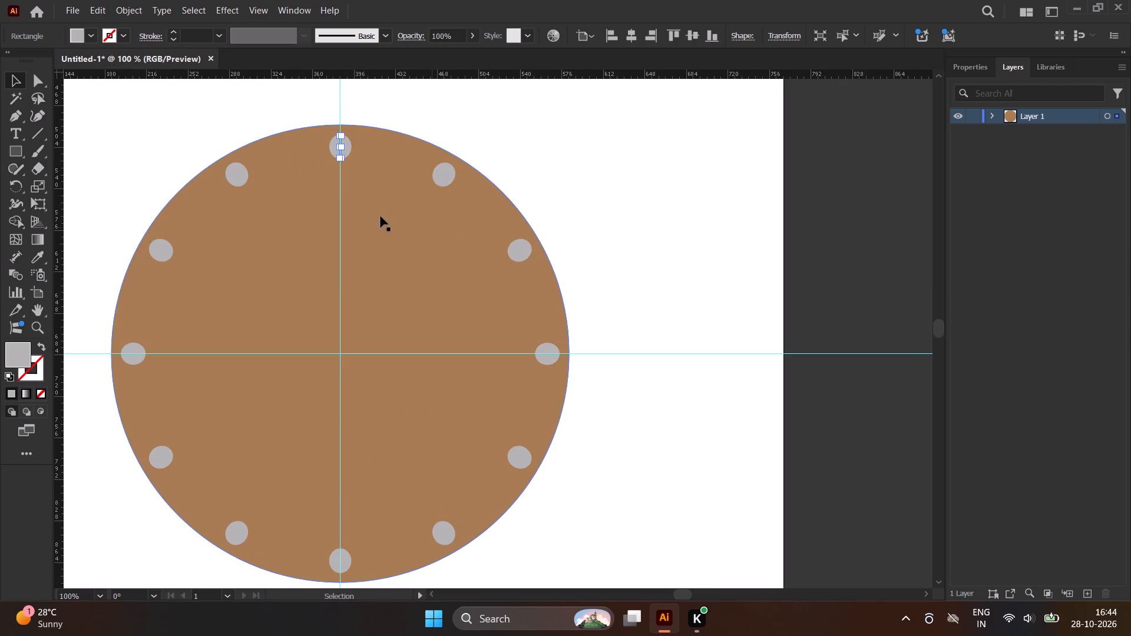
scroll(307, 114, "up", 3)
scroll(344, 155, "up", 2)
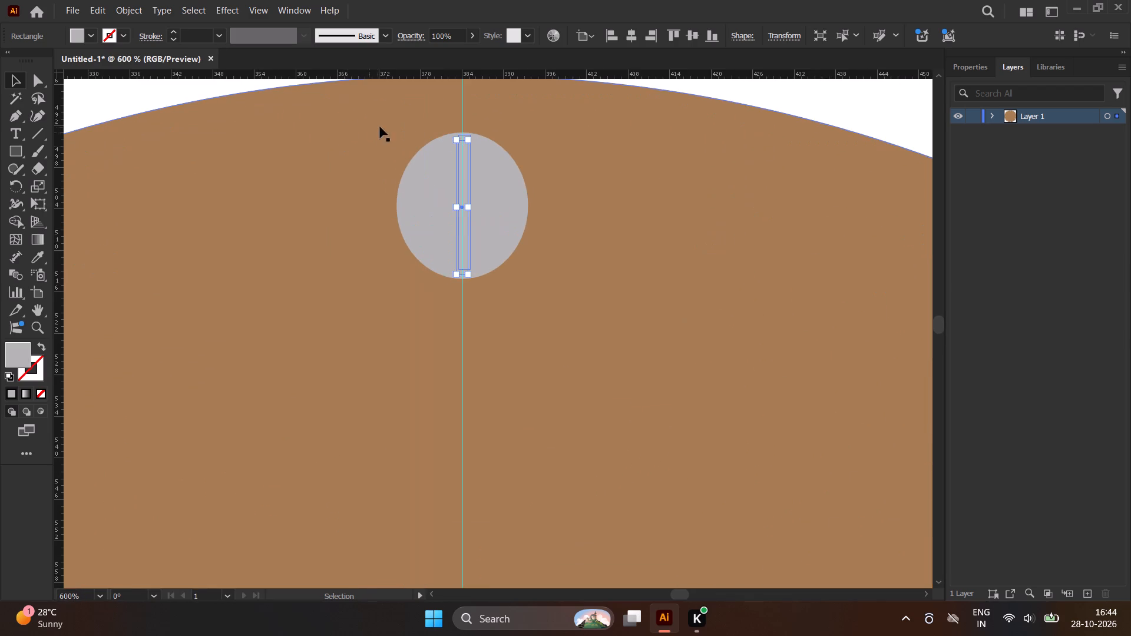
left_click(87, 38)
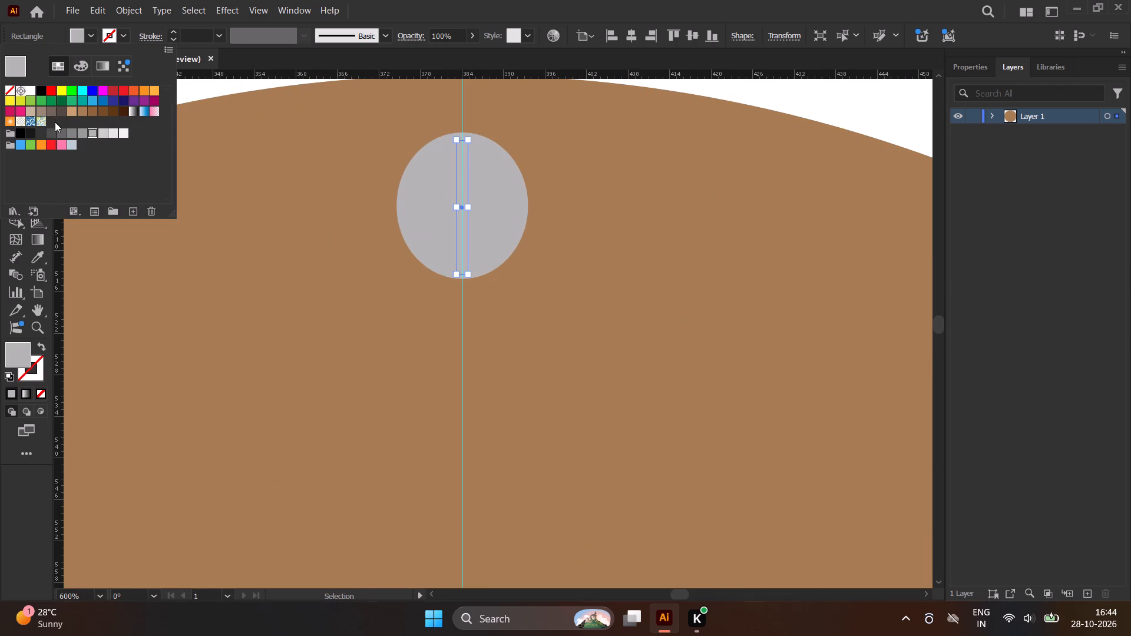
left_click(19, 135)
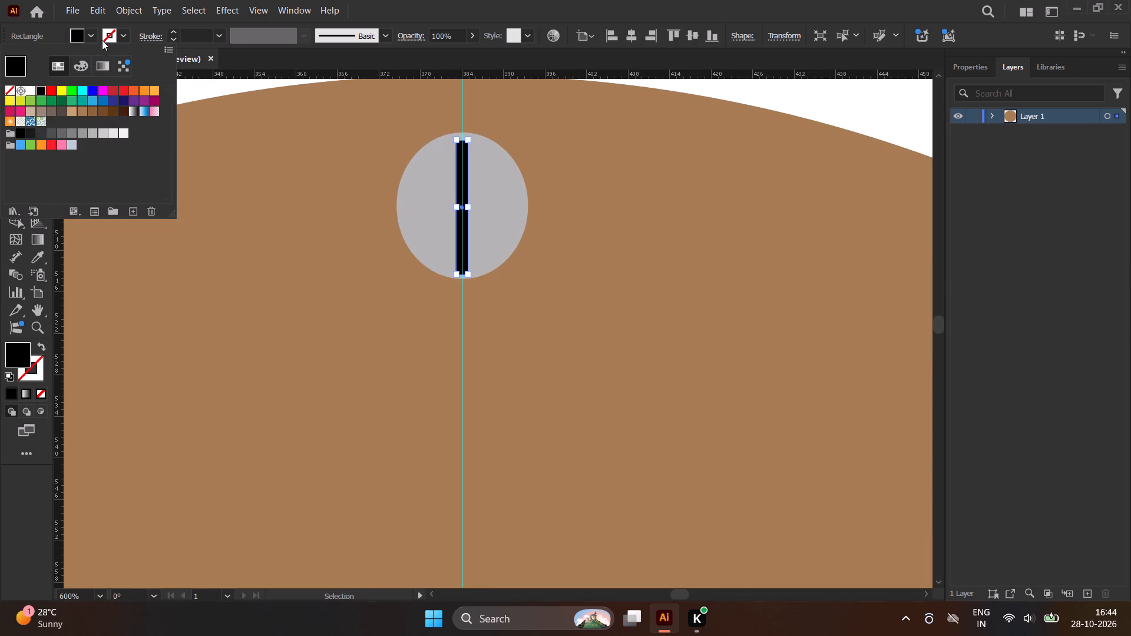
left_click(95, 34)
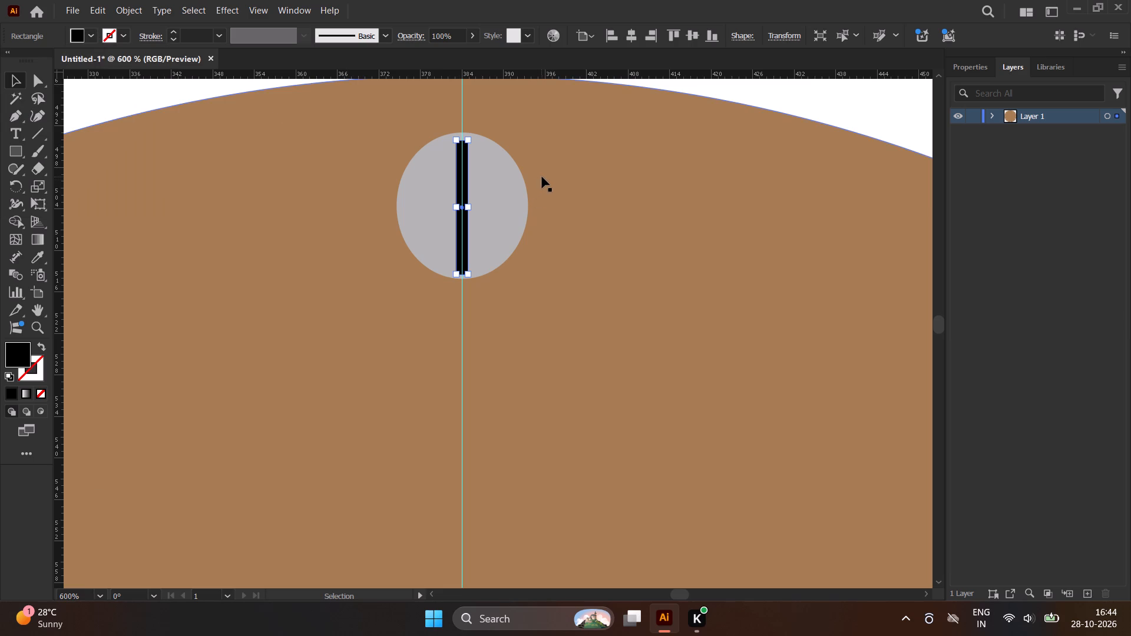
Copy the brown circle rotated 6° about the intersection of the centre guides, repeat the rotated copy once, and deselect.
left_click(542, 177)
scroll(508, 258, "down", 1)
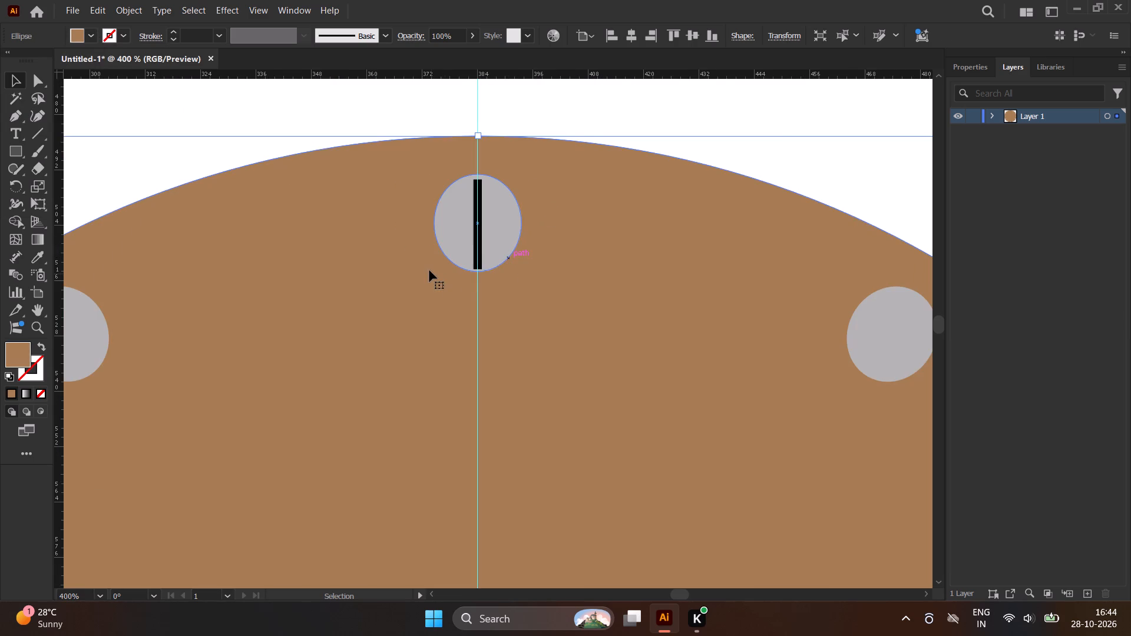
scroll(429, 270, "down", 1)
scroll(465, 210, "down", 1)
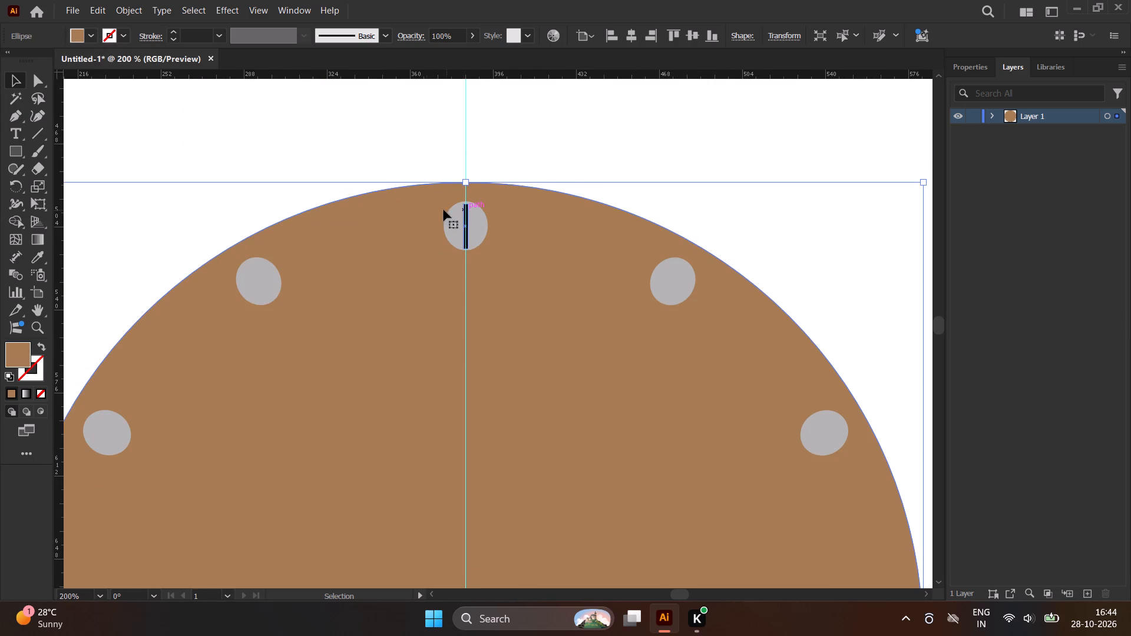
scroll(435, 188, "down", 2)
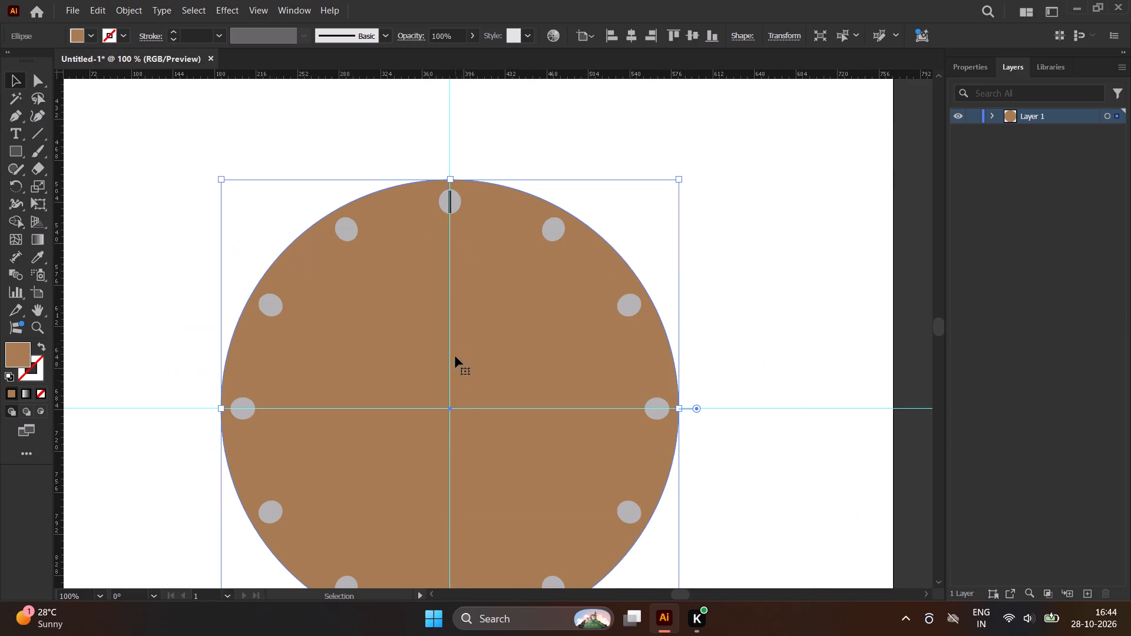
left_click(22, 182)
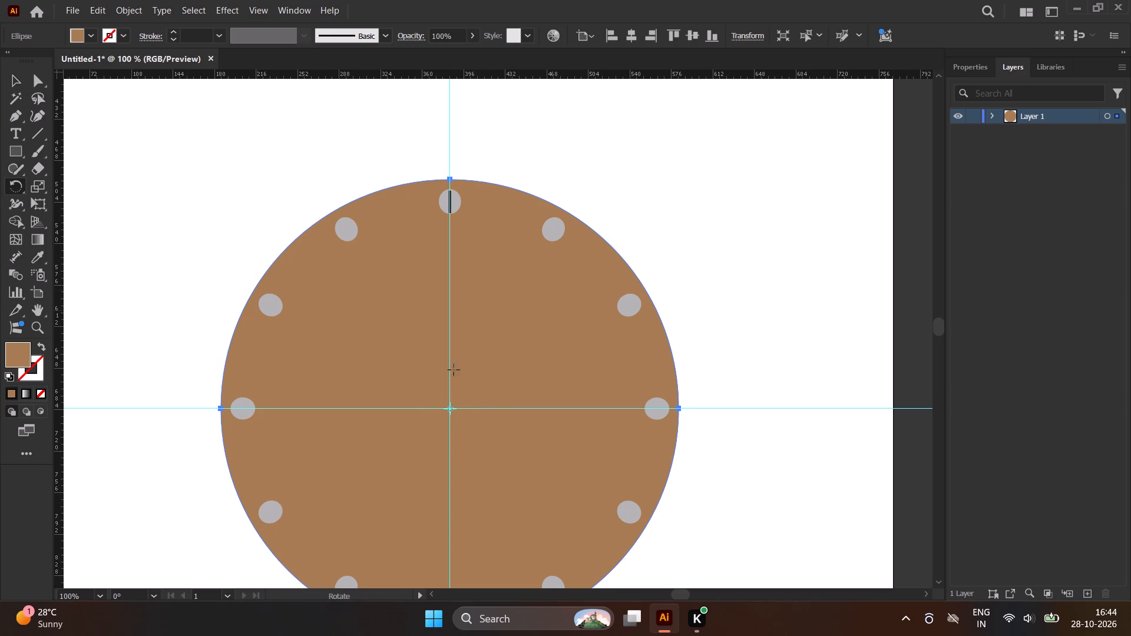
scroll(447, 411, "up", 2)
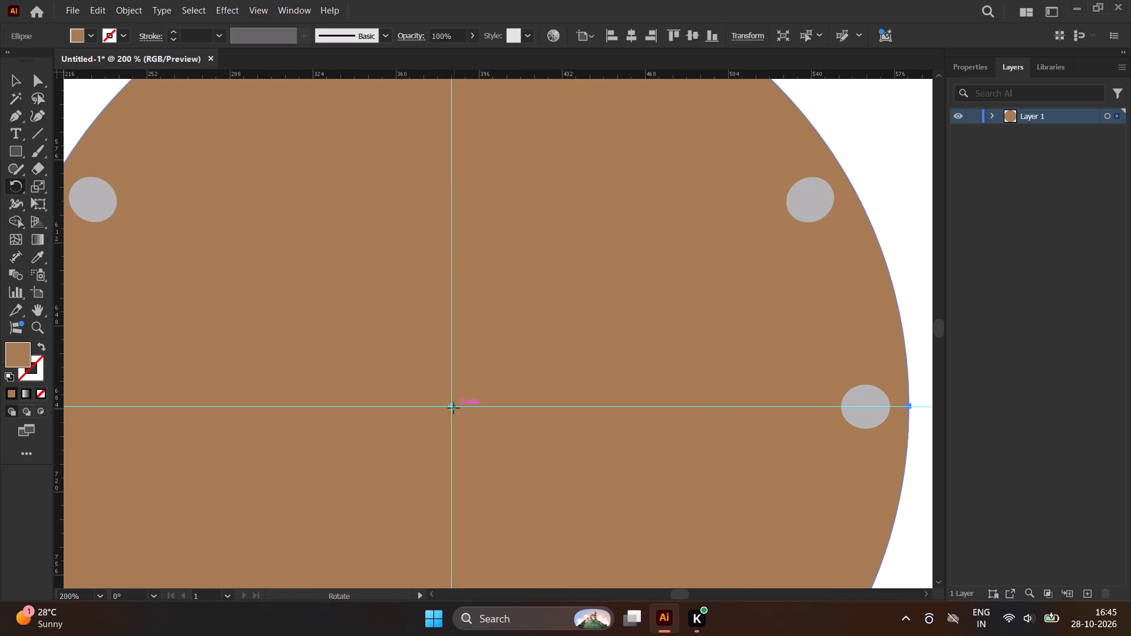
left_click(452, 408, "alt")
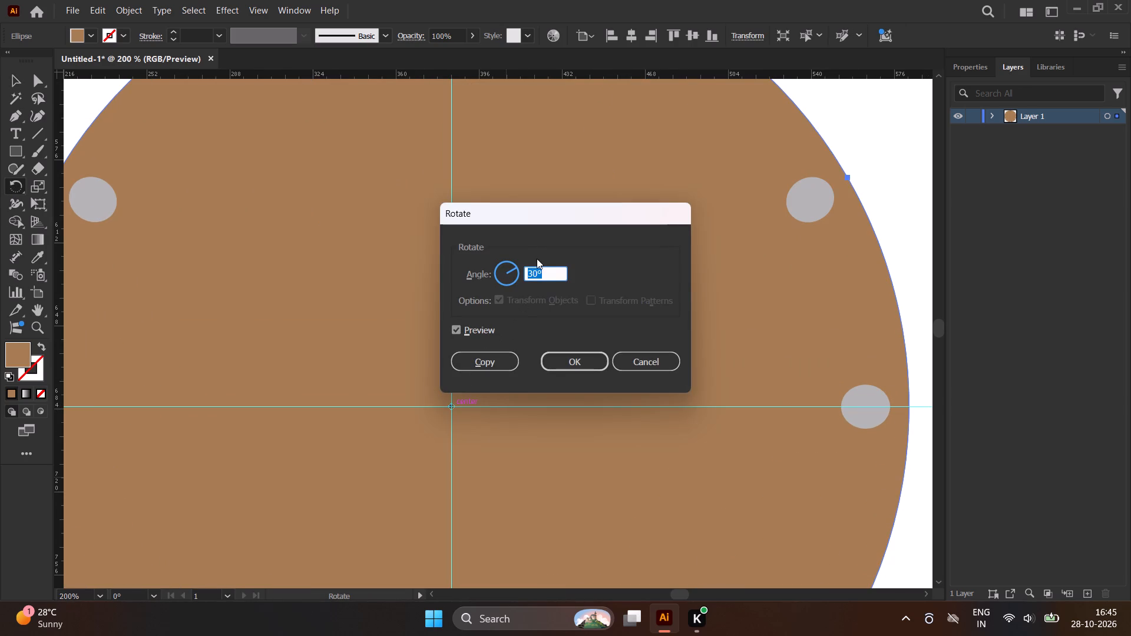
key("6")
left_click(477, 362)
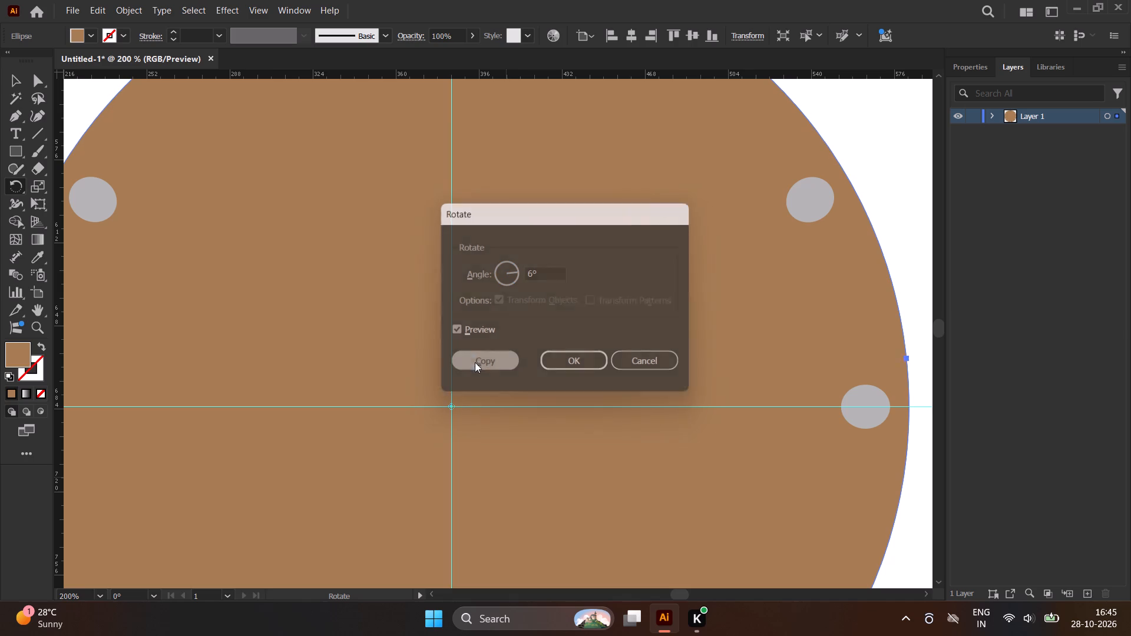
scroll(454, 386, "up", 1)
scroll(454, 386, "down", 3)
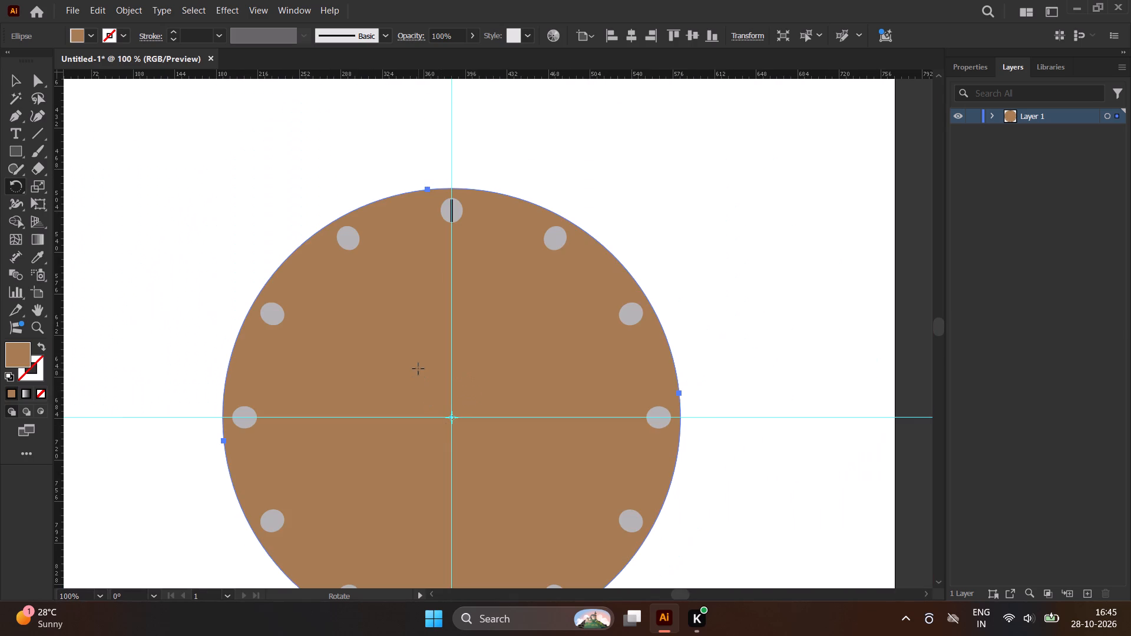
key("ctrl+d")
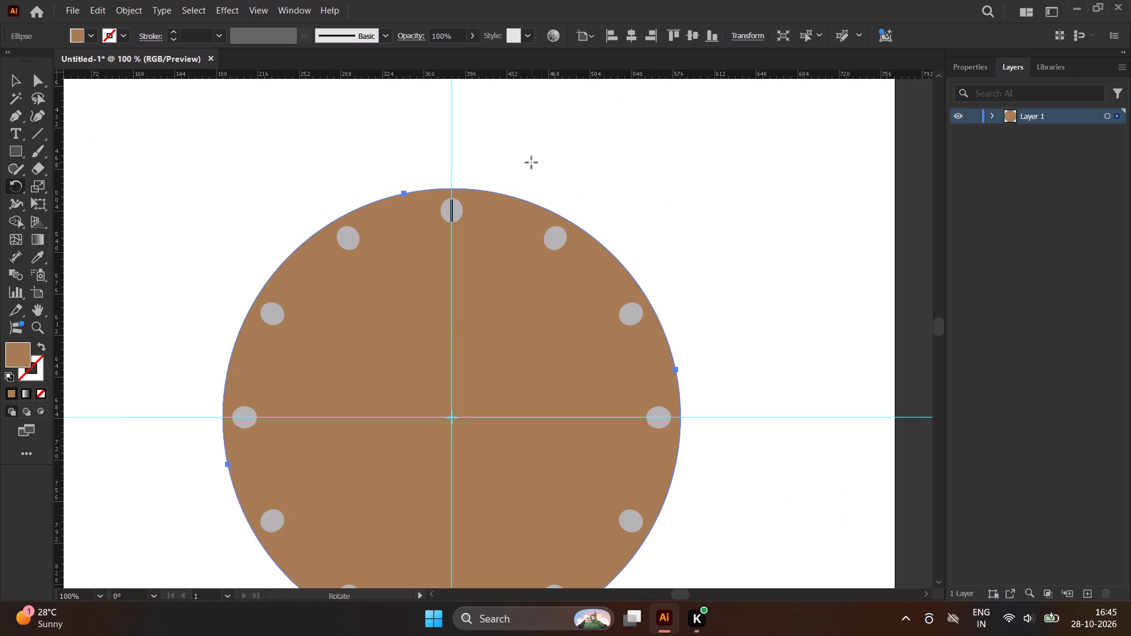
left_click(15, 74)
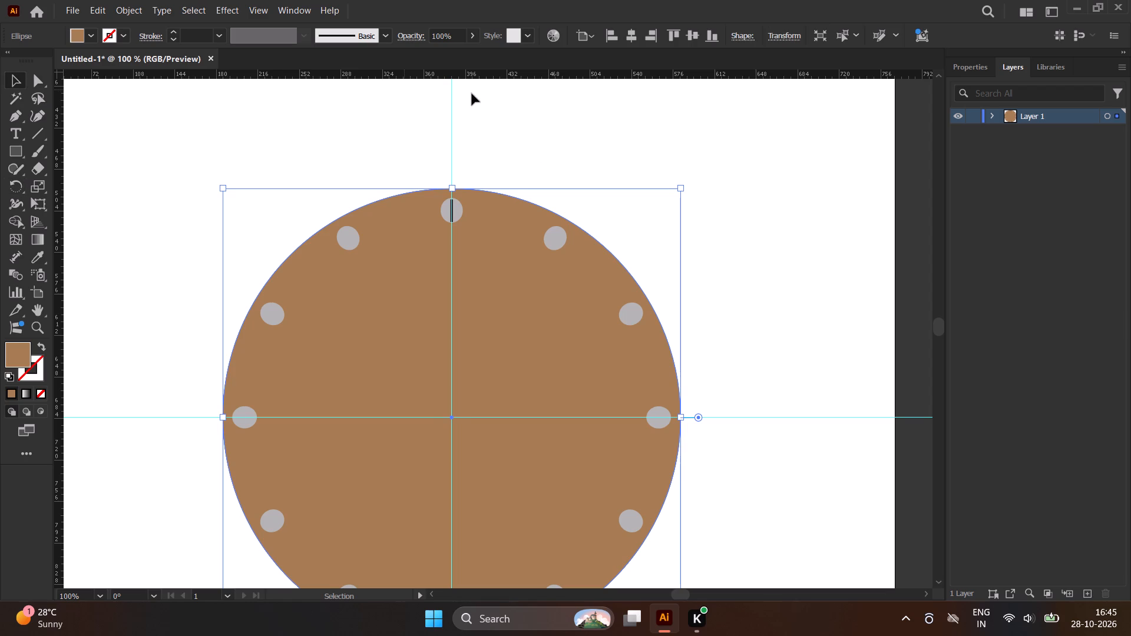
left_click(479, 131)
Copy the narrow black bar in the top grey oval, rotated 6° about the intersection of the centre guides.
left_click(452, 209)
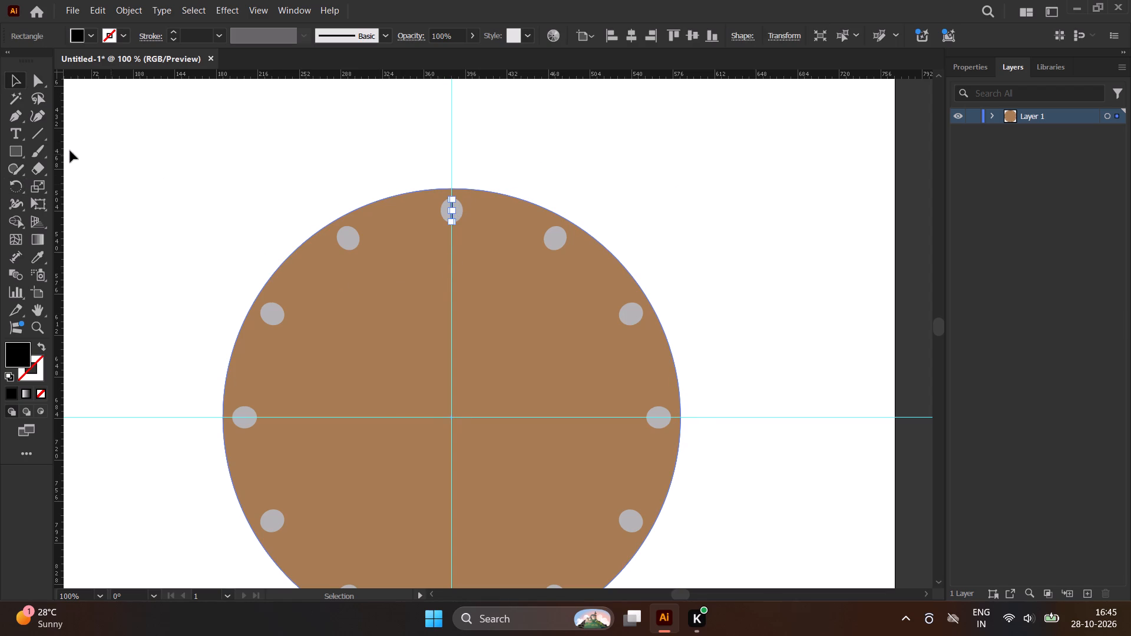
left_click(19, 189)
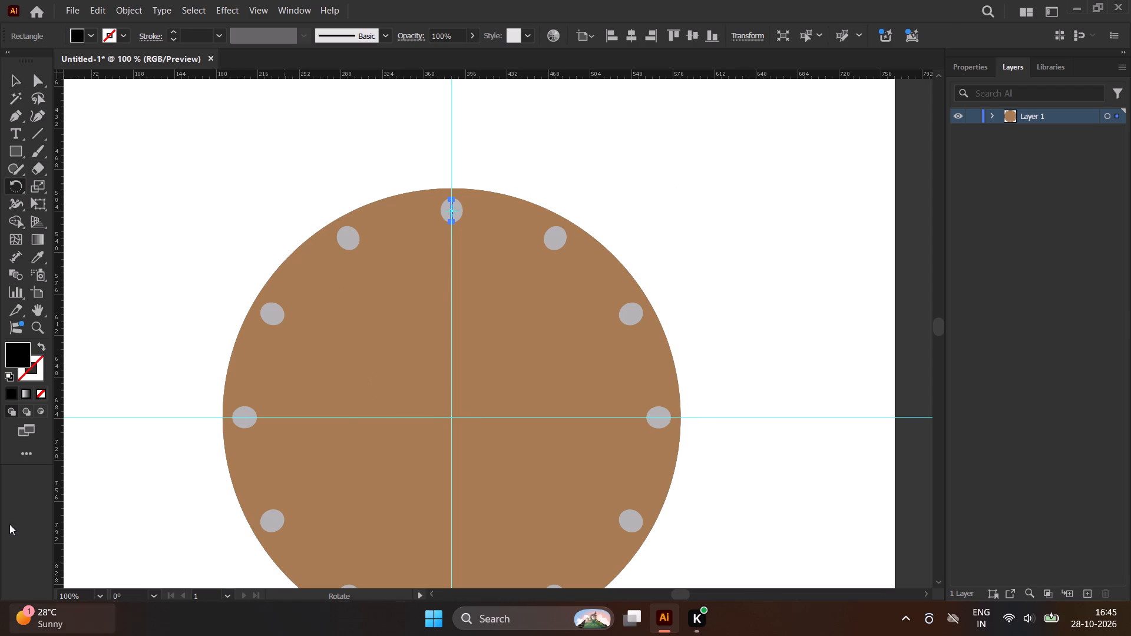
left_click(452, 418, "alt")
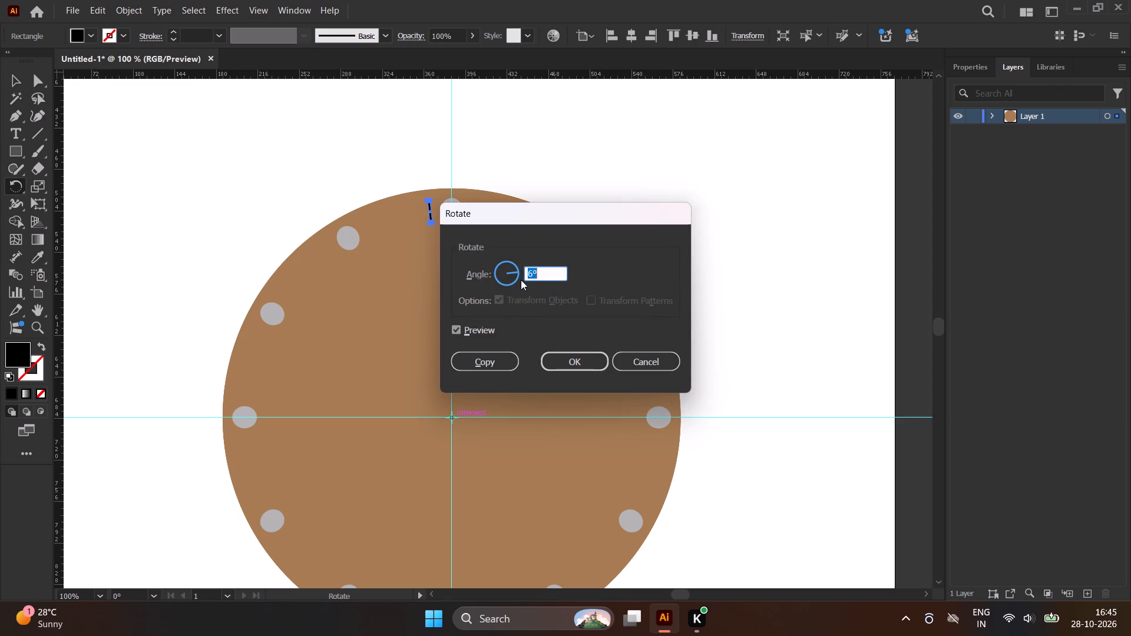
left_click(504, 355)
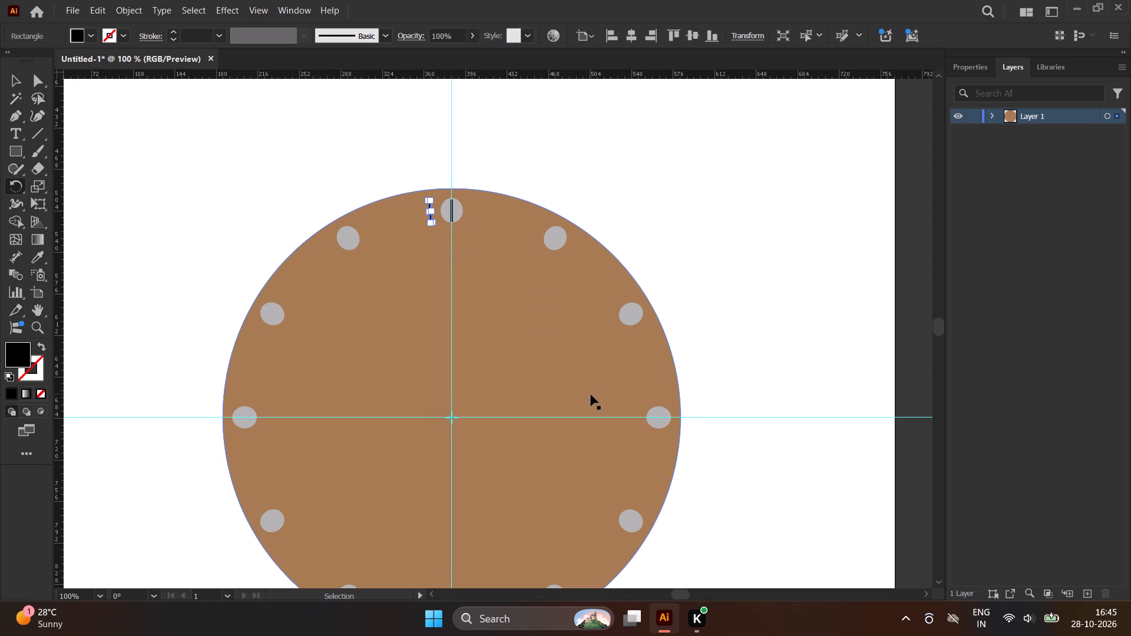
Repeat the 6° rotated copy until black bars ring the whole brown circle, and deselect.
key("ctrl+d")
key("ctrl+d")
key("ctrl+d")
key("ctrl+d")
key("ctrl+d")
key("ctrl+d")
key("ctrl+d")
key("ctrl+d")
key("ctrl+d")
key("ctrl+d")
key("ctrl+d")
key("ctrl+d")
key("ctrl+d")
key("ctrl+d")
key("ctrl+d")
key("ctrl+d")
key("ctrl+d")
key("ctrl+d")
key("ctrl+d")
key("ctrl+d")
key("ctrl+d")
key("ctrl+d")
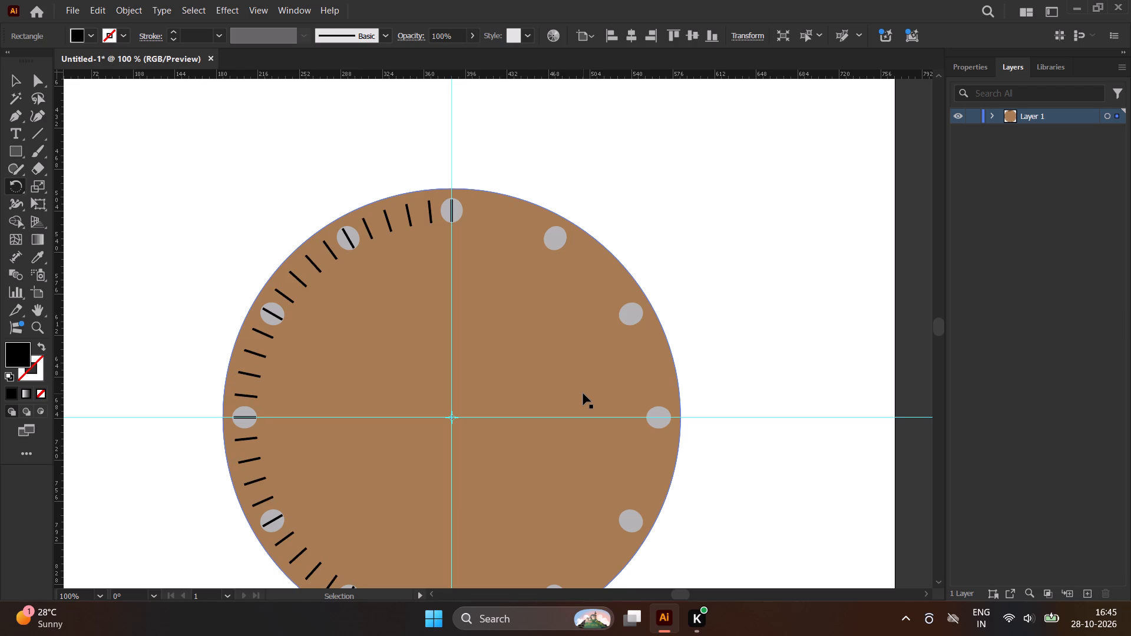
key("ctrl+d")
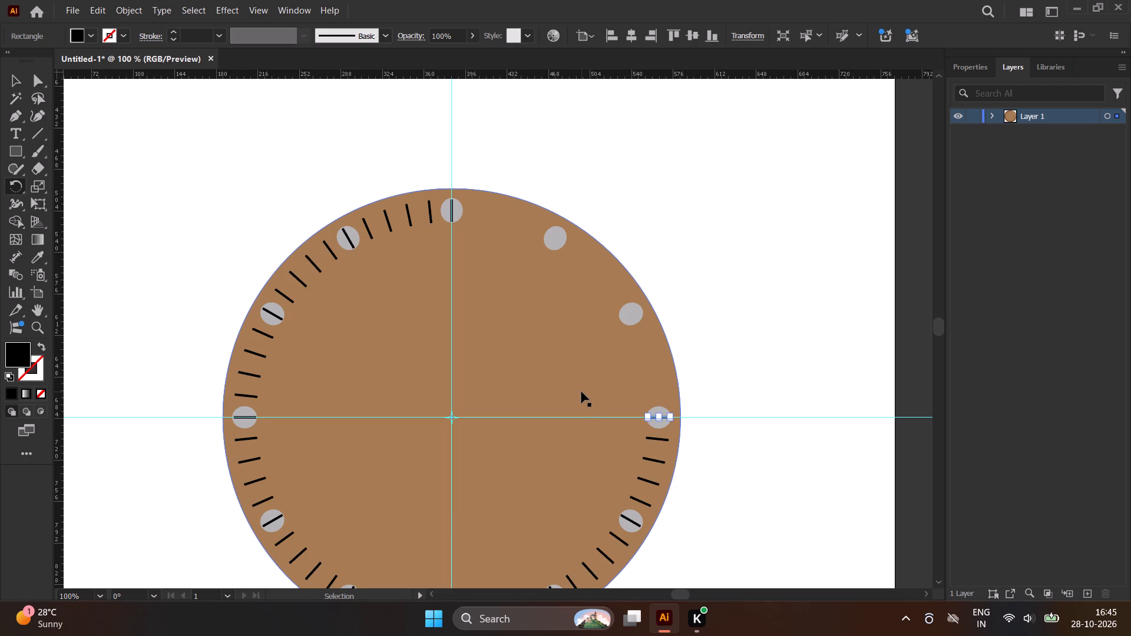
key("ctrl+d")
key("ctrl+d")
key("ctrl+d")
key("ctrl+d")
key("ctrl+d")
key("ctrl+d")
key("ctrl+d")
key("ctrl+d")
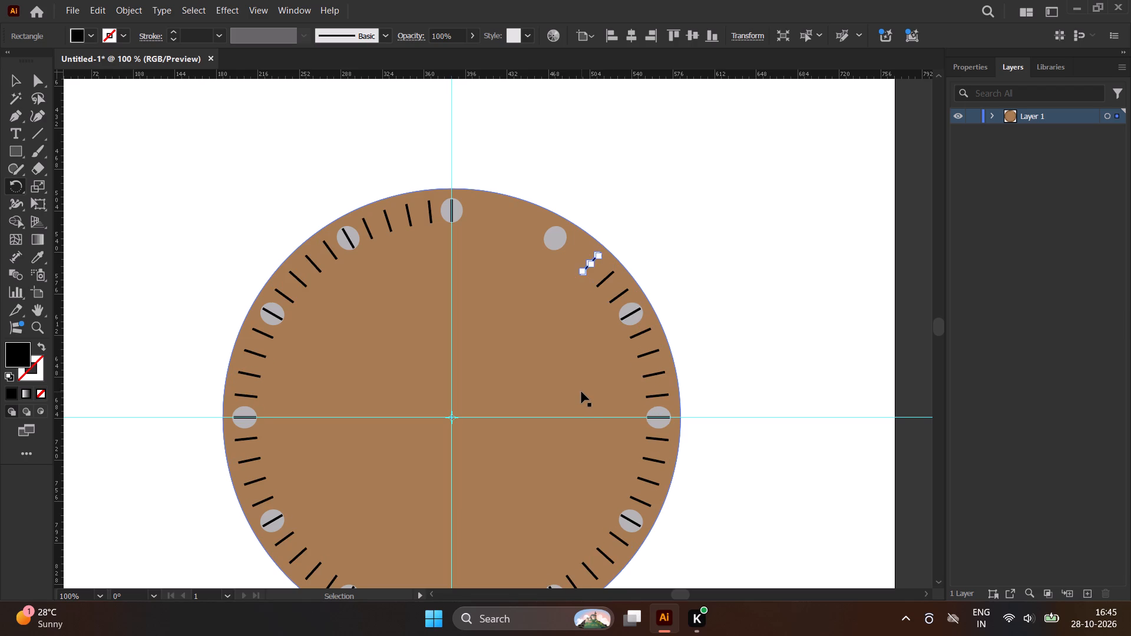
key("ctrl+d")
key("ctrl+d")
key("ctrl+d")
key("ctrl+d")
key("ctrl+d")
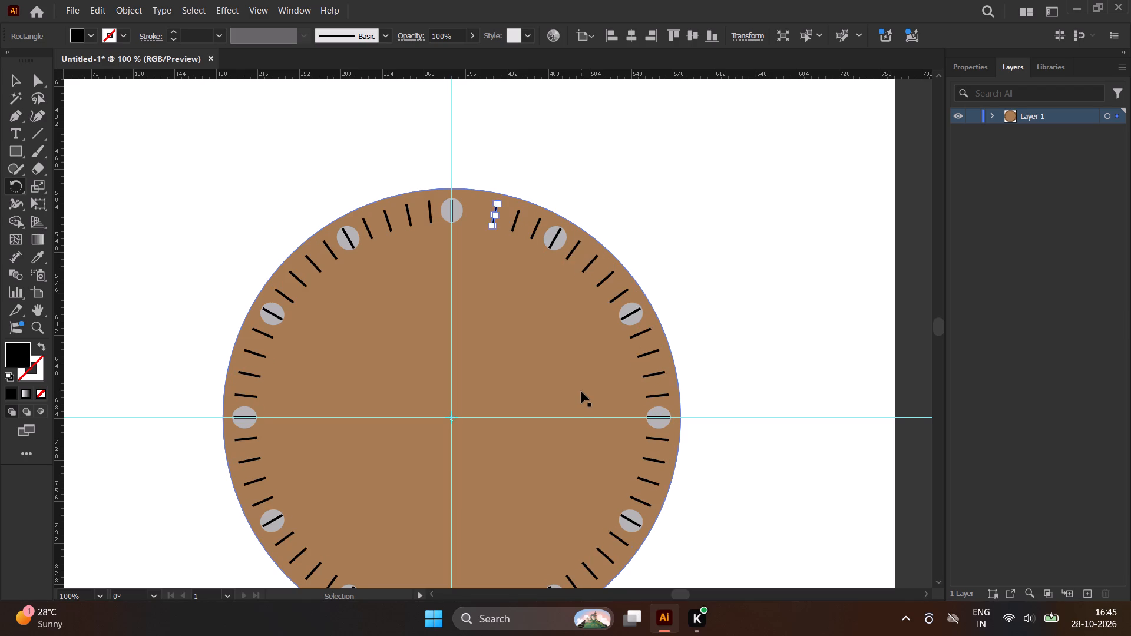
key("ctrl+d")
left_click(11, 77)
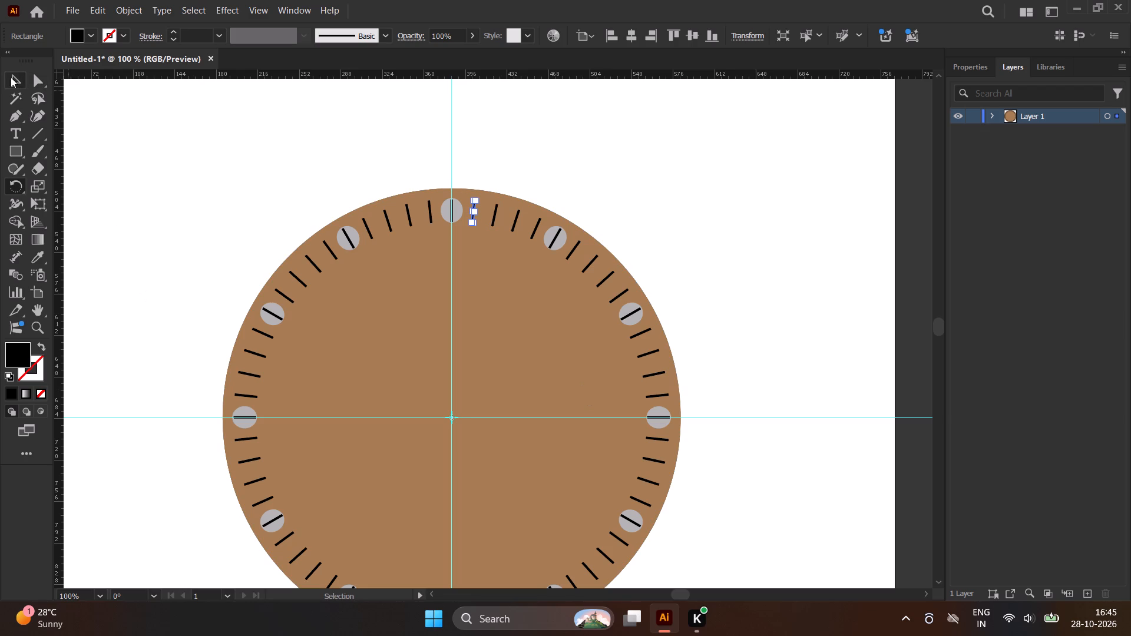
left_click(361, 127)
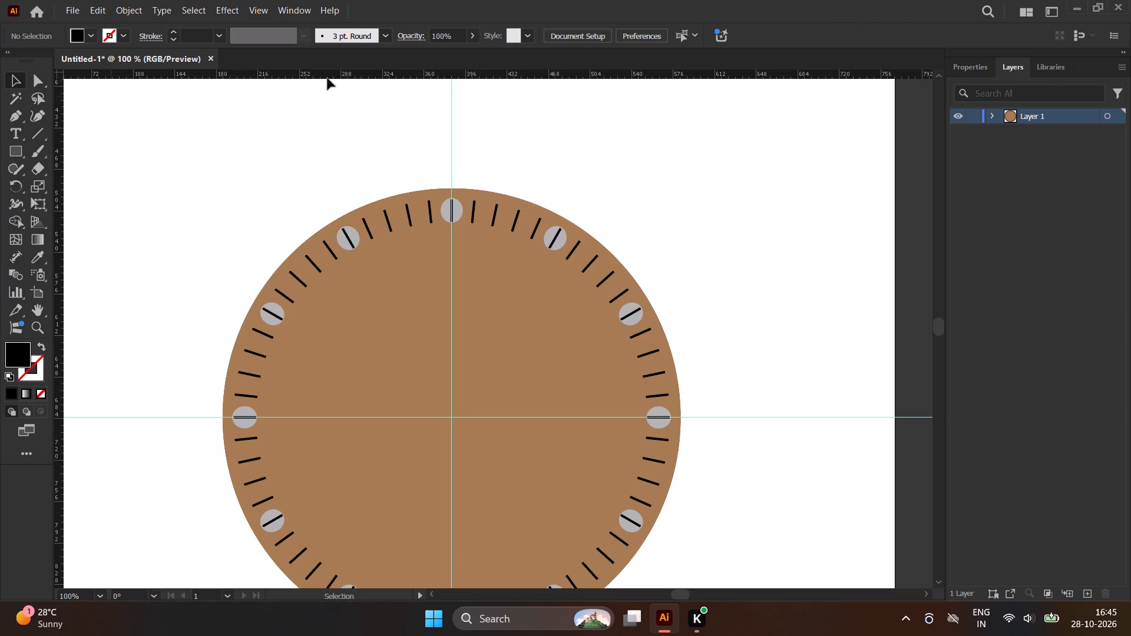
Open the recent file cls_7 watch.ai, examine its dial, hands and centre petal pattern, and close it again.
scroll(342, 143, "down", 1)
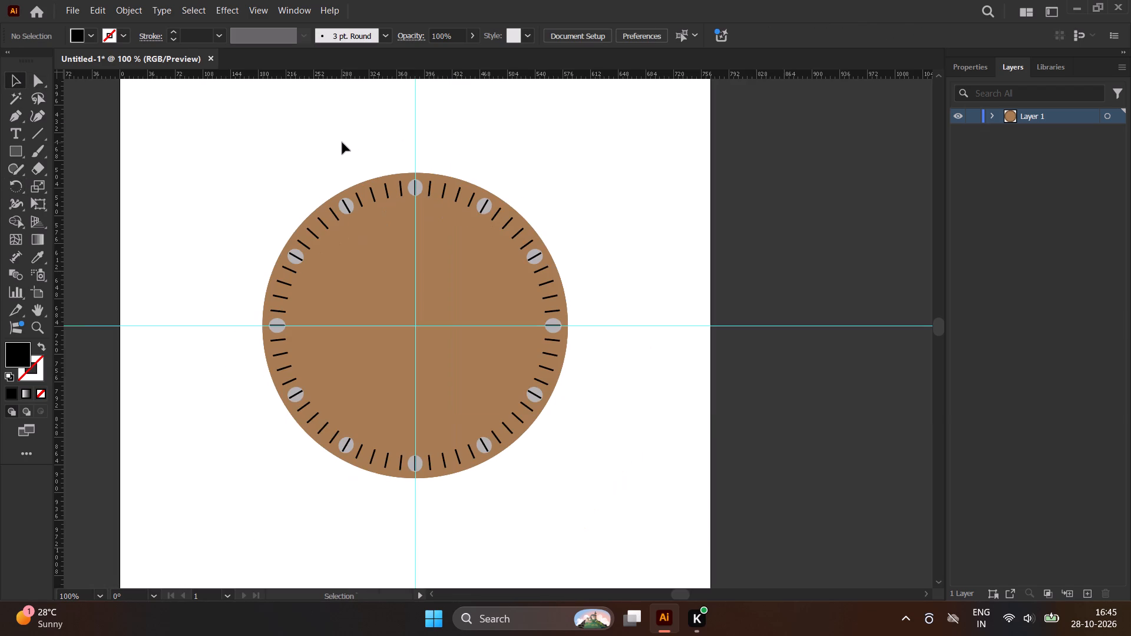
left_click(39, 6)
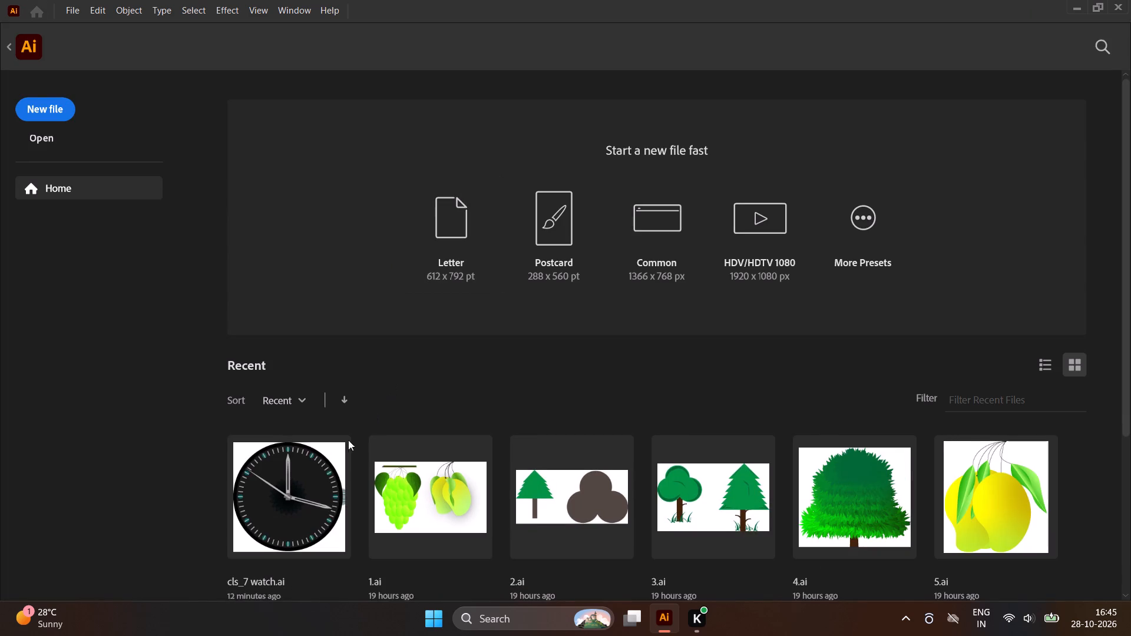
left_click(292, 522)
double_click(299, 518)
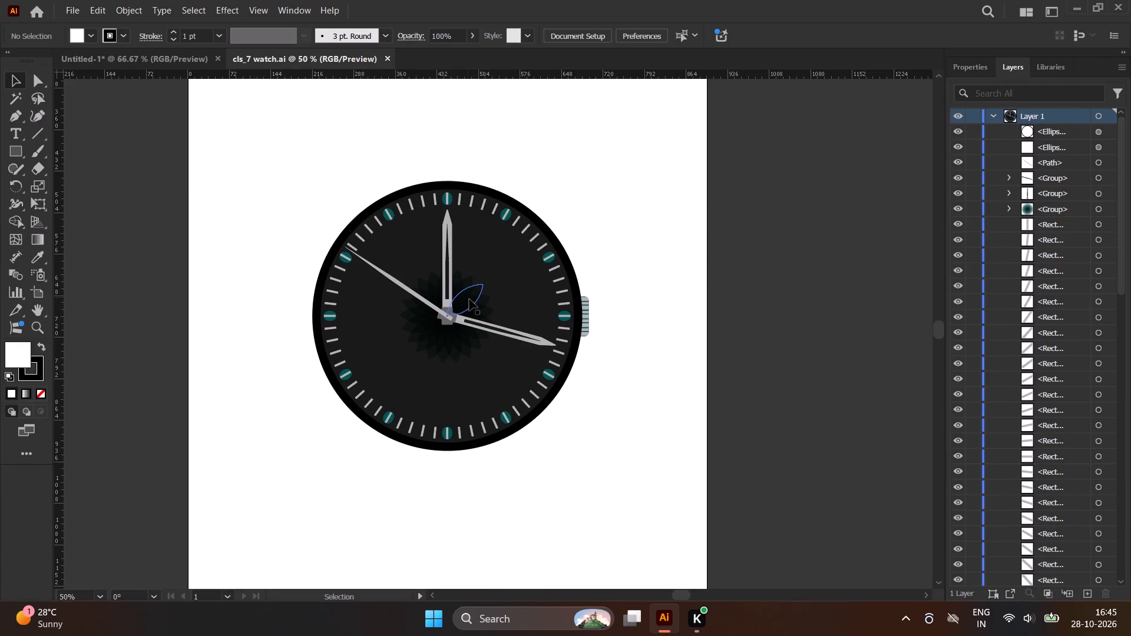
scroll(509, 351, "up", 1)
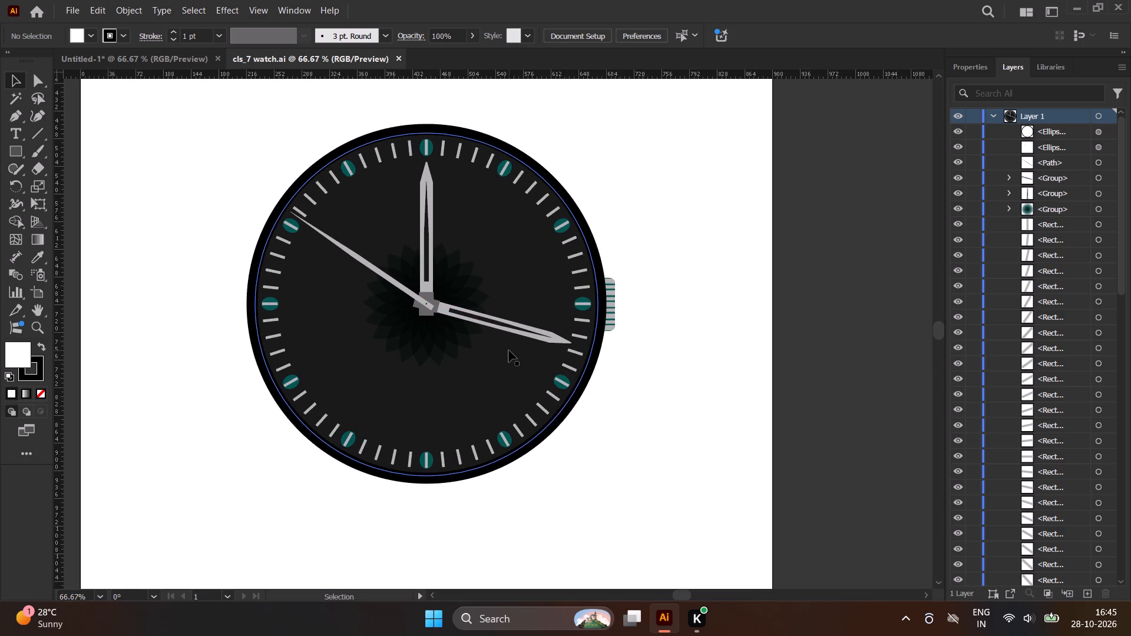
scroll(509, 350, "up", 1)
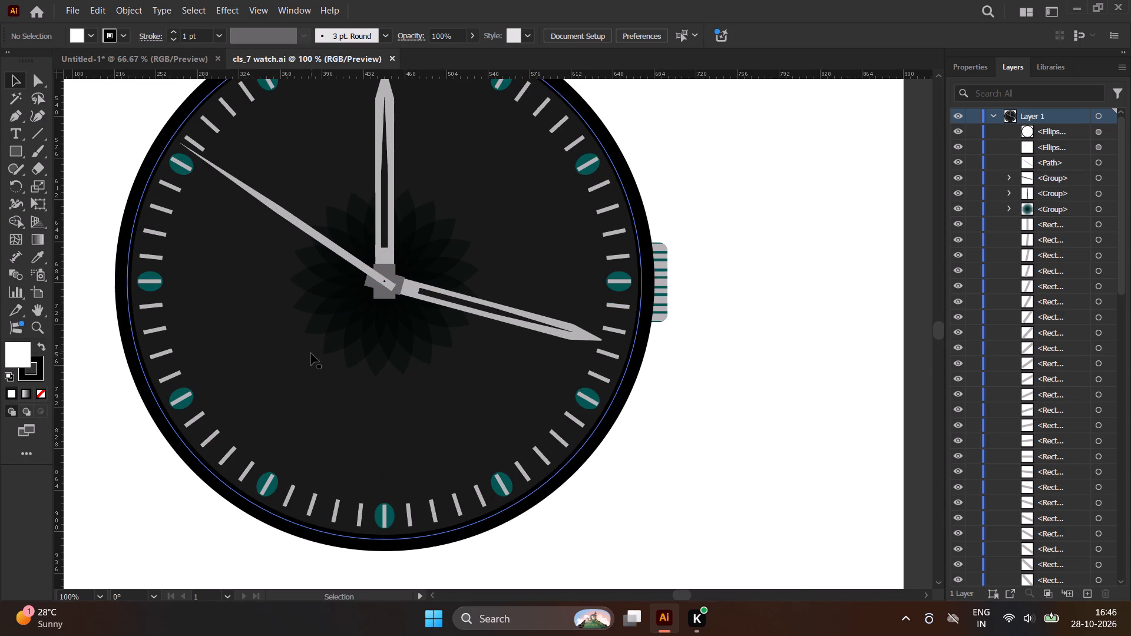
left_click(391, 55)
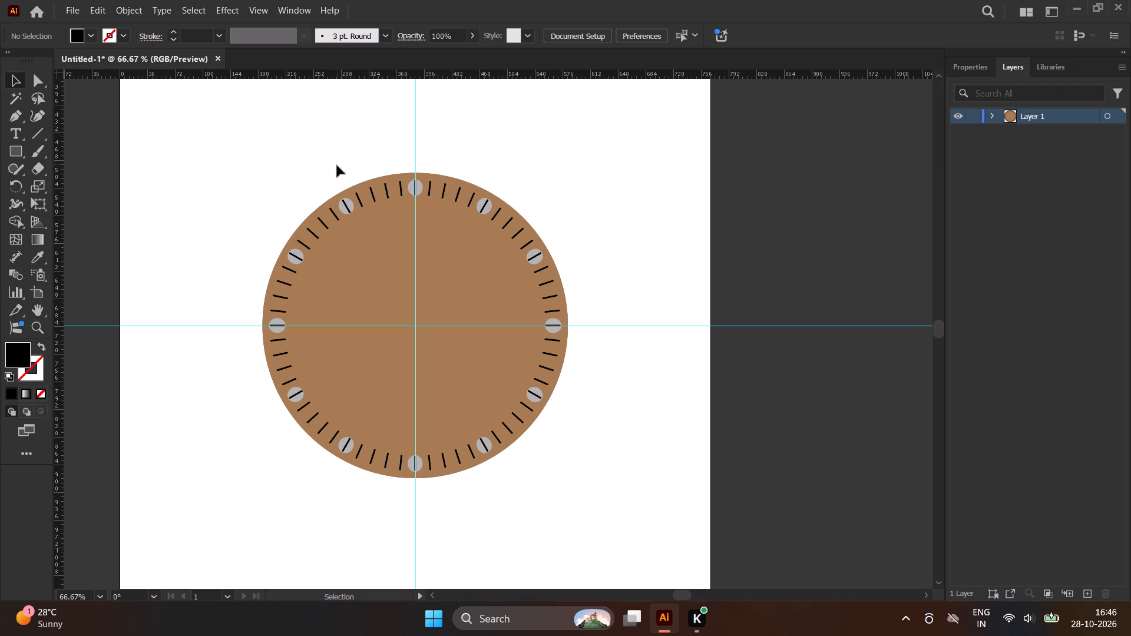
Draw a black circle about 240 pt across and position it fully inside the artboard, above and left of the brown dial.
scroll(307, 244, "down", 1)
scroll(333, 337, "down", 2)
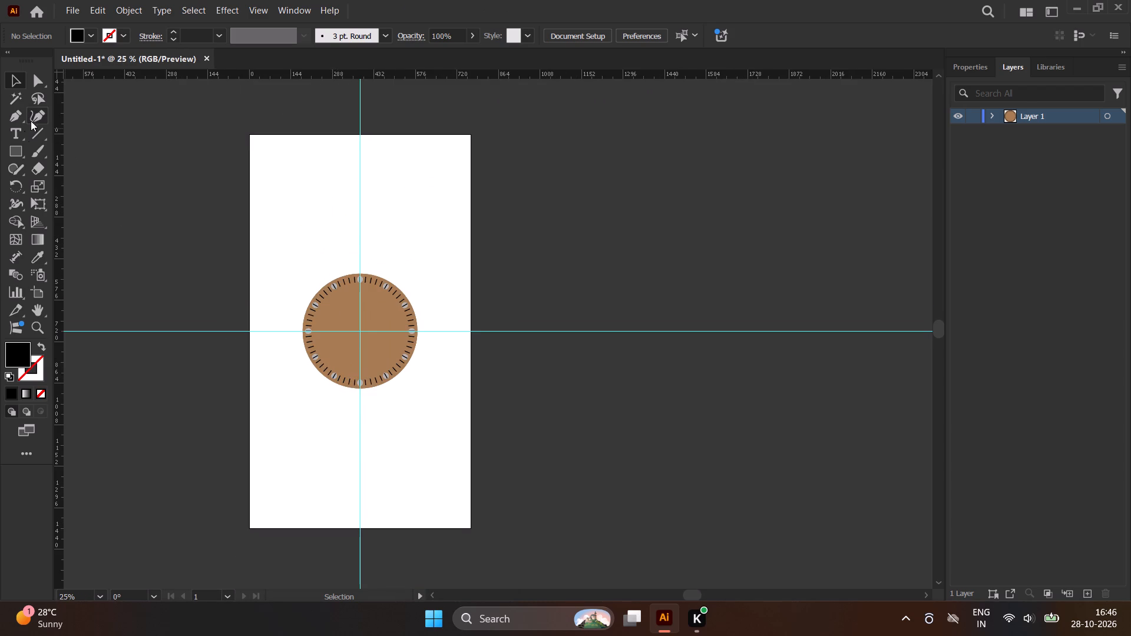
right_click(17, 145)
left_click(87, 190)
scroll(313, 186, "up", 2)
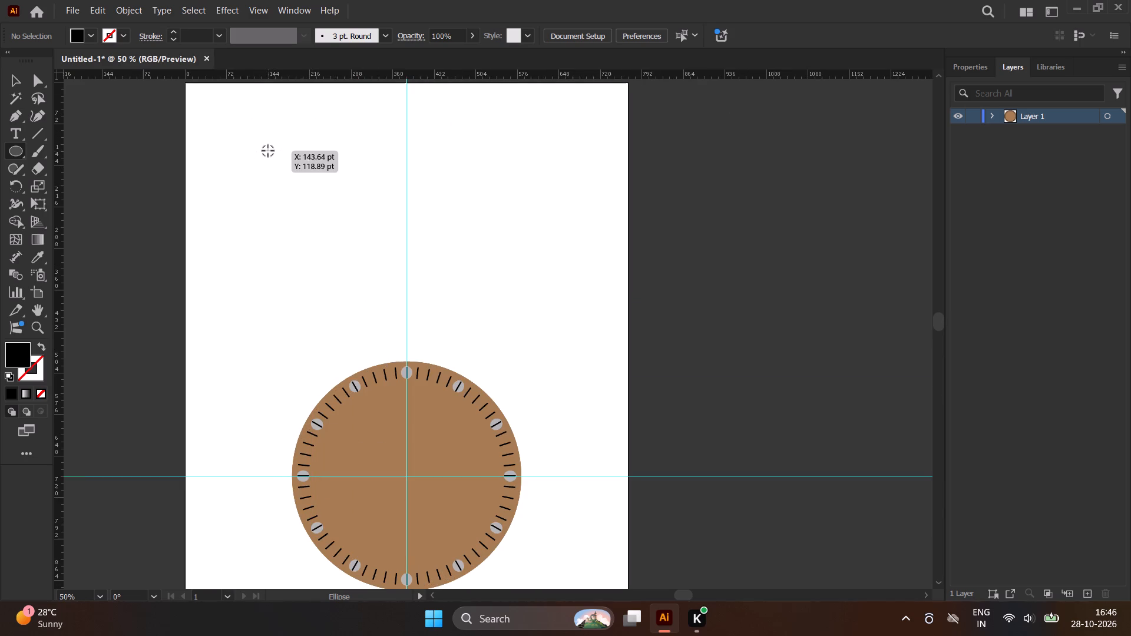
left_click_drag(268, 151, 312, 213, "alt+shift")
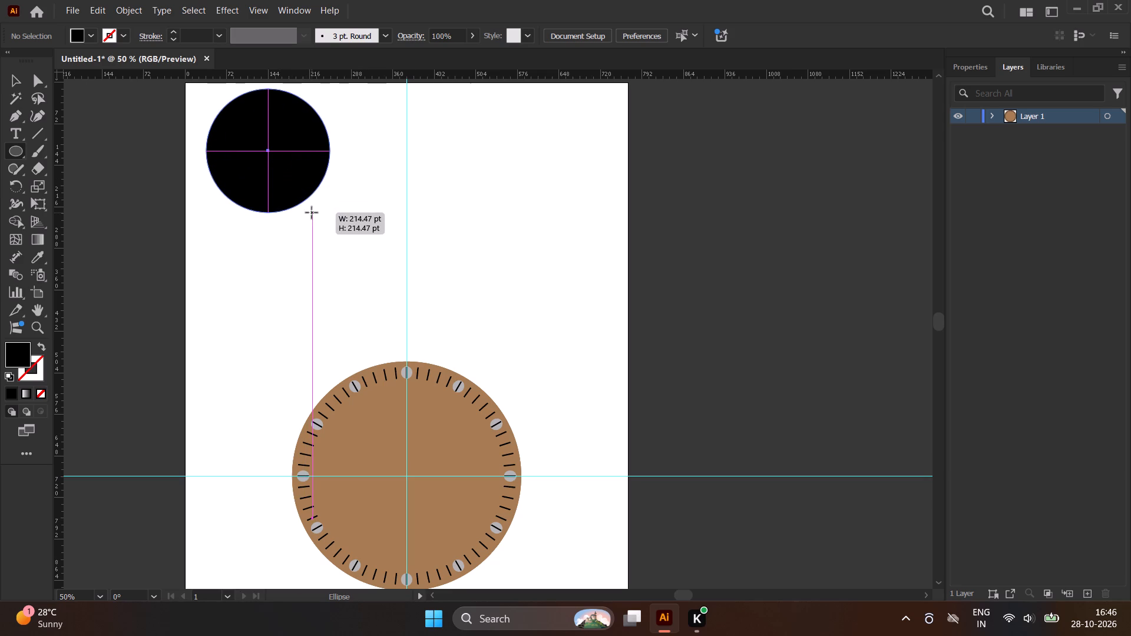
left_click_drag(312, 213, 318, 221, "alt+shift")
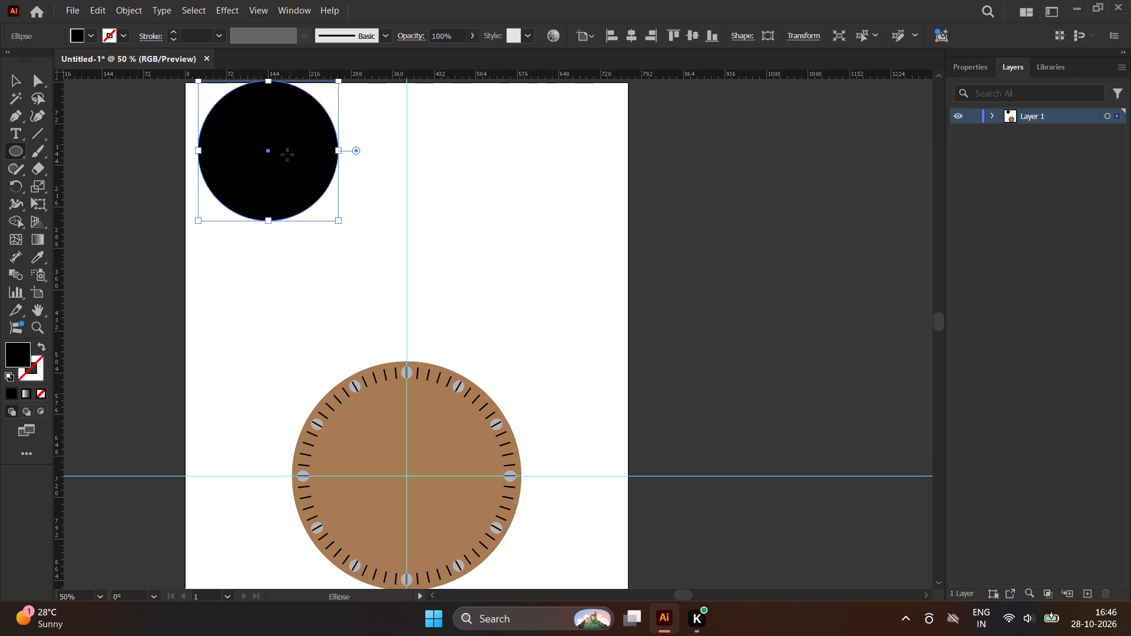
left_click(8, 81)
left_click_drag(235, 154, 246, 206)
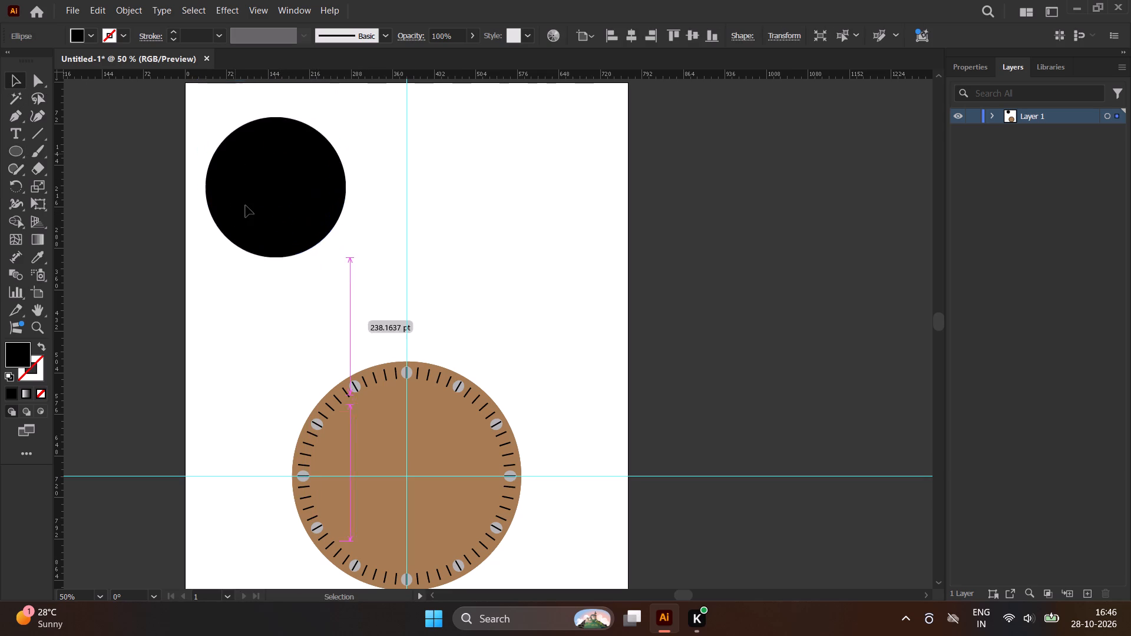
left_click_drag(246, 206, 247, 210)
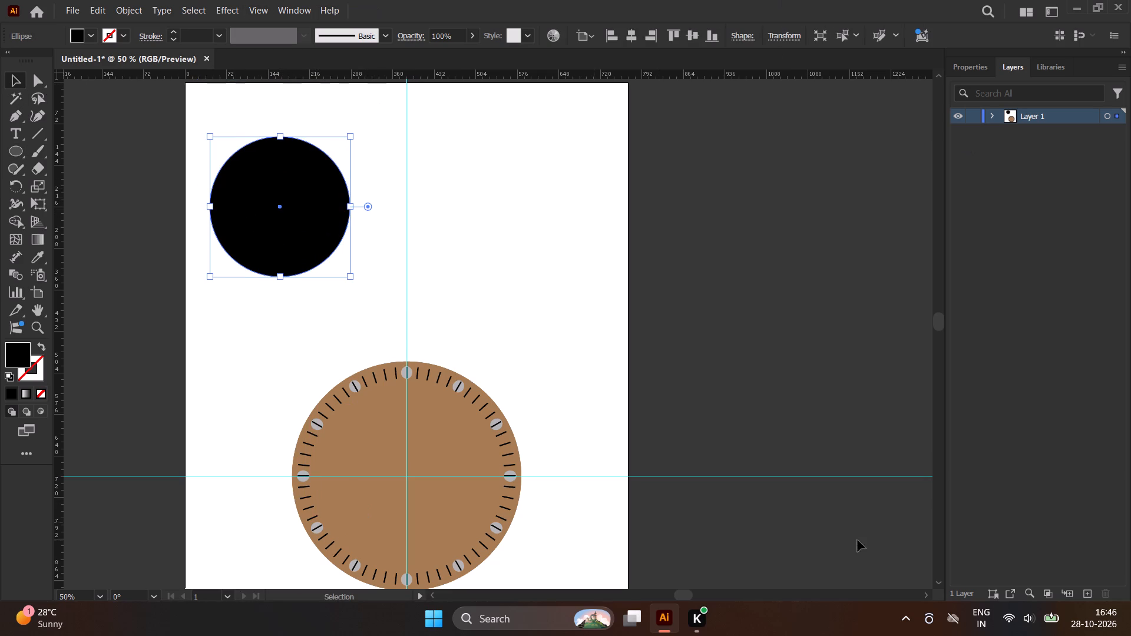
Remove the new circle's fill, give it a light green 1 pt stroke, and deselect it.
left_click(88, 31)
left_click(9, 90)
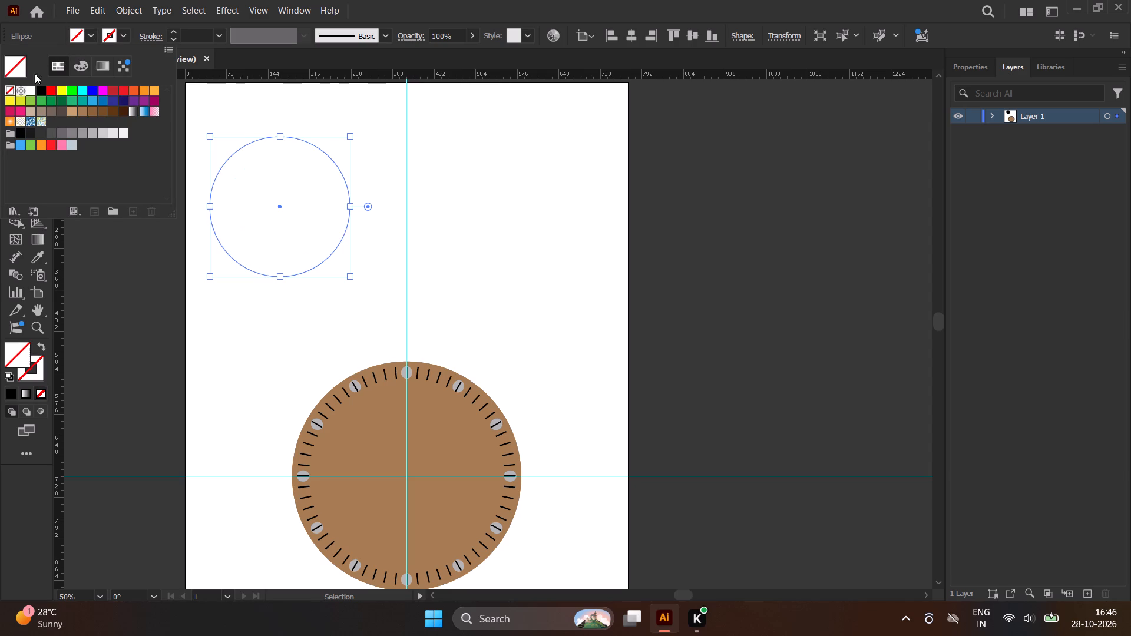
left_click(120, 31)
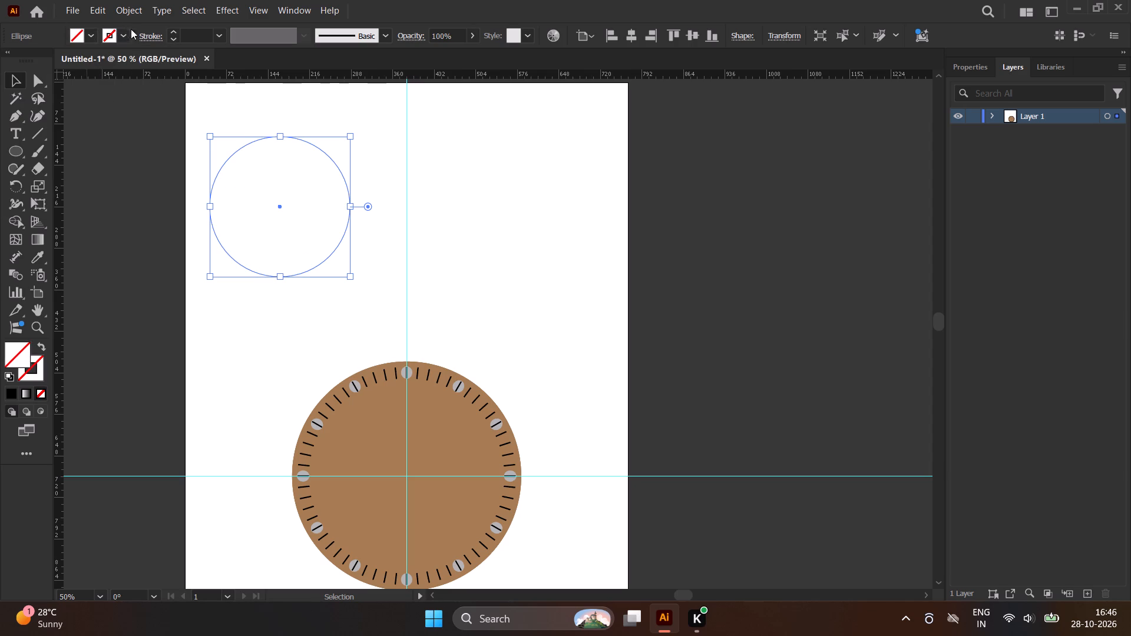
left_click(124, 37)
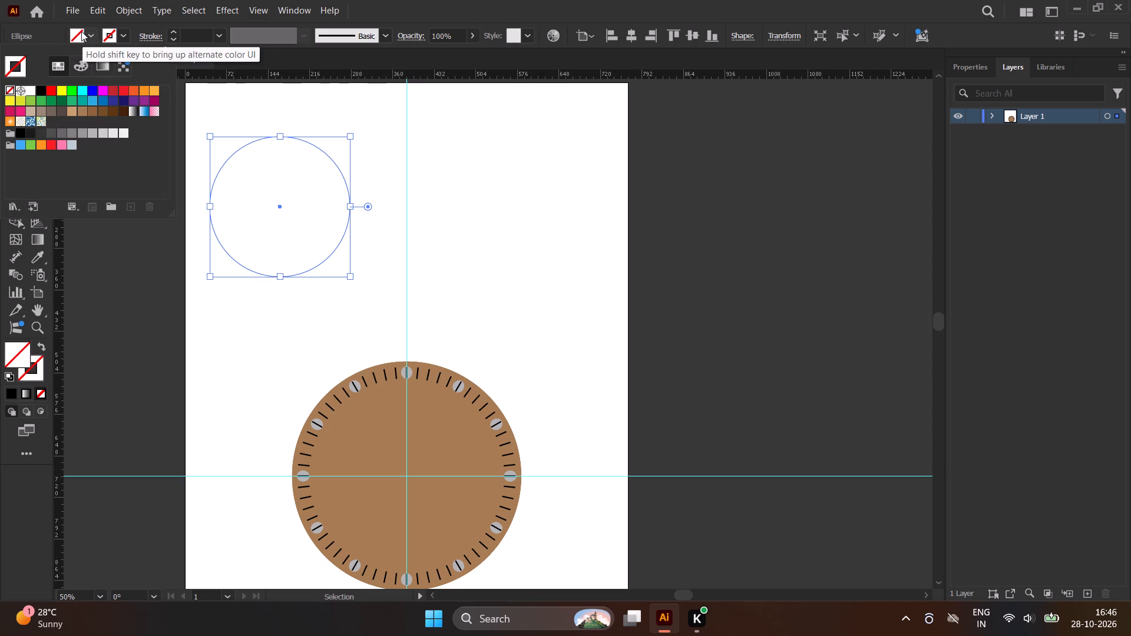
left_click(33, 103)
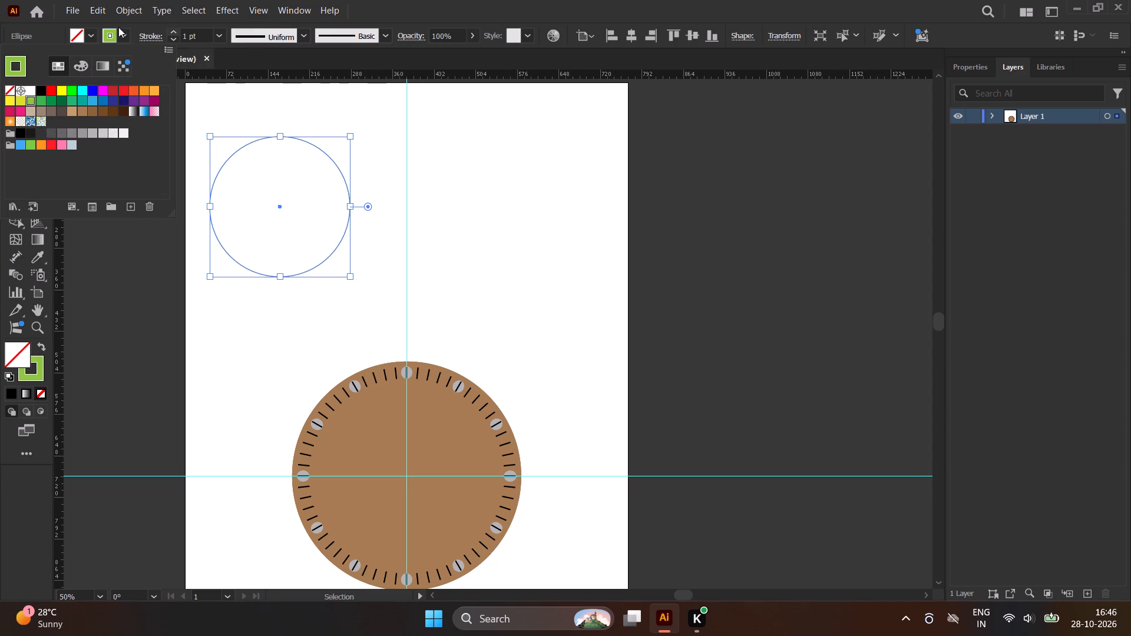
left_click(85, 34)
left_click(17, 74)
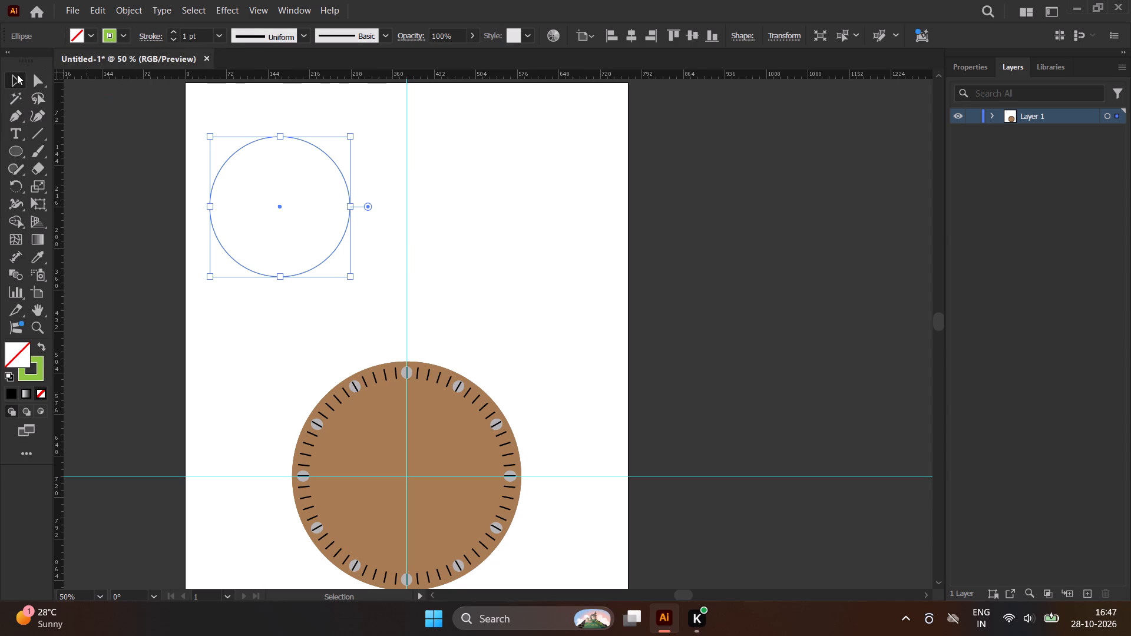
left_click(272, 86)
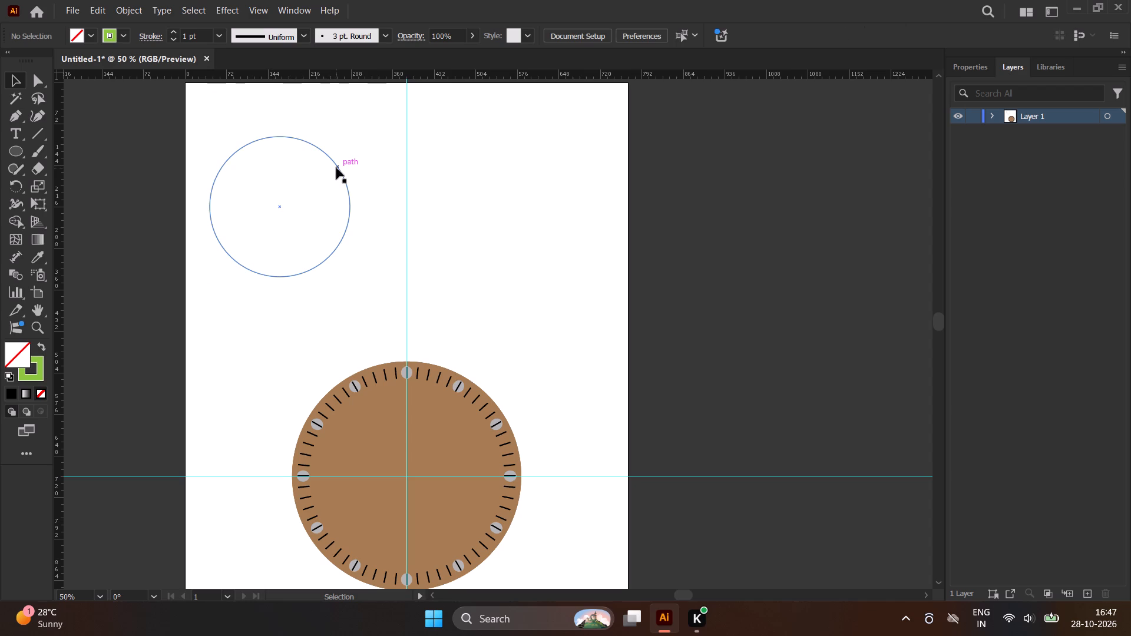
Duplicate the green outlined circle up and to the right so that the copy partly overlaps the original.
left_click_drag(336, 168, 340, 197, "alt")
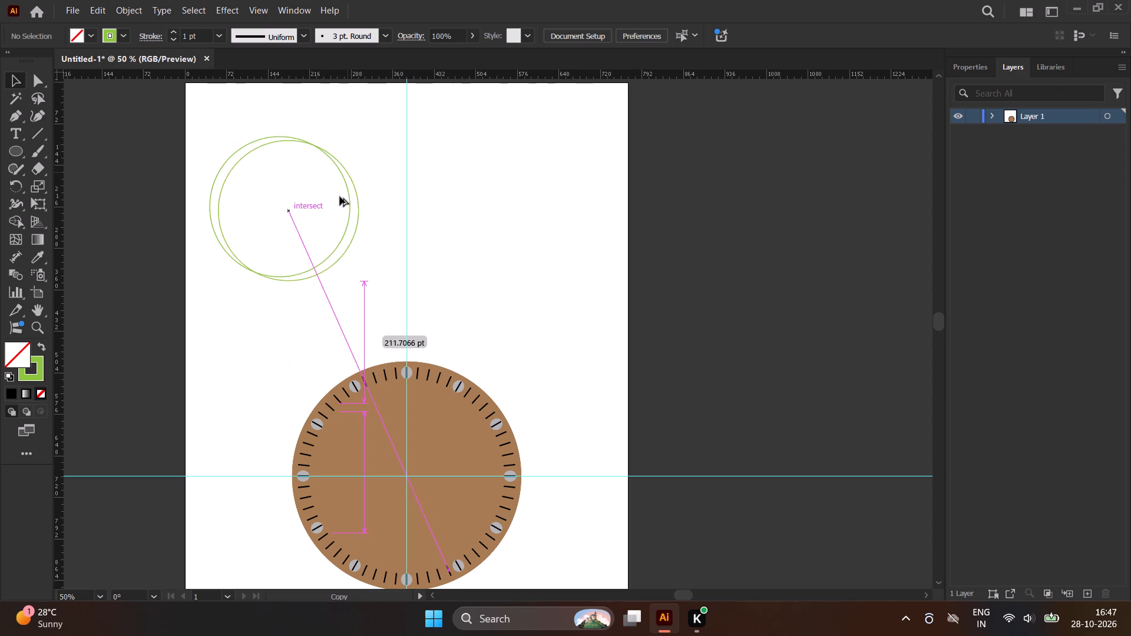
left_click_drag(340, 197, 415, 147, "alt")
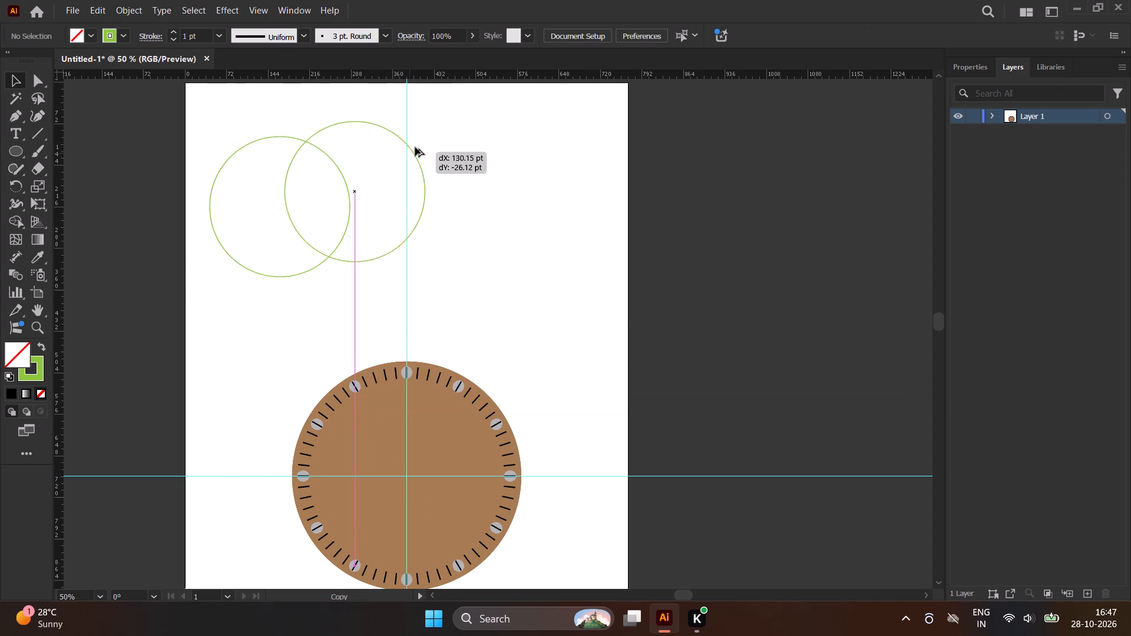
left_click_drag(415, 147, 422, 119, "alt")
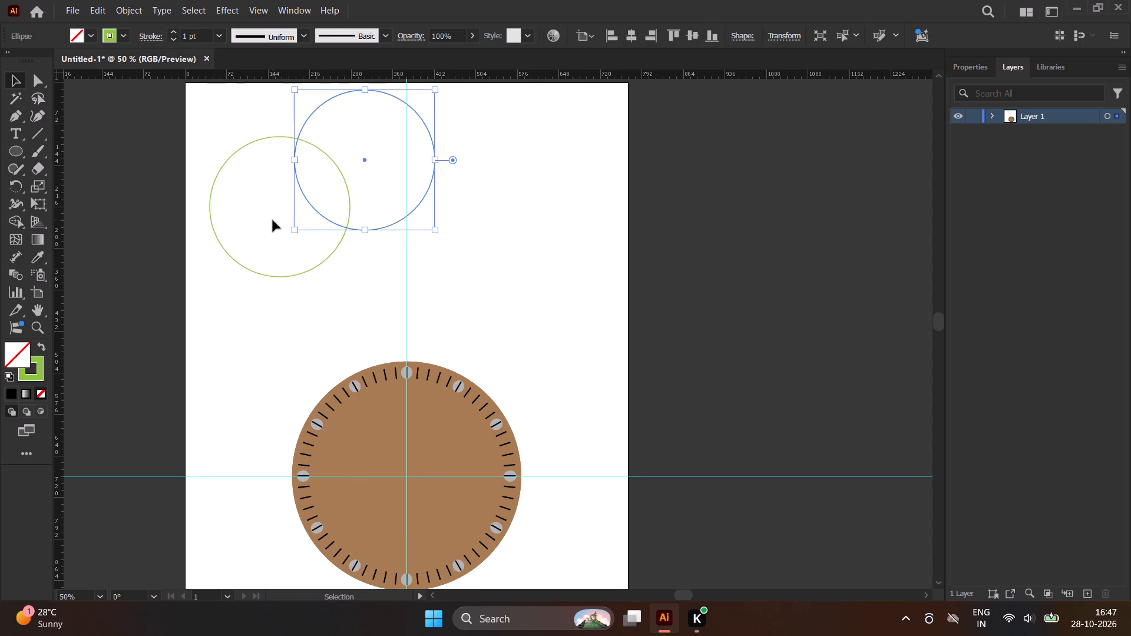
Select both green circles and remove their non-overlapping parts with the Shape Builder, keeping only the leaf-shaped intersection.
left_click(319, 262, "shift")
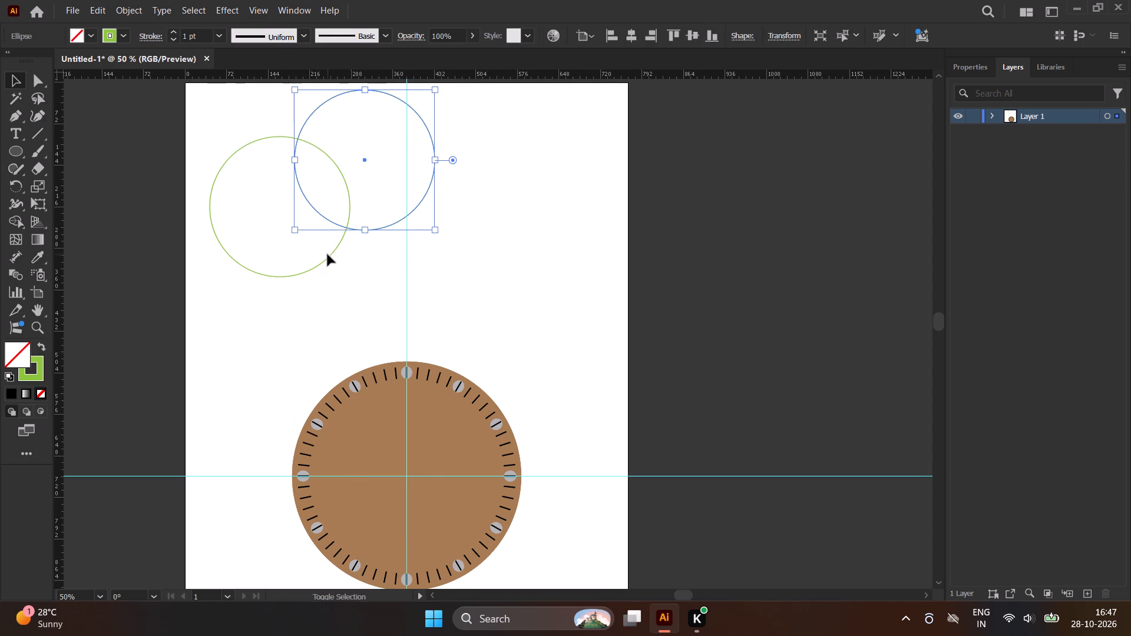
left_click(328, 257, "shift")
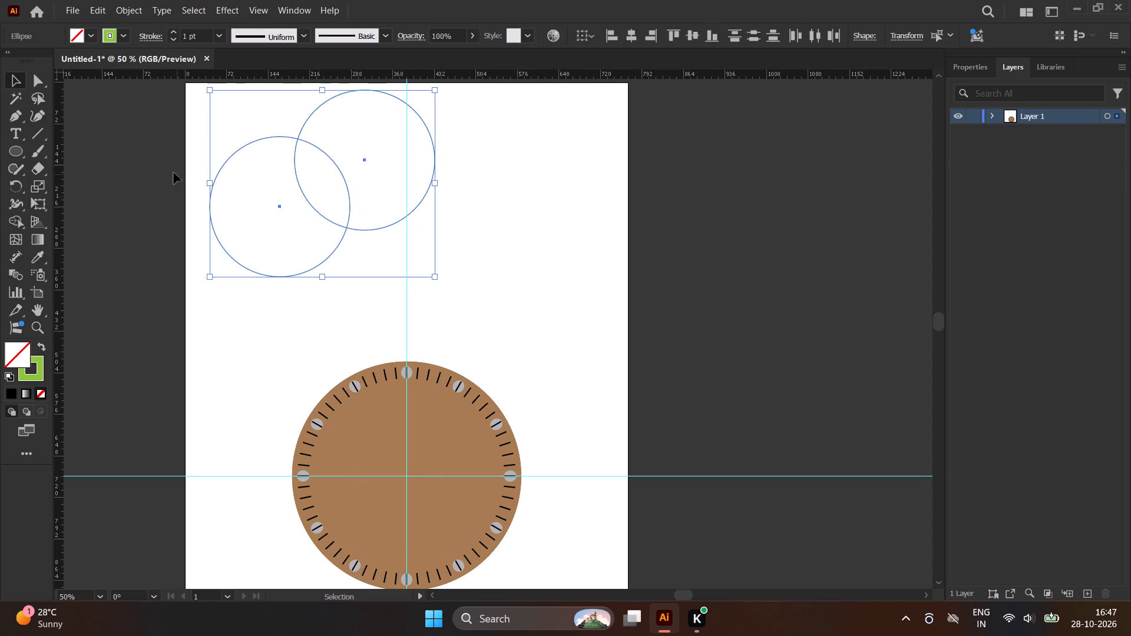
left_click(19, 183)
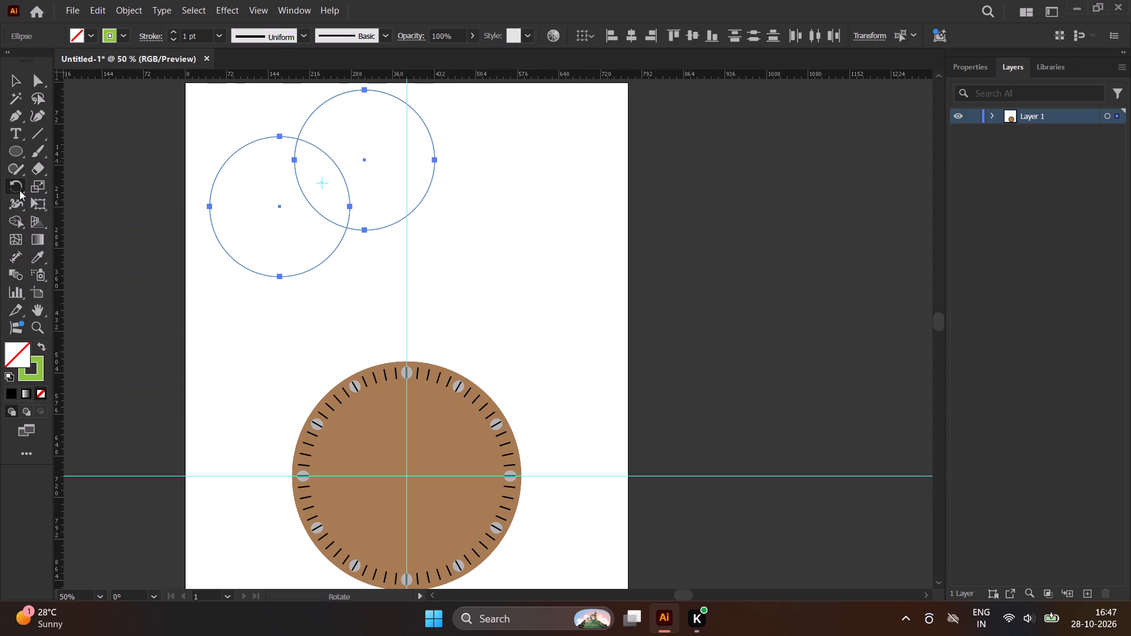
left_click(18, 215)
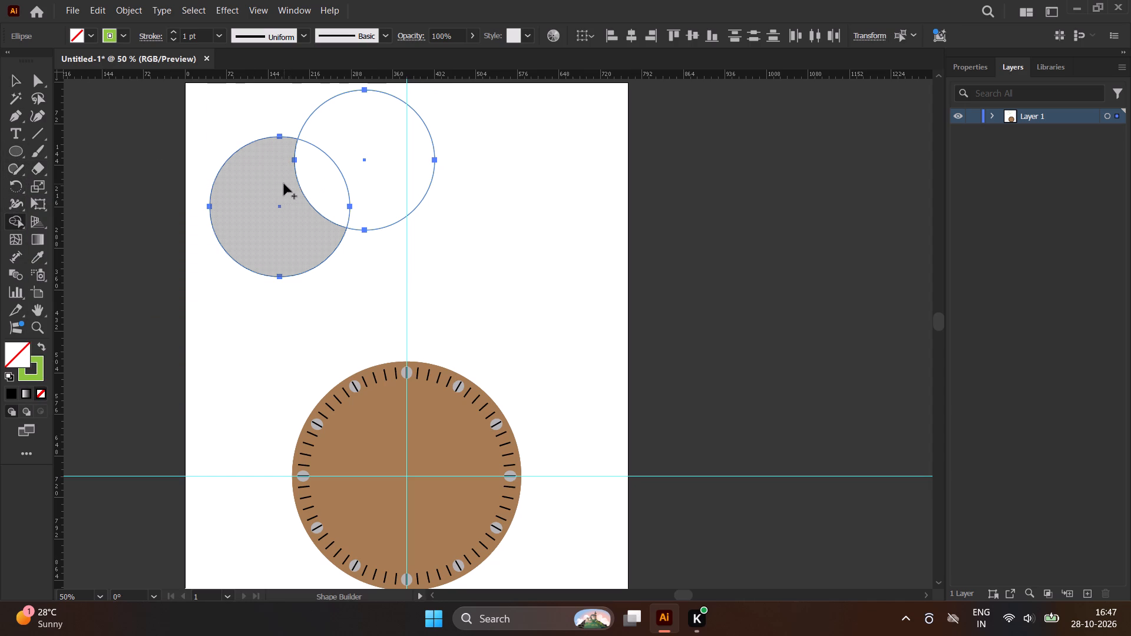
left_click(249, 190, "alt")
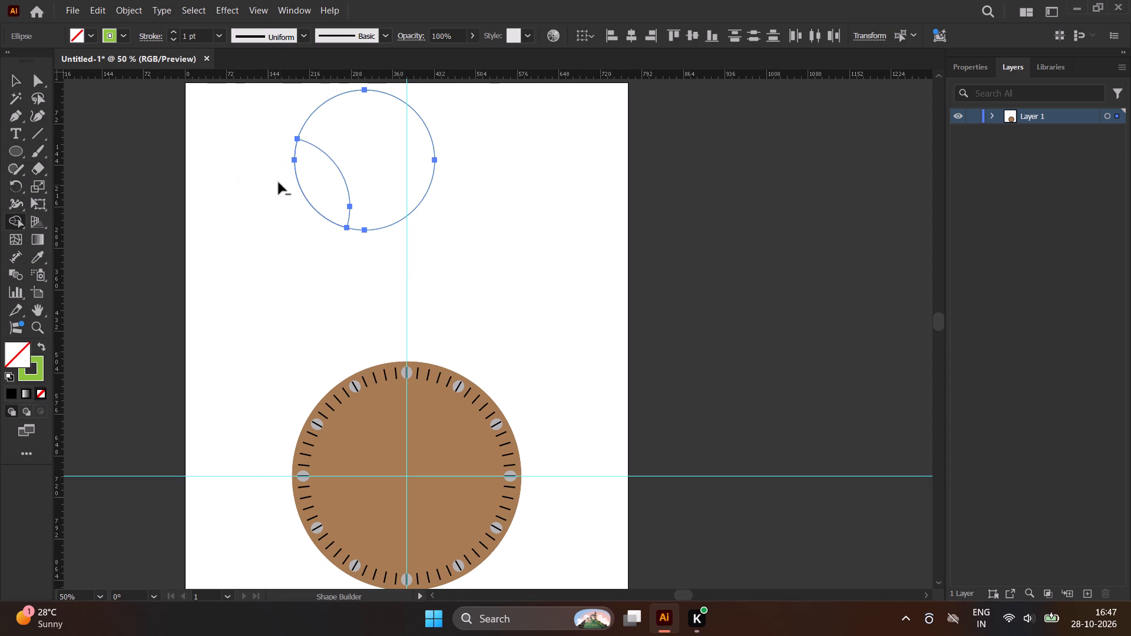
left_click(378, 154, "alt")
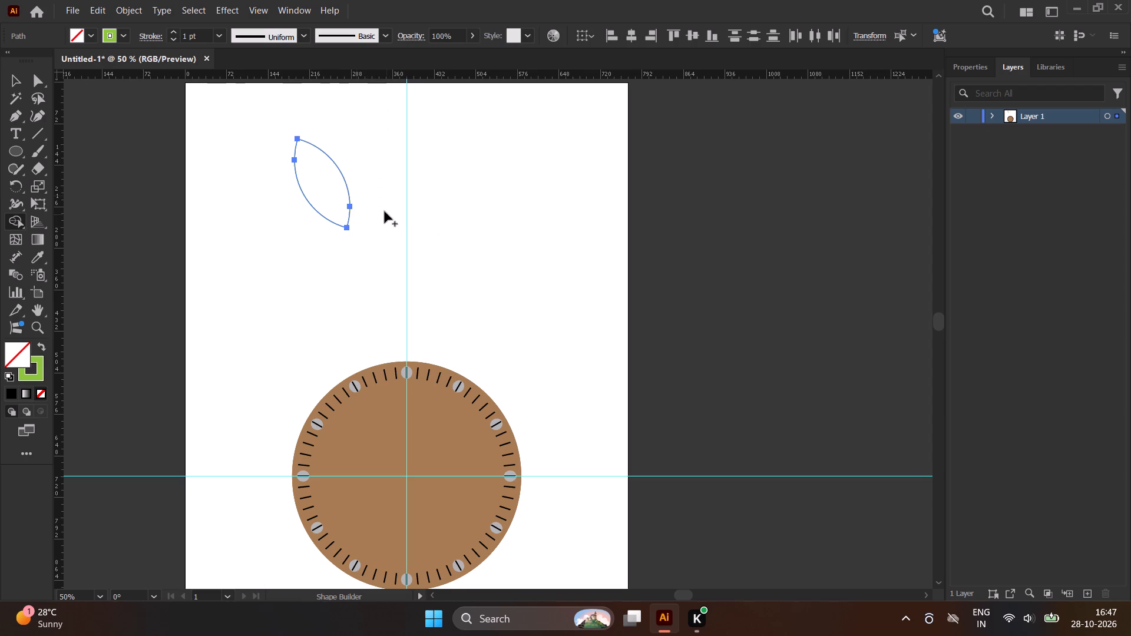
Rotate the leaf shape until it stands nearly upright and shift it toward the artboard's left edge.
left_click(16, 83)
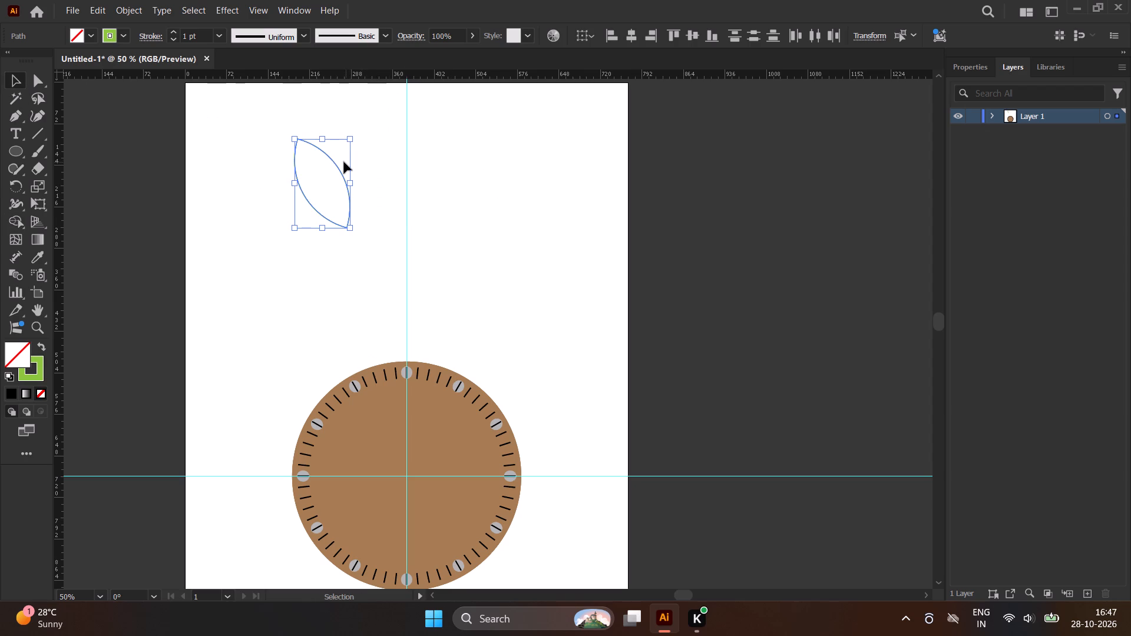
left_click_drag(356, 138, 362, 163)
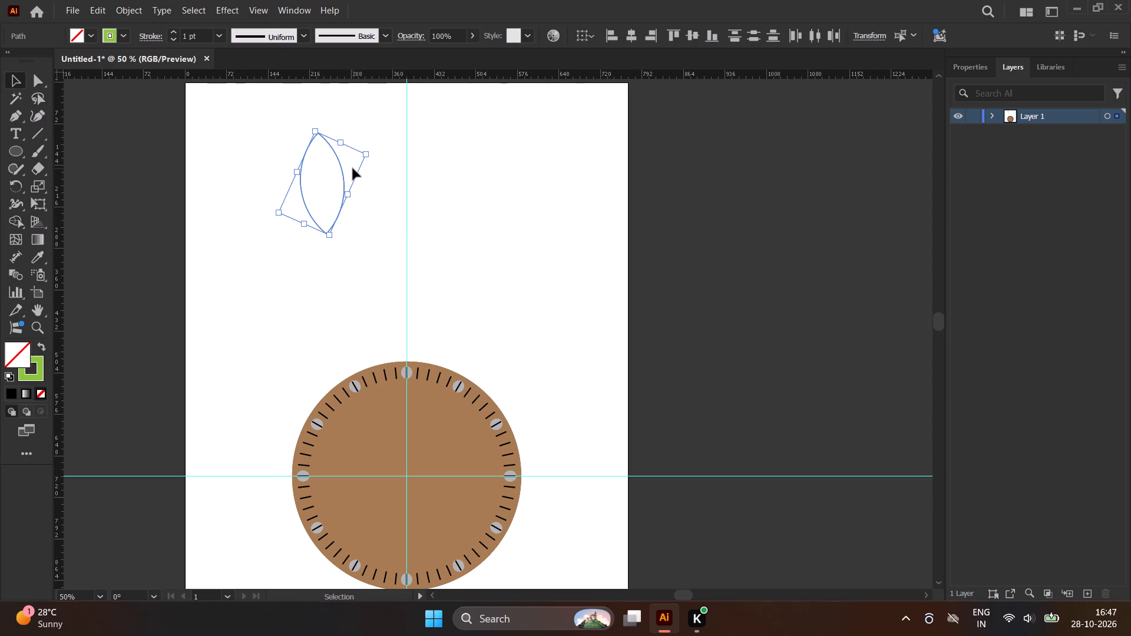
left_click_drag(344, 171, 308, 197)
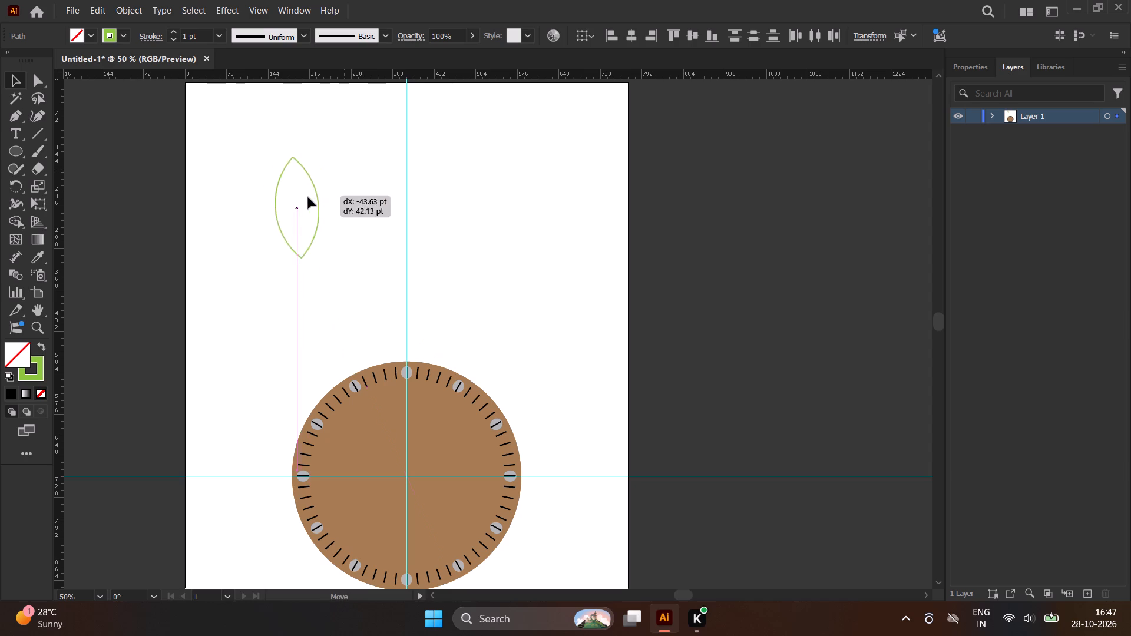
left_click_drag(308, 197, 285, 187)
Remove the petal's green stroke and fill it with the grey sampled from the dial's top oval.
left_click(121, 38)
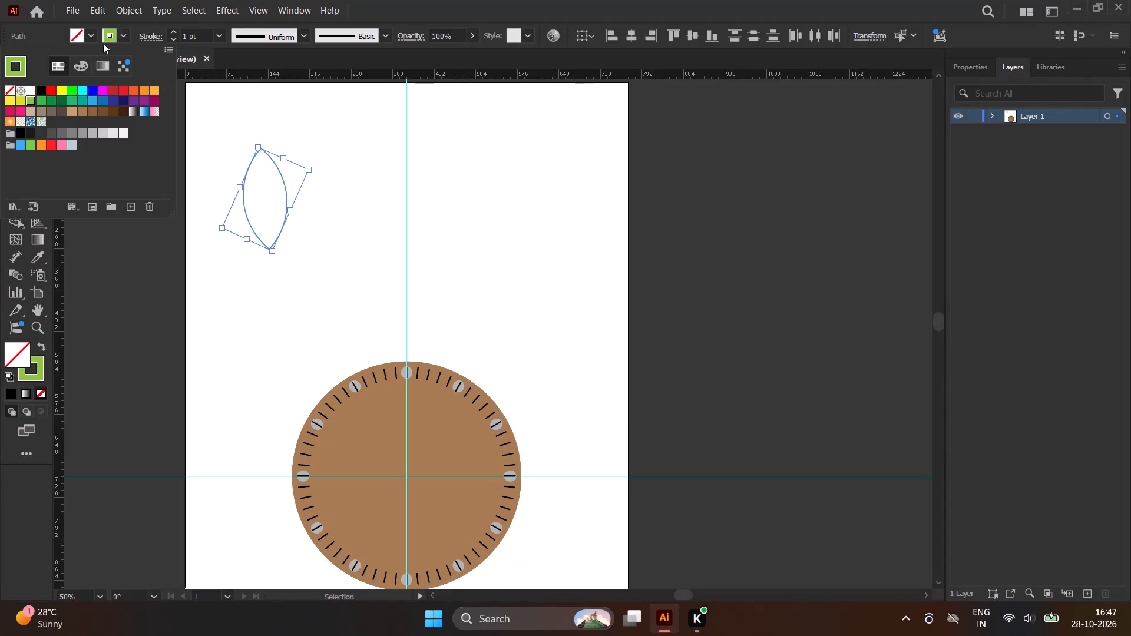
left_click(11, 89)
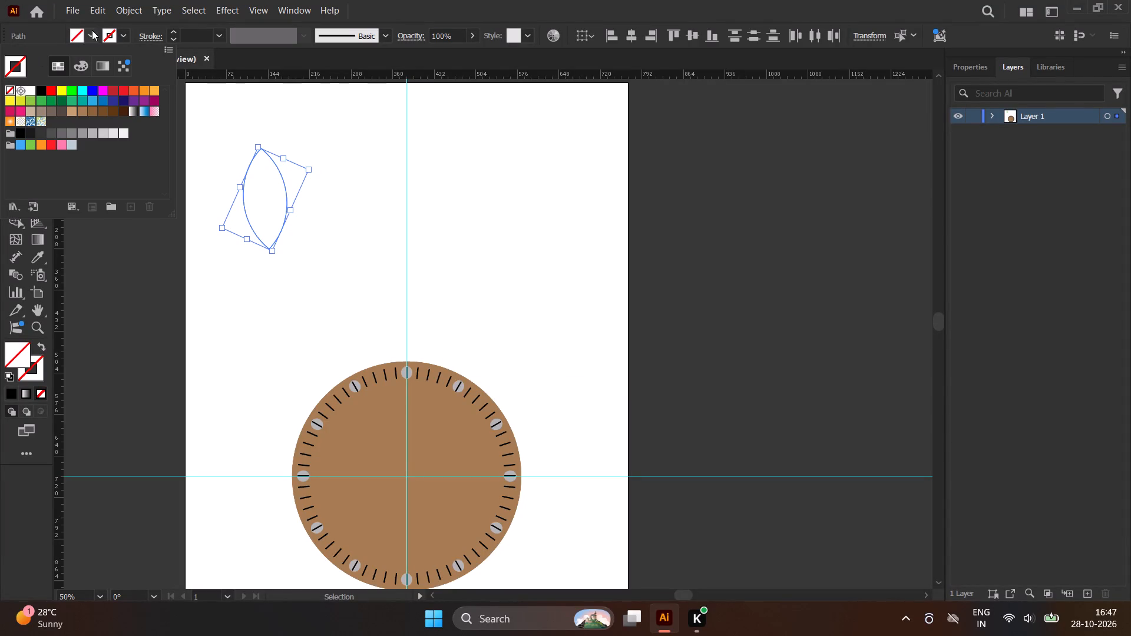
left_click(92, 32)
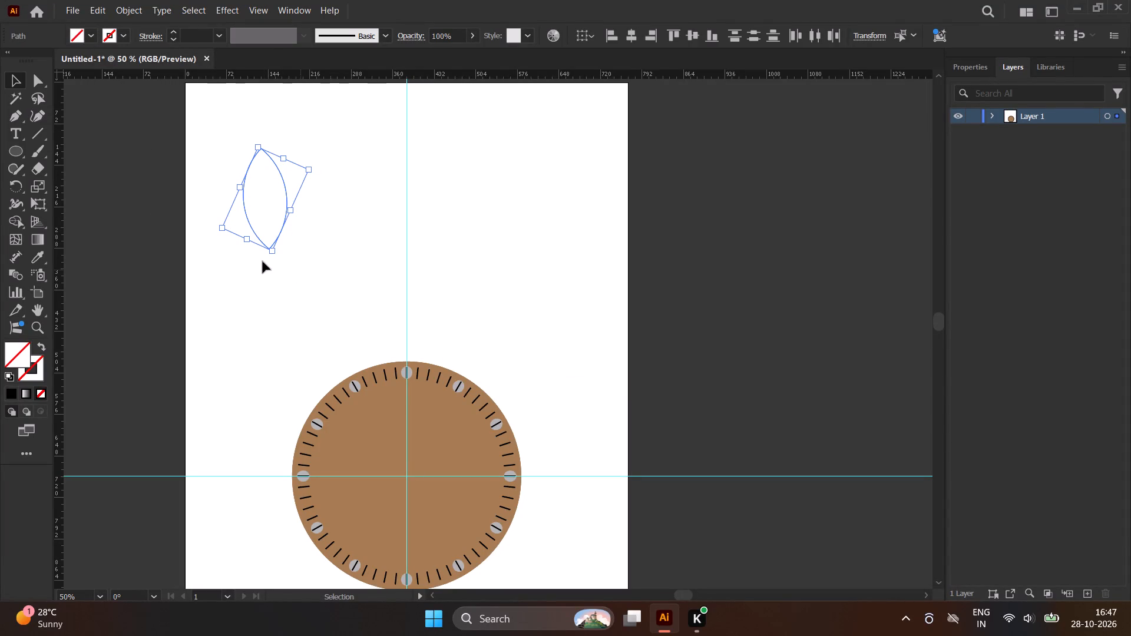
scroll(406, 375, "up", 3)
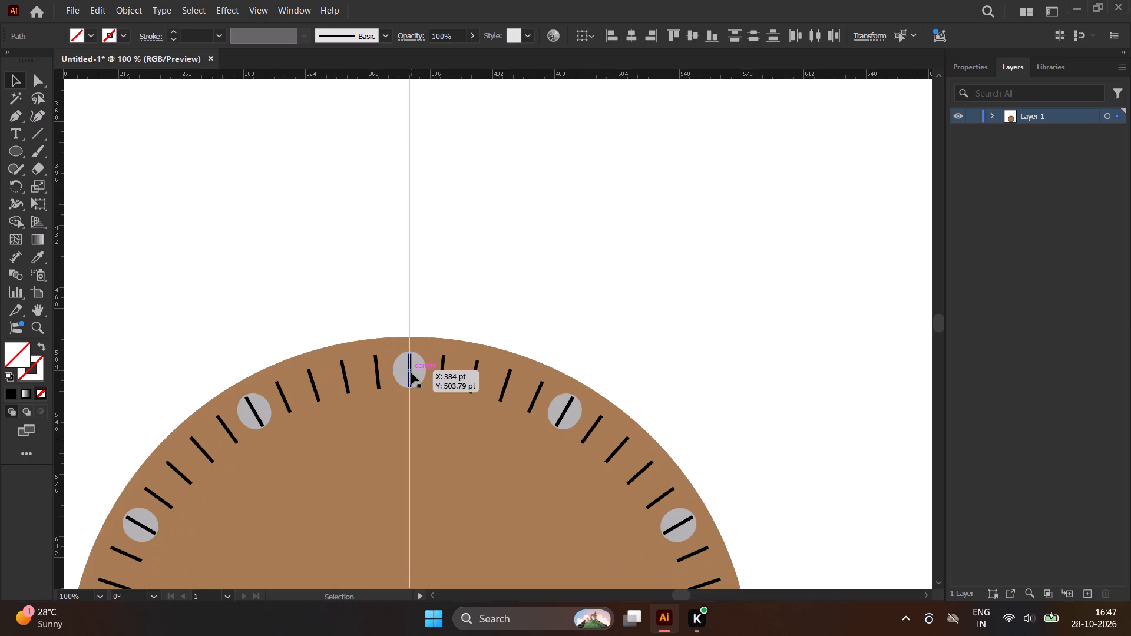
left_click(42, 254)
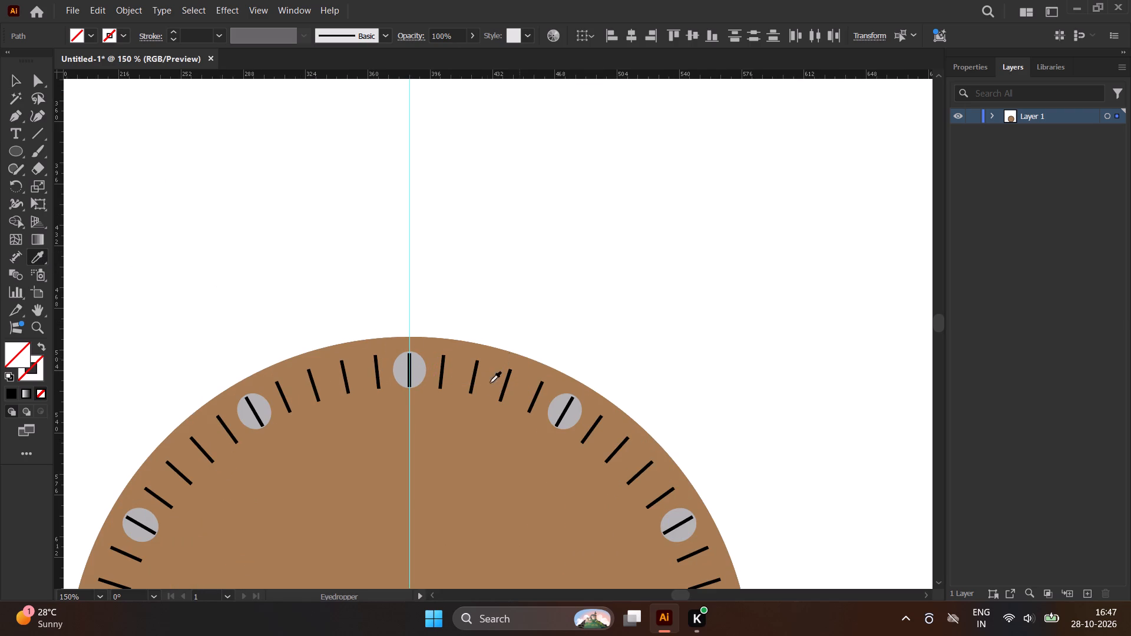
left_click(416, 371)
scroll(426, 355, "down", 4)
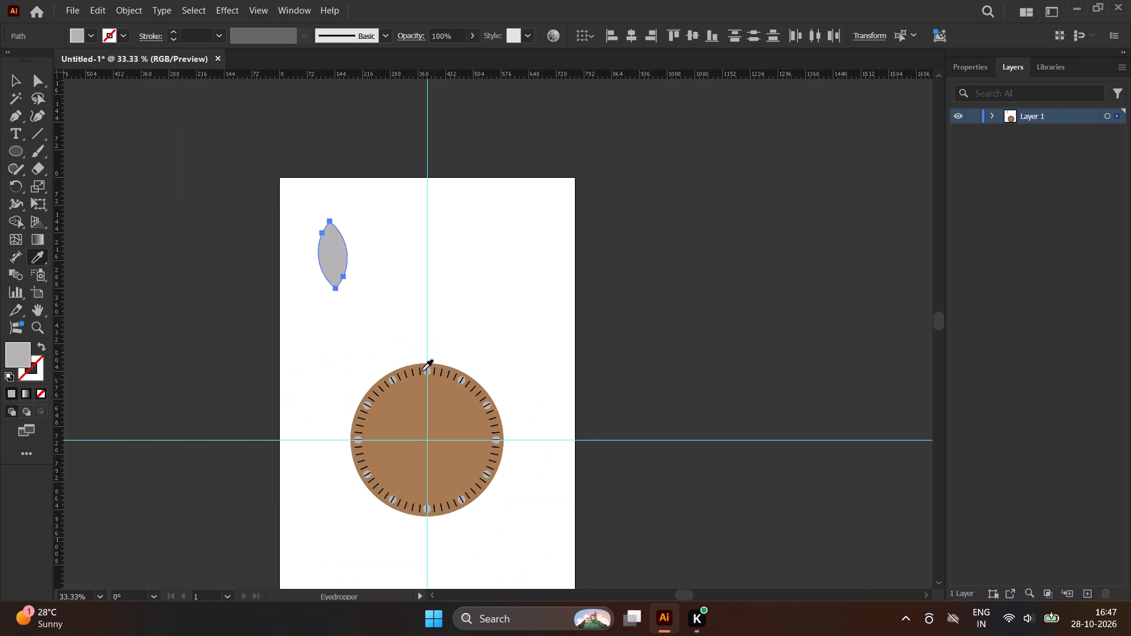
Nudge the grey petal slightly, then rotate a copy of it about 20.5° clockwise around its bottom tip.
left_click(15, 75)
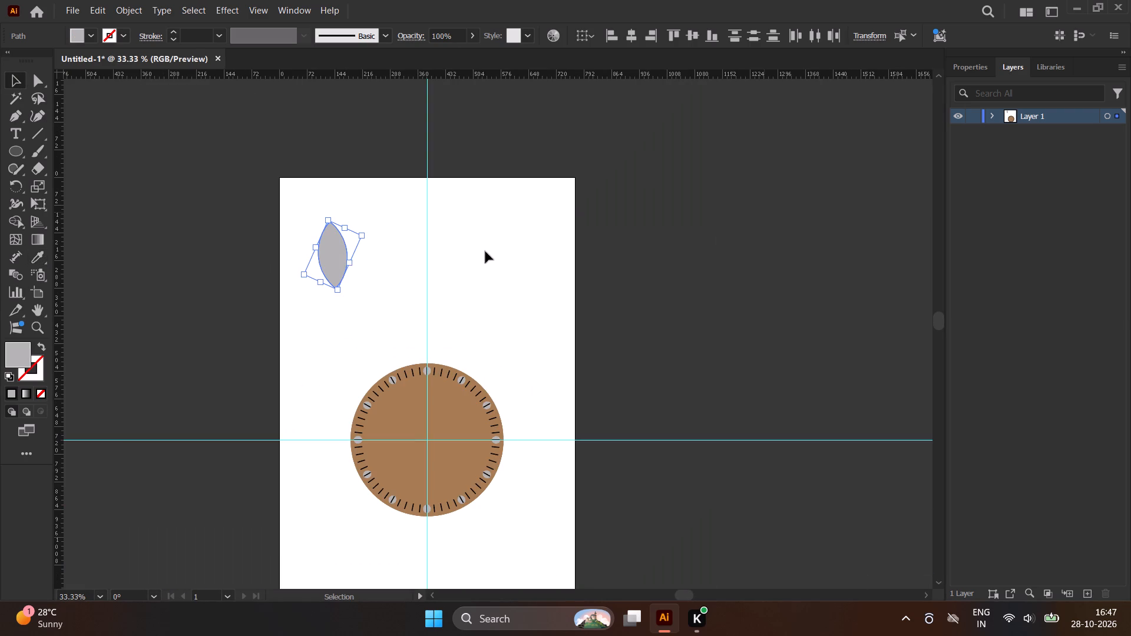
left_click_drag(338, 246, 345, 249)
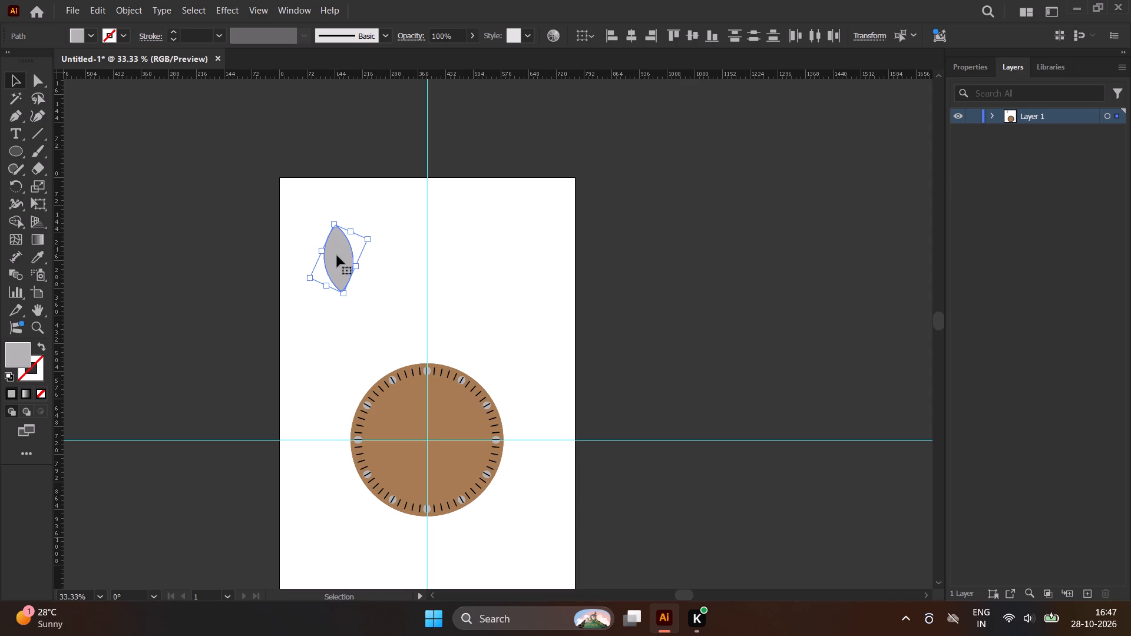
left_click_drag(337, 256, 343, 257, "alt")
key("ctrl+z")
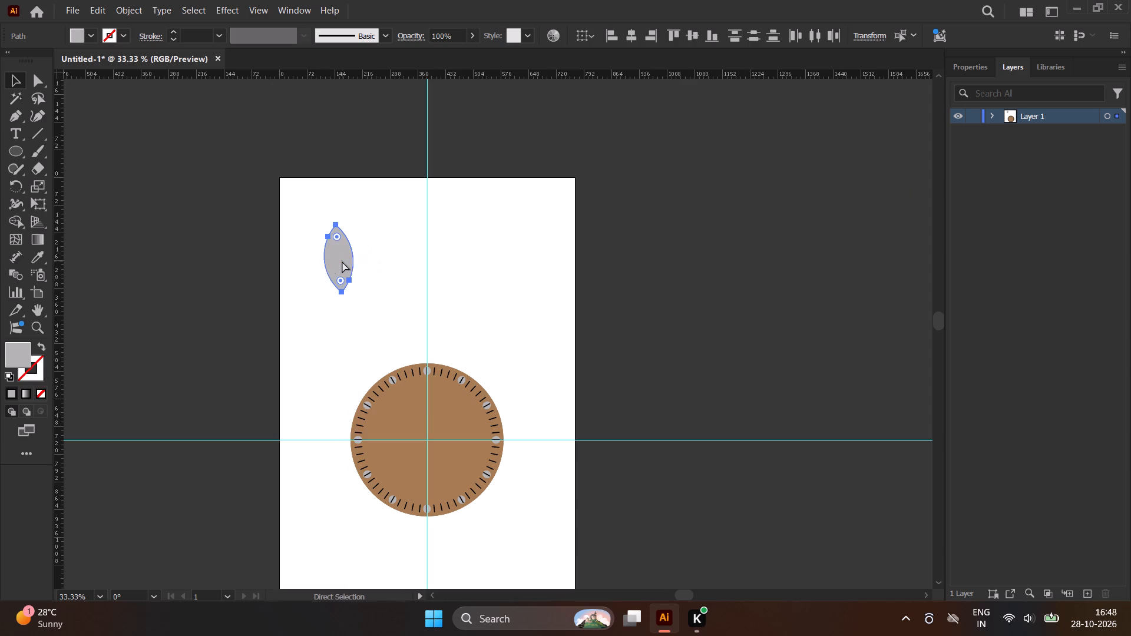
left_click(16, 184)
scroll(305, 269, "up", 2)
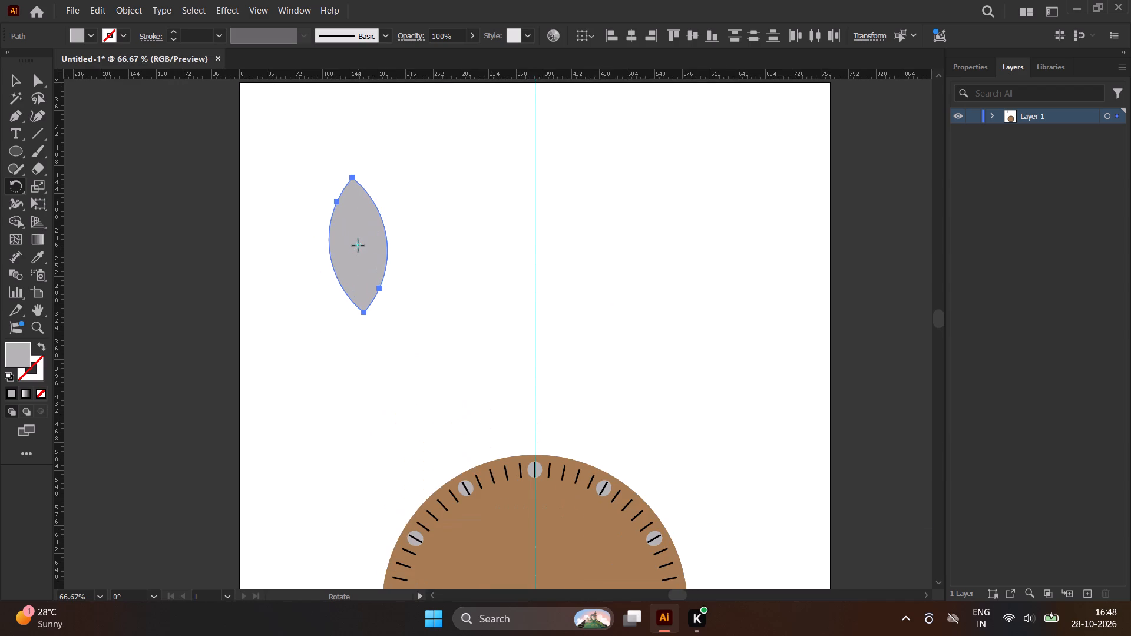
left_click_drag(358, 246, 364, 312)
left_click_drag(364, 312, 364, 310)
left_click_drag(353, 210, 385, 223, "alt")
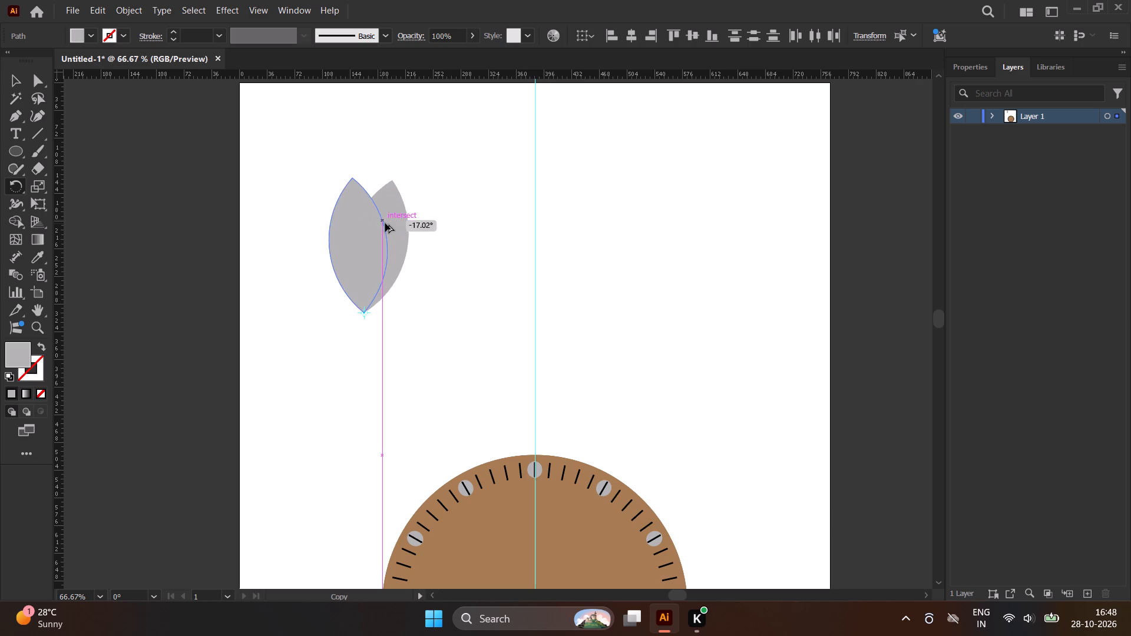
left_click_drag(385, 223, 386, 224, "alt")
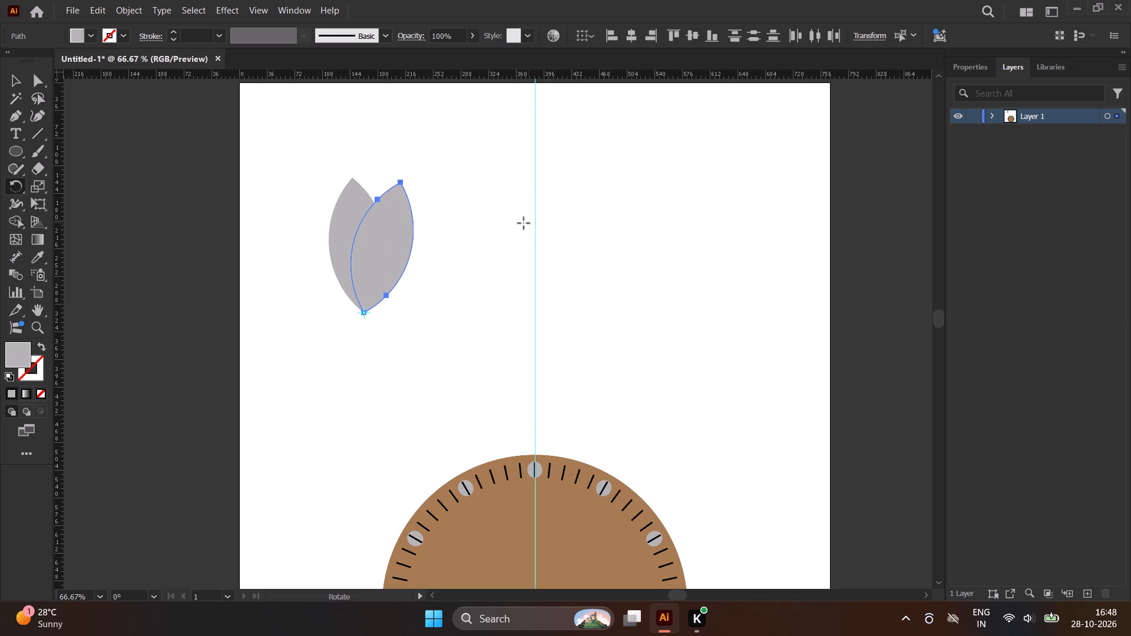
Repeat the rotated copy once to add a third petal fanning out from the same bottom tip.
left_click(381, 235, "alt")
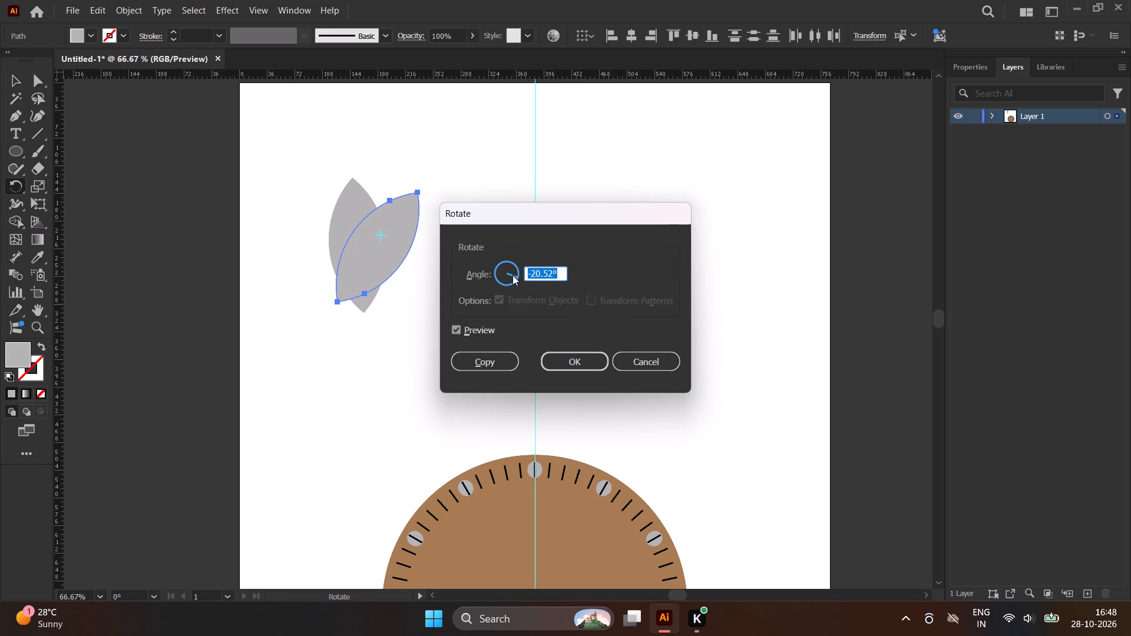
left_click(652, 366)
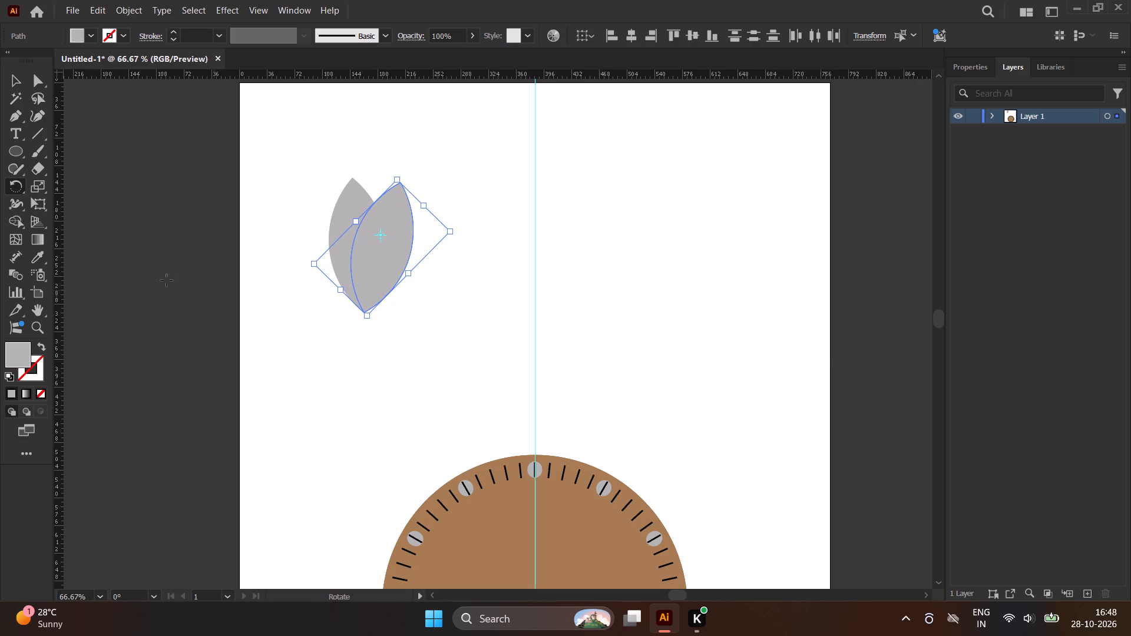
left_click(22, 79)
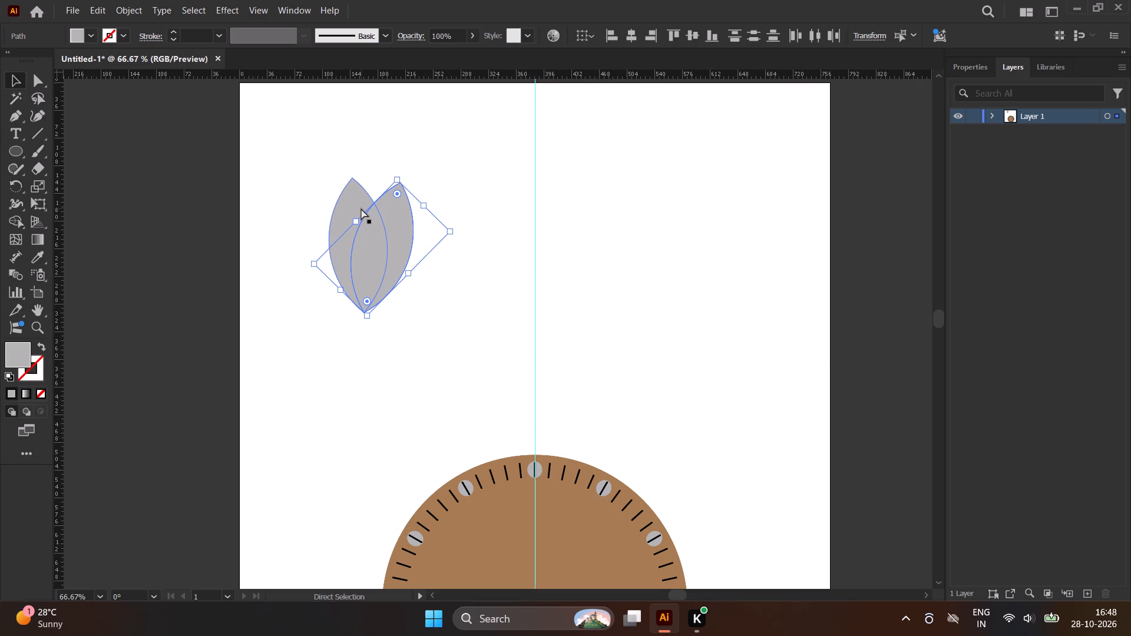
key("ctrl+d")
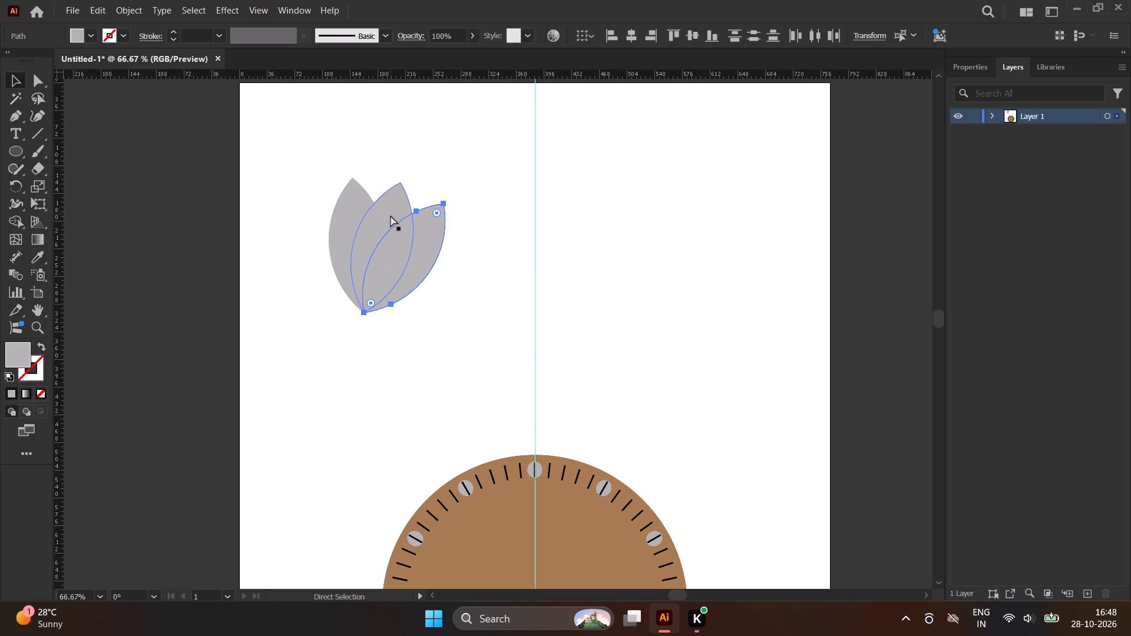
left_click_drag(388, 250, 387, 243)
key("ctrl+z")
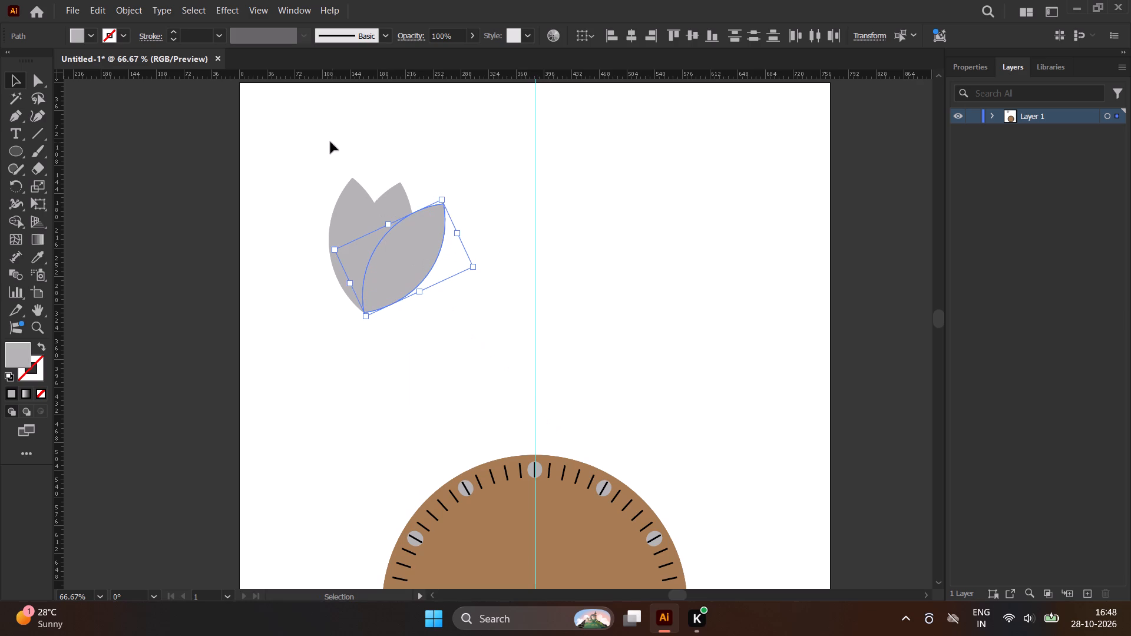
Select all three petals and rotate them together counterclockwise so that the middle petal points nearly straight up.
left_click_drag(328, 141, 428, 305)
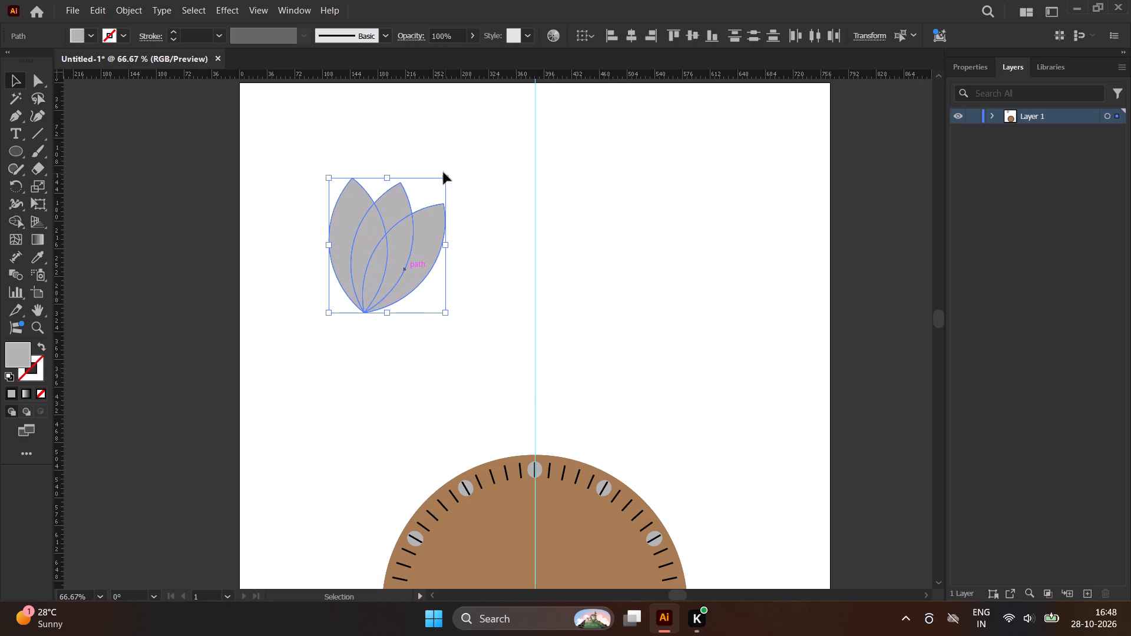
left_click_drag(451, 173, 431, 151)
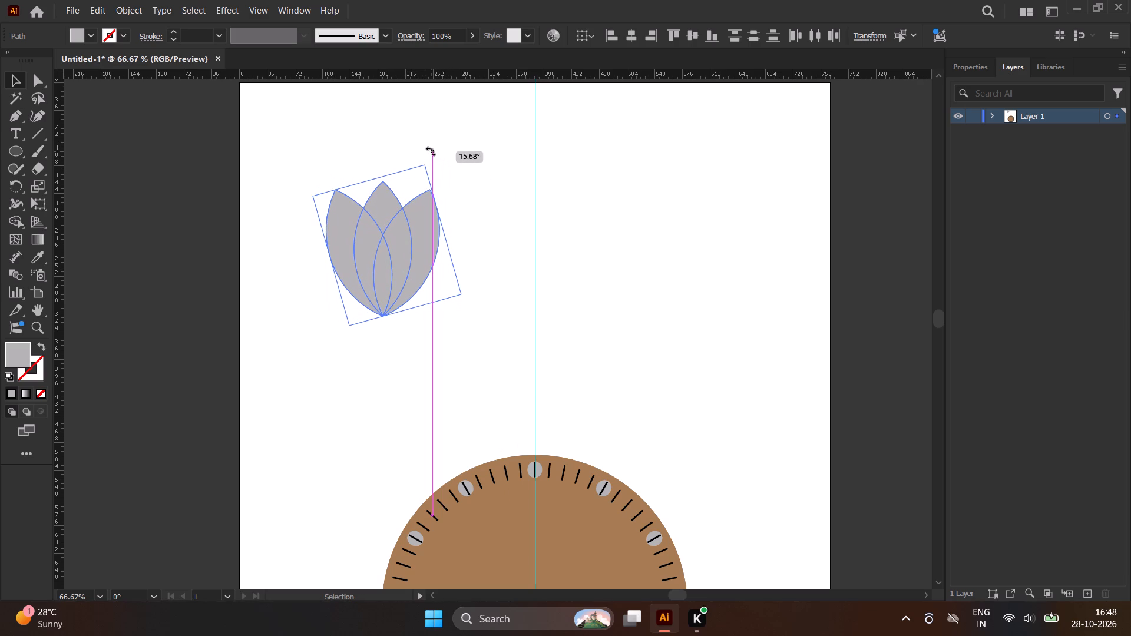
left_click_drag(431, 151, 436, 160)
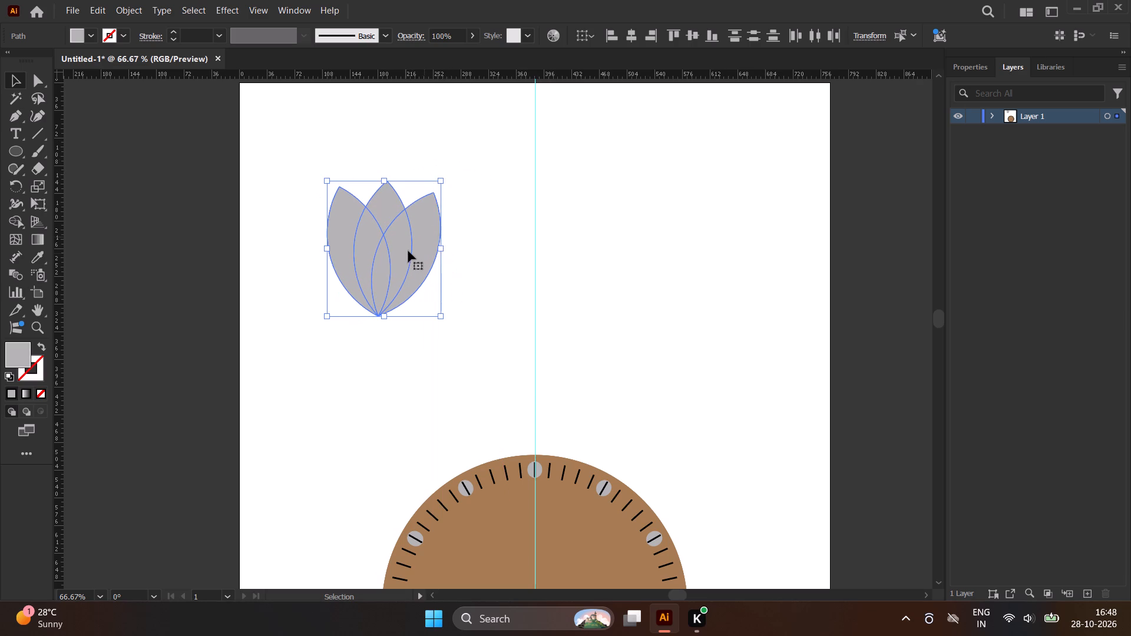
Move the three-petal motif onto the brown dial and scale it down to a small motif inside the ring of bars.
left_click_drag(398, 251, 553, 491)
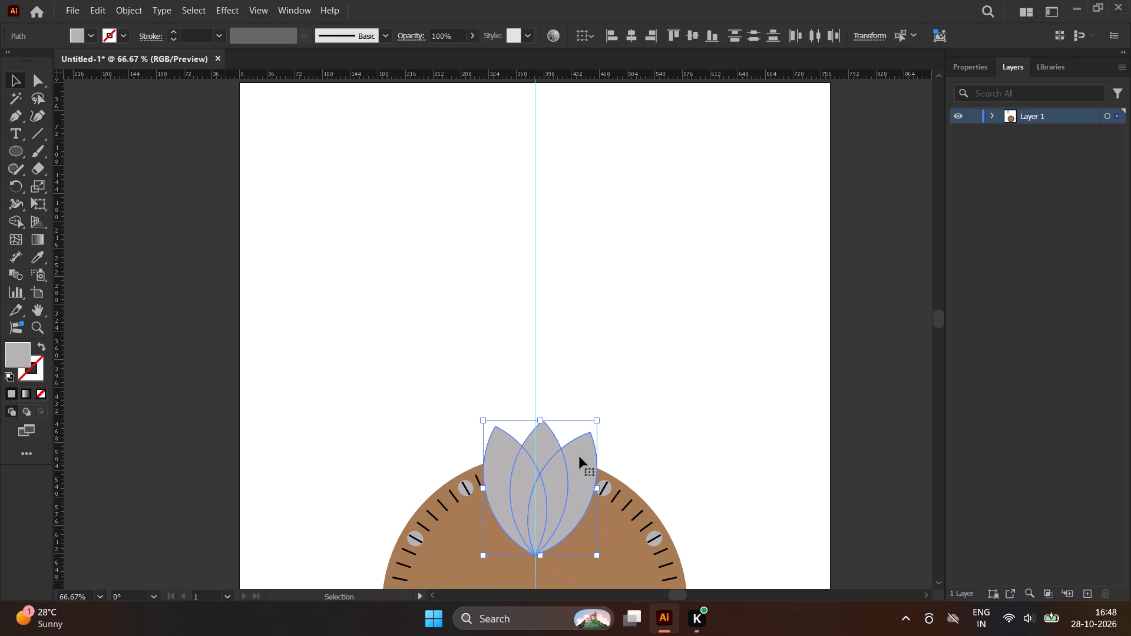
left_click_drag(594, 418, 558, 484)
key("ctrl+z")
left_click_drag(597, 420, 515, 521, "shift")
scroll(534, 478, "up", 5)
scroll(538, 492, "down", 2)
scroll(502, 452, "up", 1)
scroll(482, 429, "down", 3)
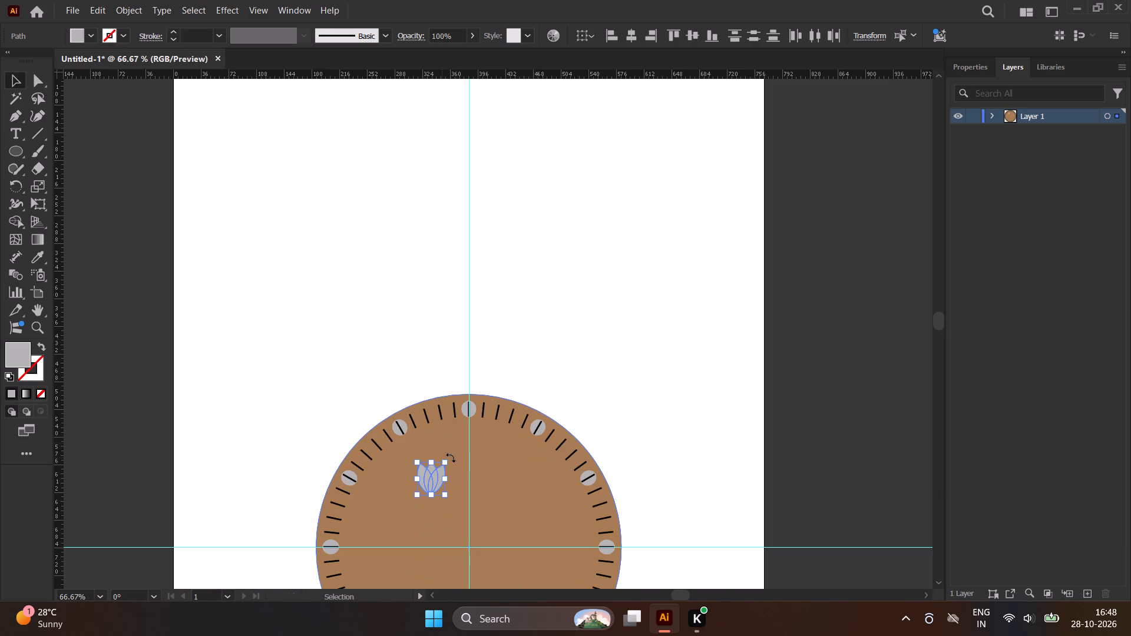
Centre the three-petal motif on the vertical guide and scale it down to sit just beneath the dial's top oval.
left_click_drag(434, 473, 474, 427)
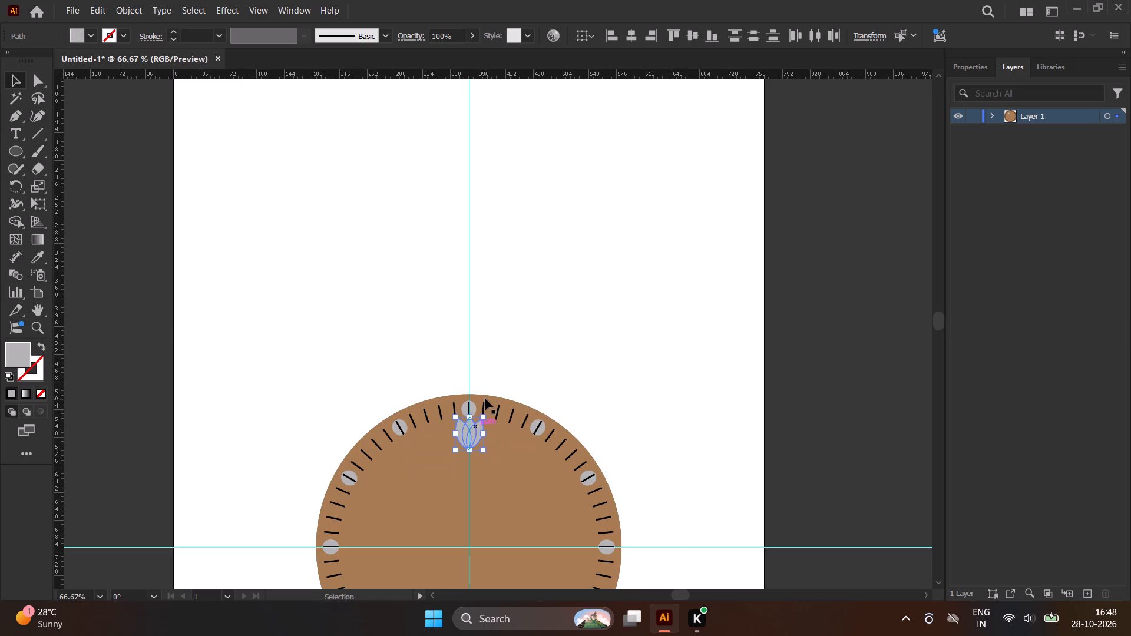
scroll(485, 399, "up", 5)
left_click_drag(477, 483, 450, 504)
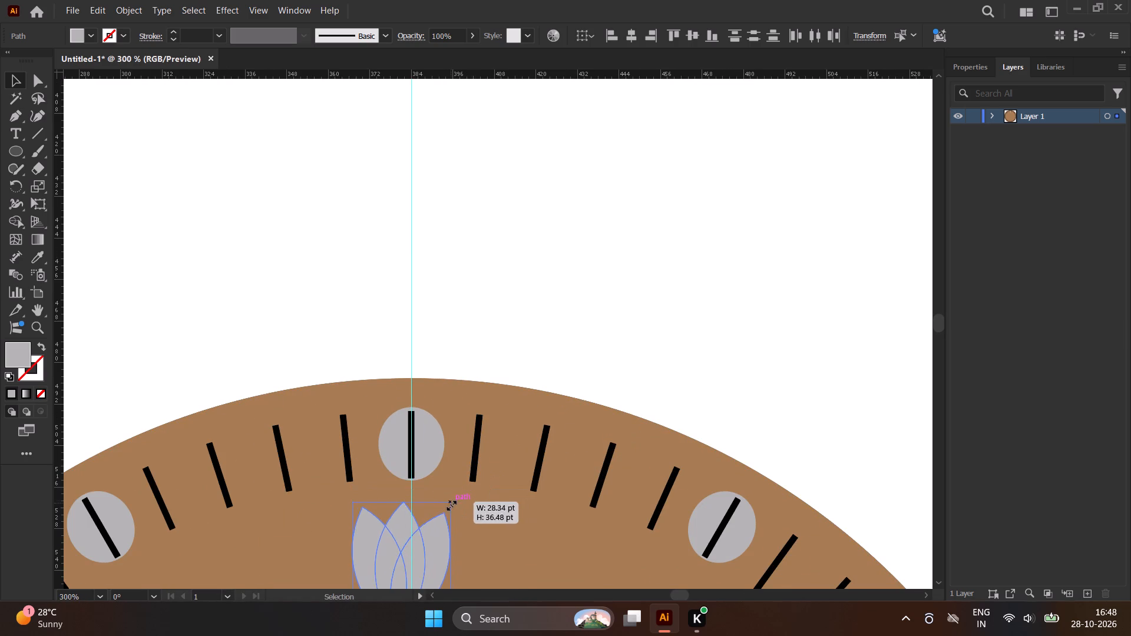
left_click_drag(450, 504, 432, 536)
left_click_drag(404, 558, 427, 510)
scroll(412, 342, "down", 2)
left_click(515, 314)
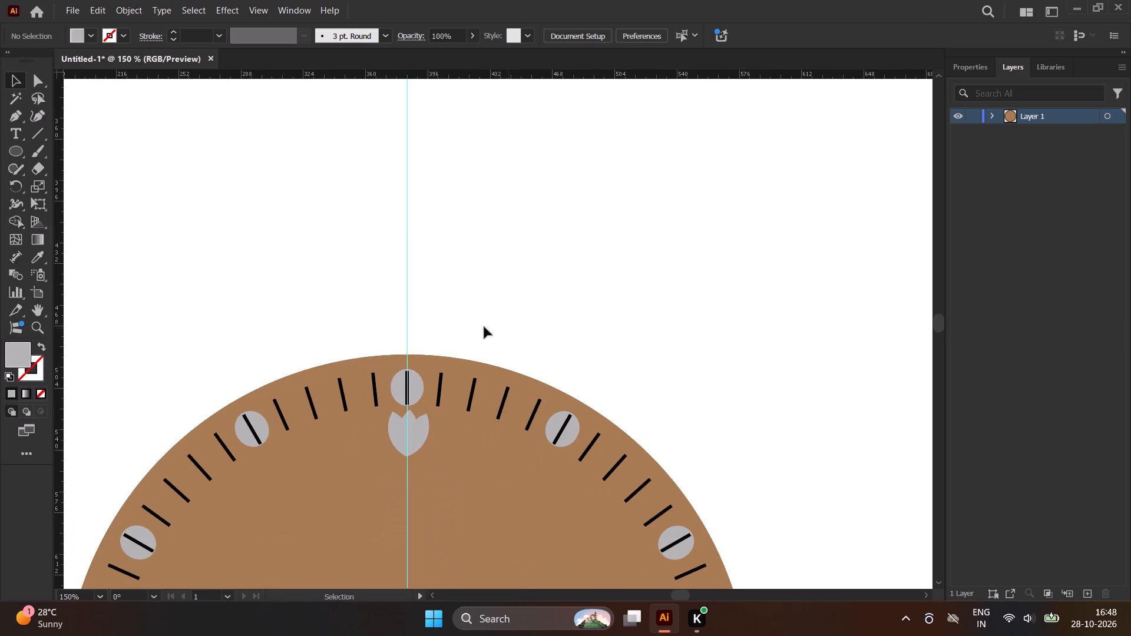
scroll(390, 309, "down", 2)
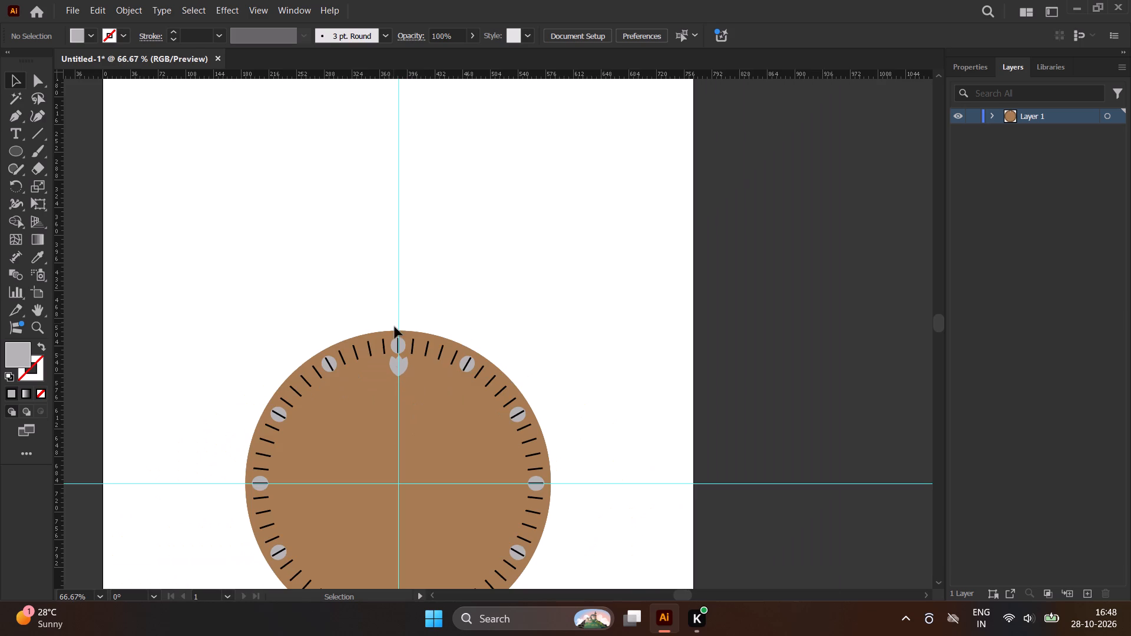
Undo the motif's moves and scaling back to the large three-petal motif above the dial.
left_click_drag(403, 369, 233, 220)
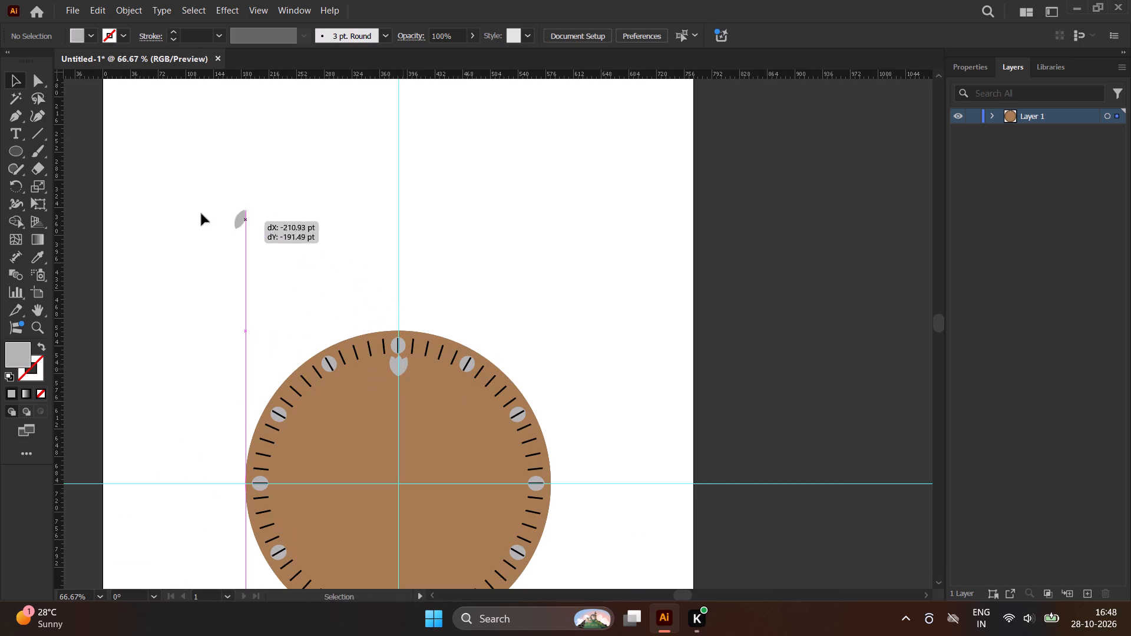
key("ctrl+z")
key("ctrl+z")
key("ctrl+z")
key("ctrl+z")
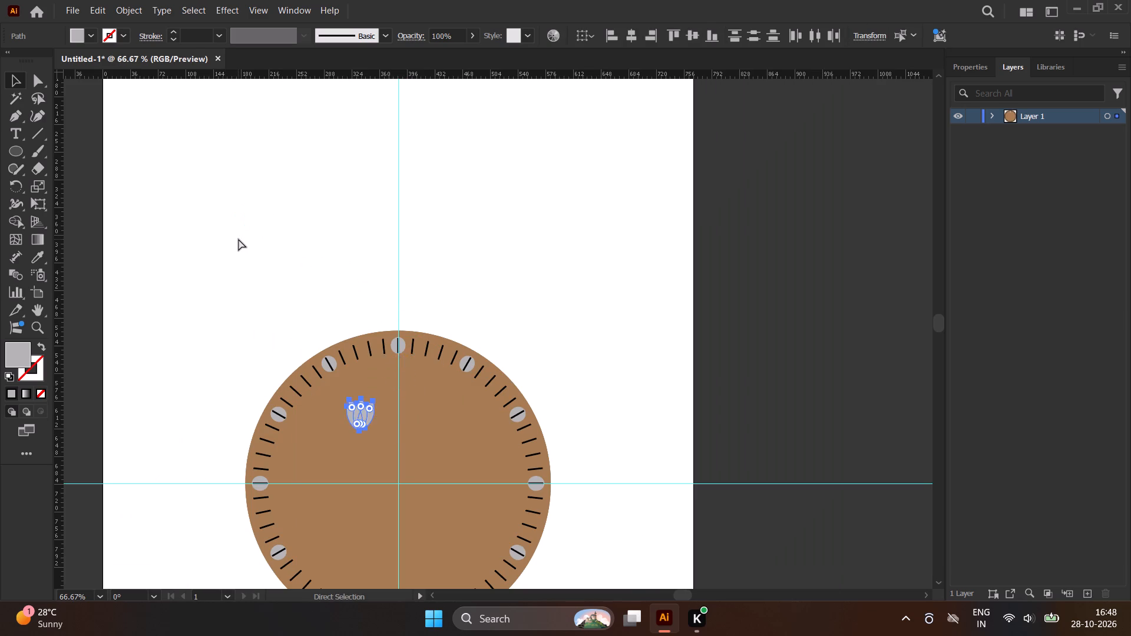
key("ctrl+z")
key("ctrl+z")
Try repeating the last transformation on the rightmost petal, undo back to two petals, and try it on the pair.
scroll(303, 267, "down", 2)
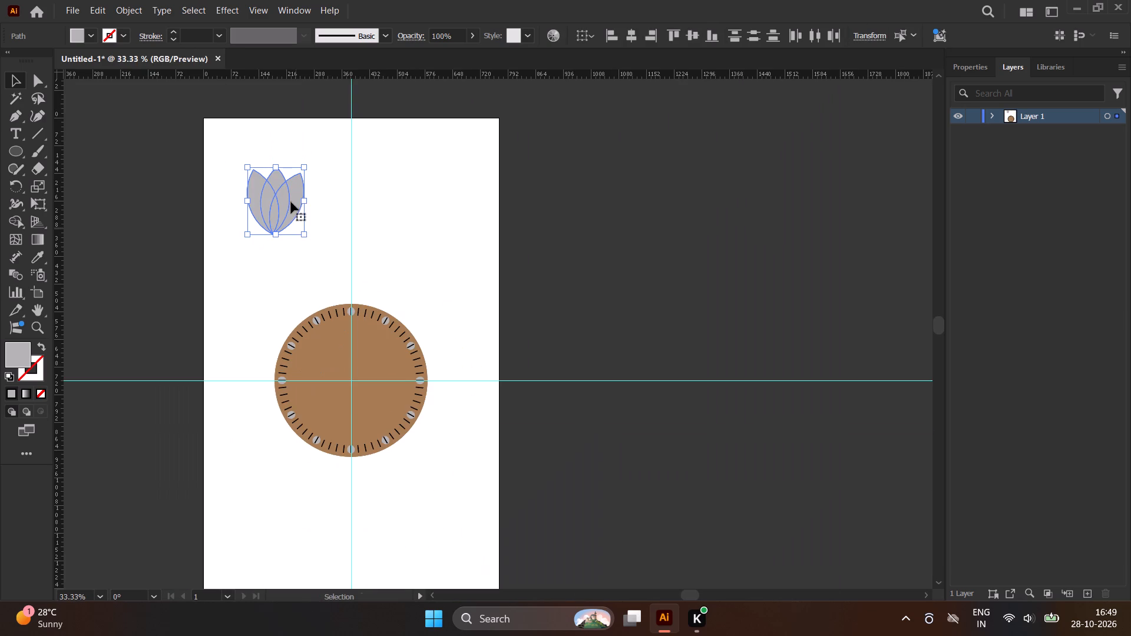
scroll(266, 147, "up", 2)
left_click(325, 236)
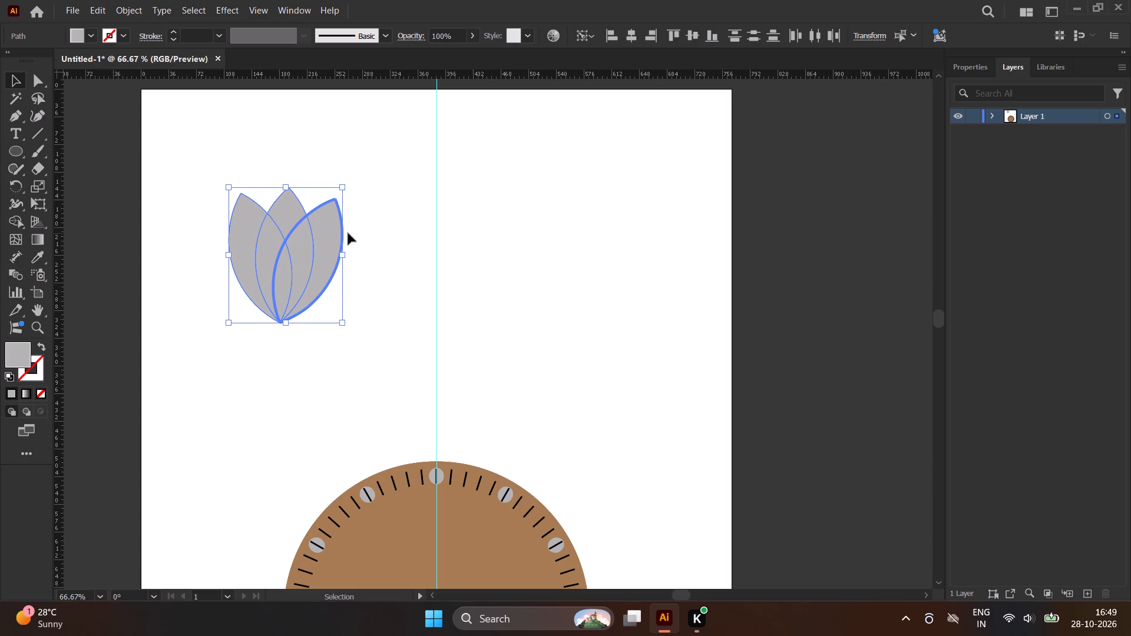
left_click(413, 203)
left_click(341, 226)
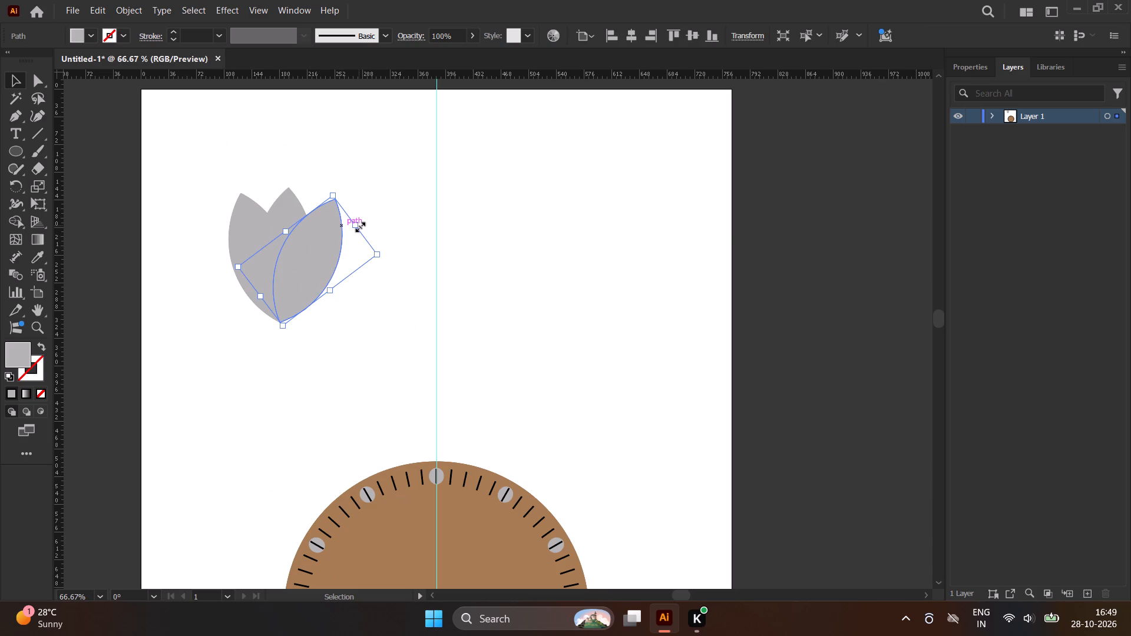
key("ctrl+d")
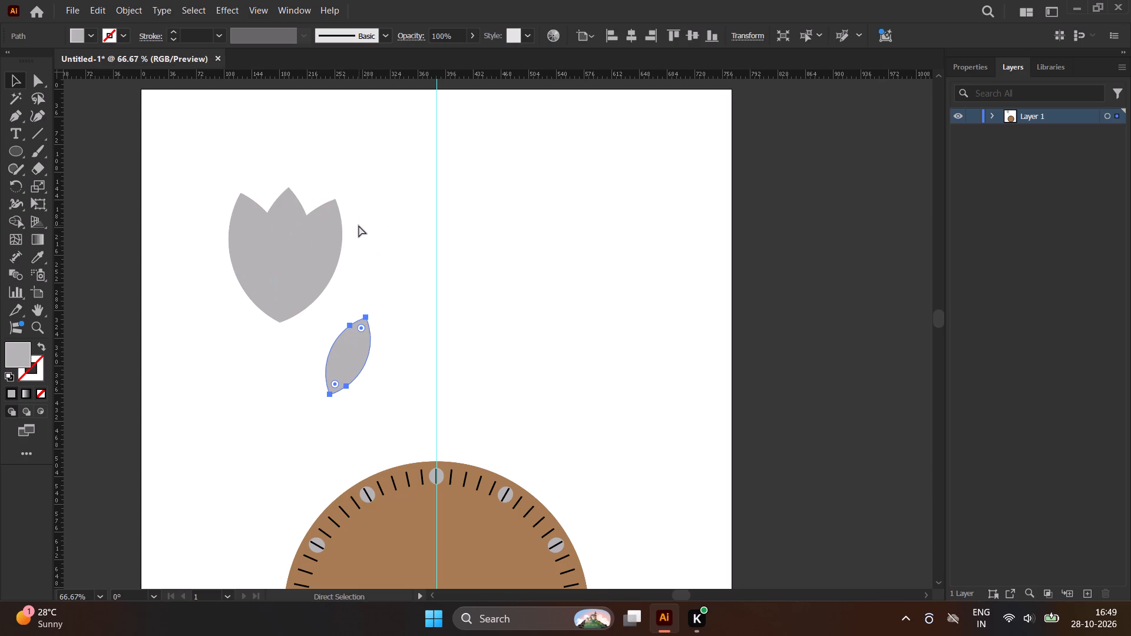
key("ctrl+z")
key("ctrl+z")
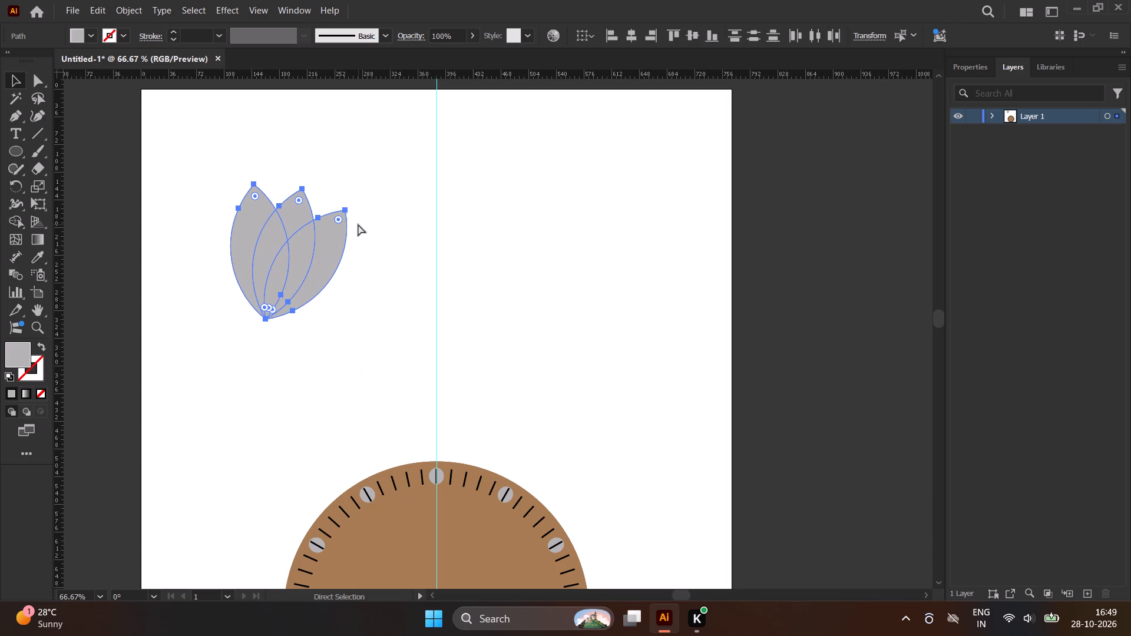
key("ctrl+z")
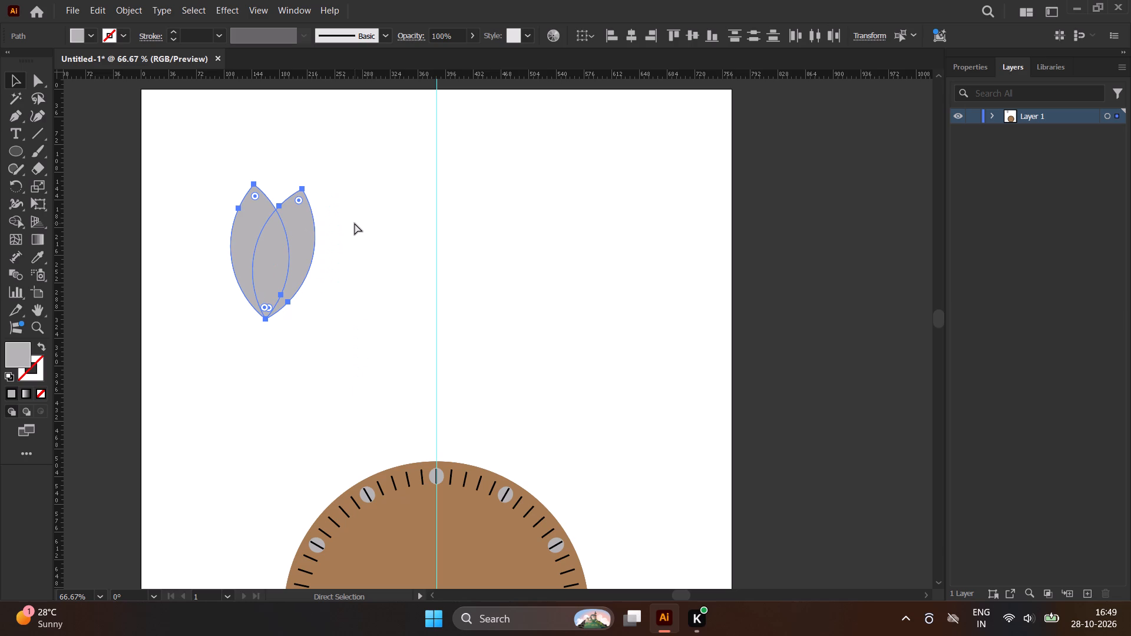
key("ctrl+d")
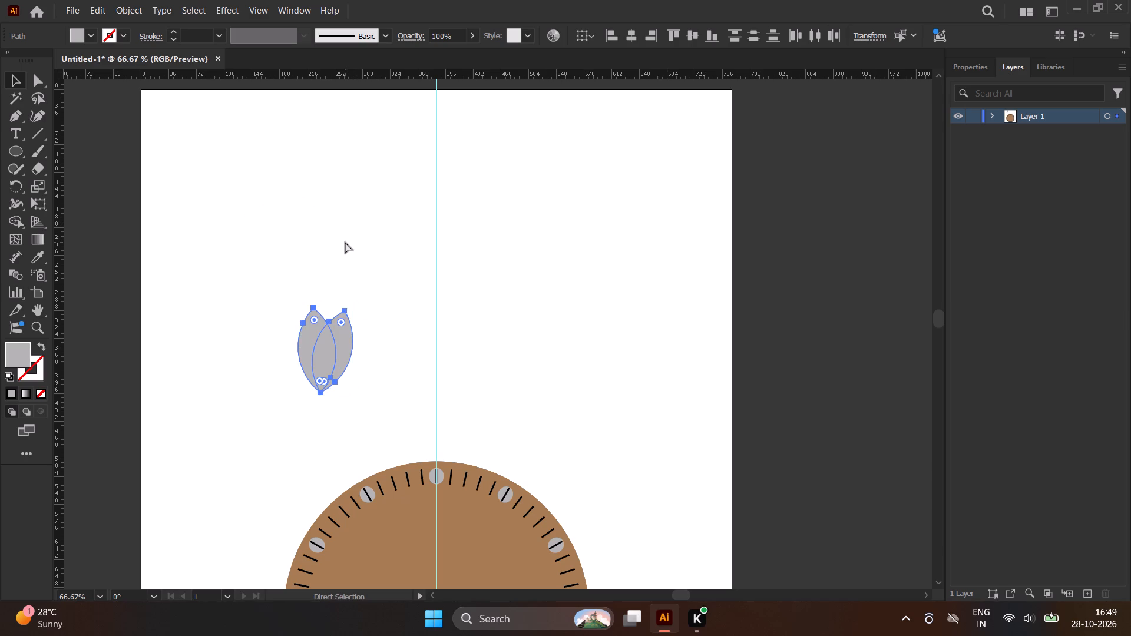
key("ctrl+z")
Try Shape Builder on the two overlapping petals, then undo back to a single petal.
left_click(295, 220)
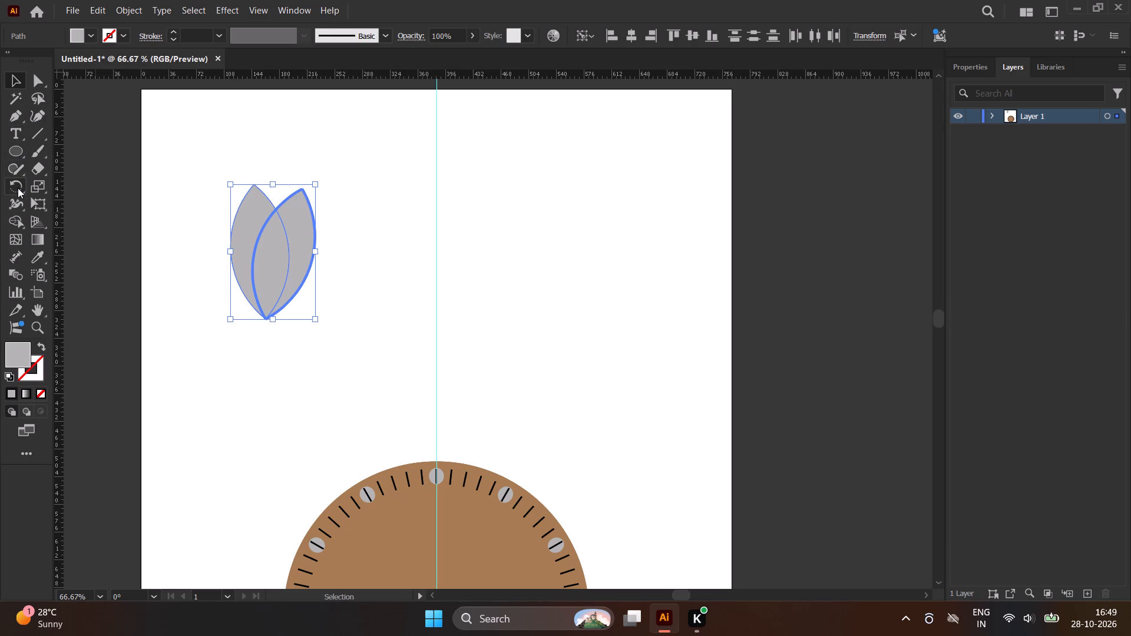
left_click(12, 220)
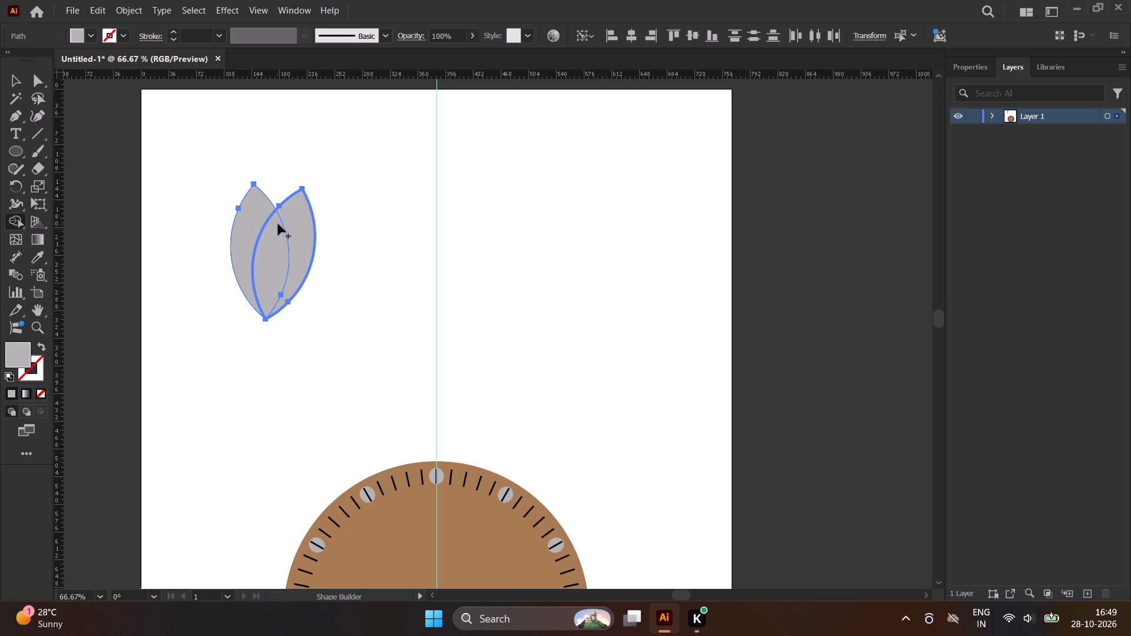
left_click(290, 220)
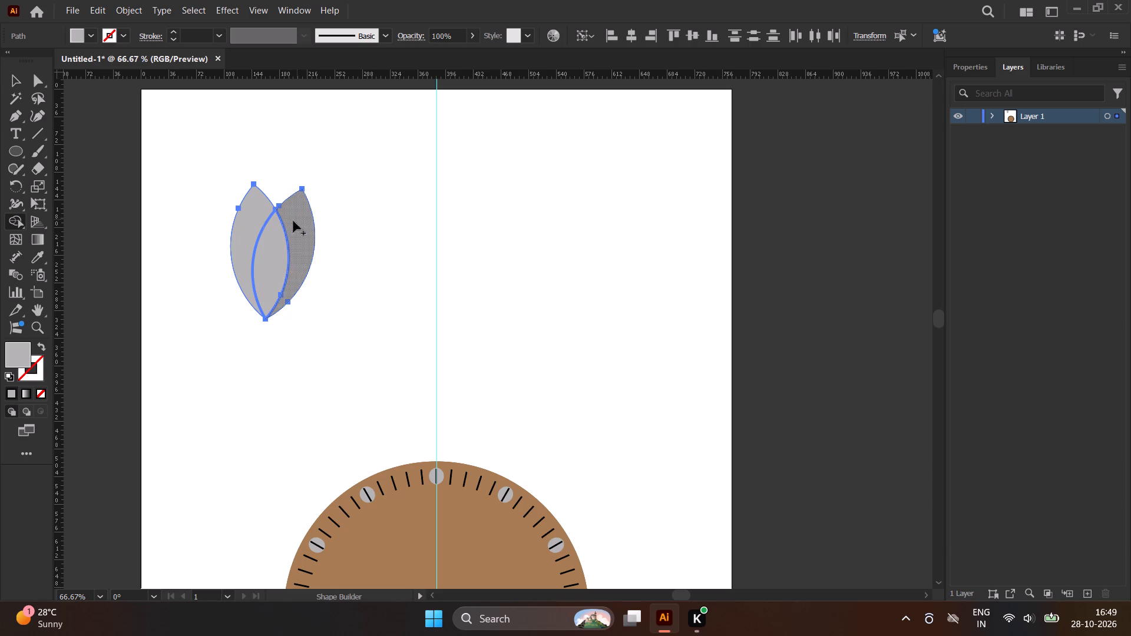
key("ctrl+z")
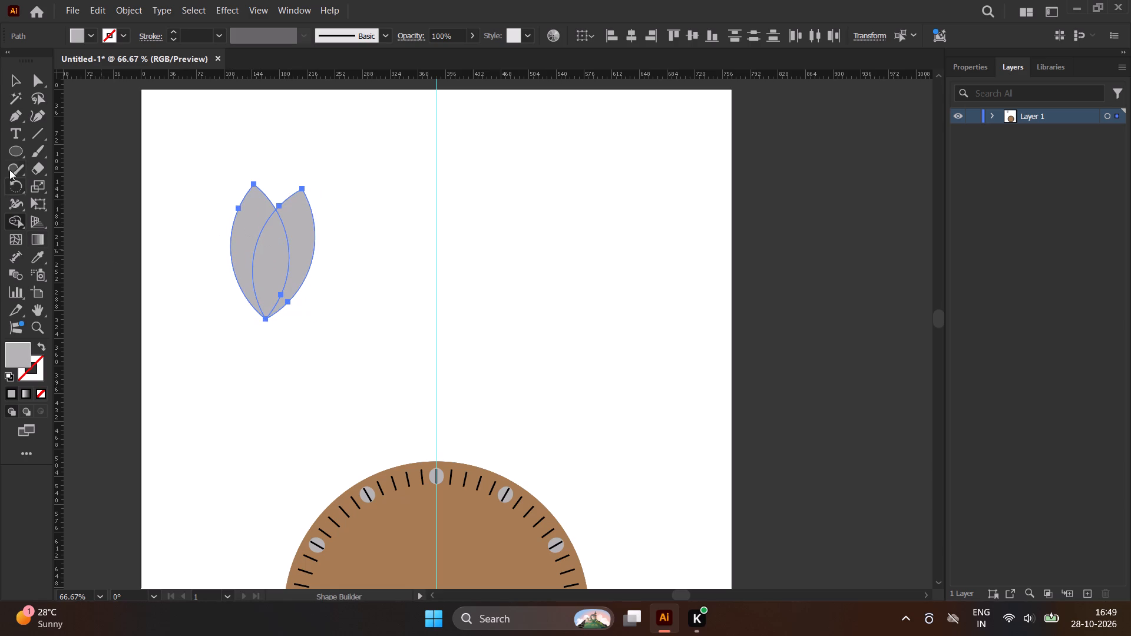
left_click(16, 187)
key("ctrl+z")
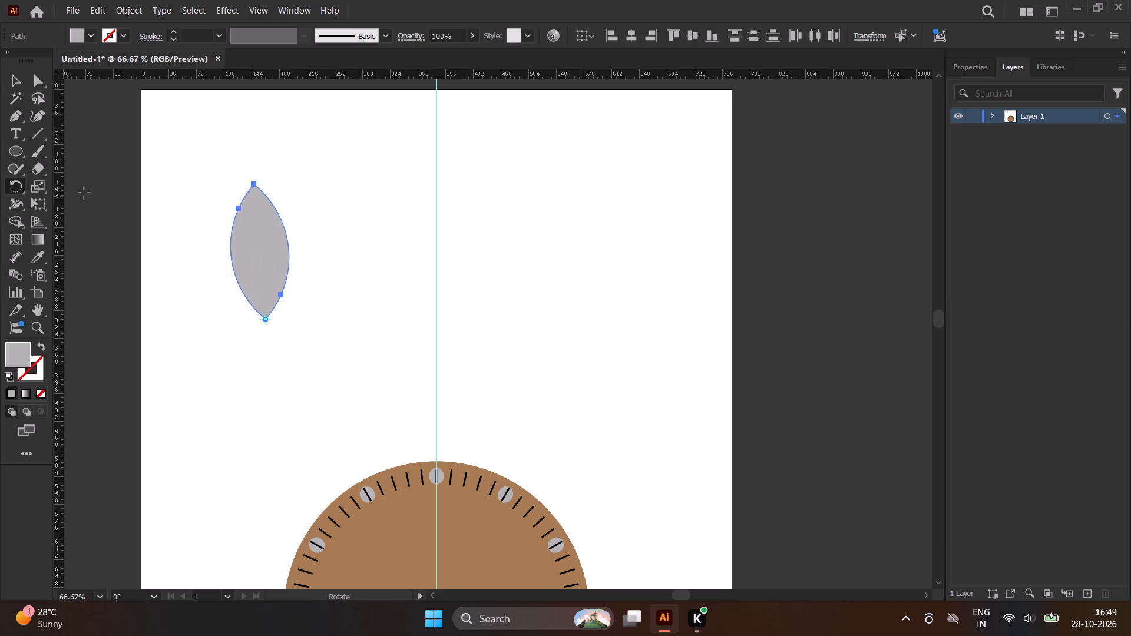
Shift the single petal slightly by repeating its last move.
left_click(19, 184)
left_click(262, 240)
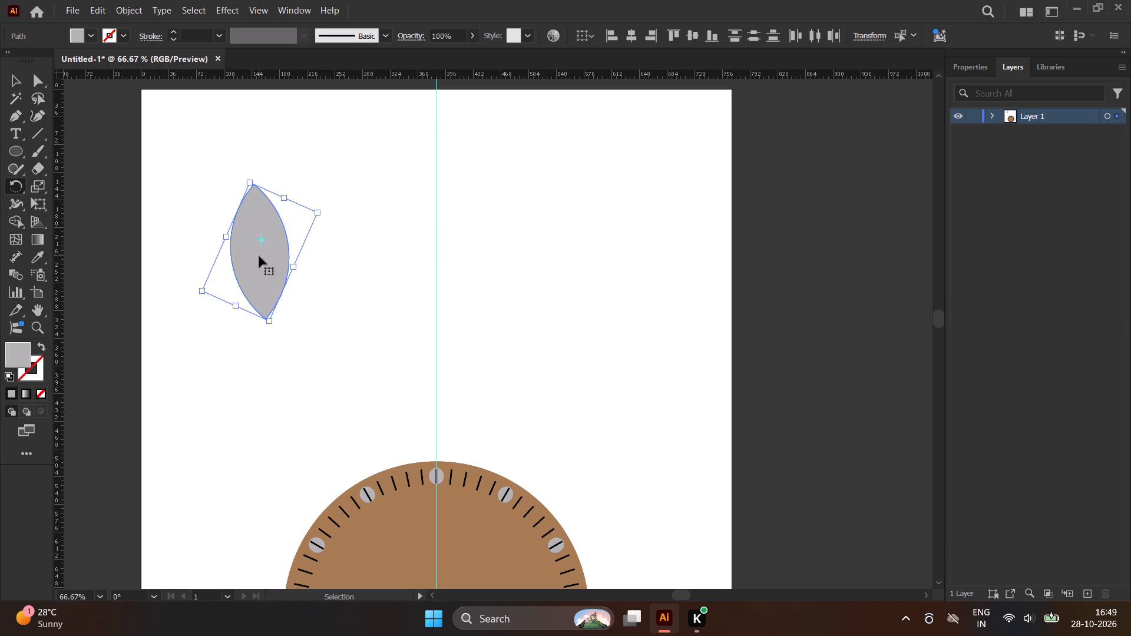
key("ctrl+d")
key("ctrl+d")
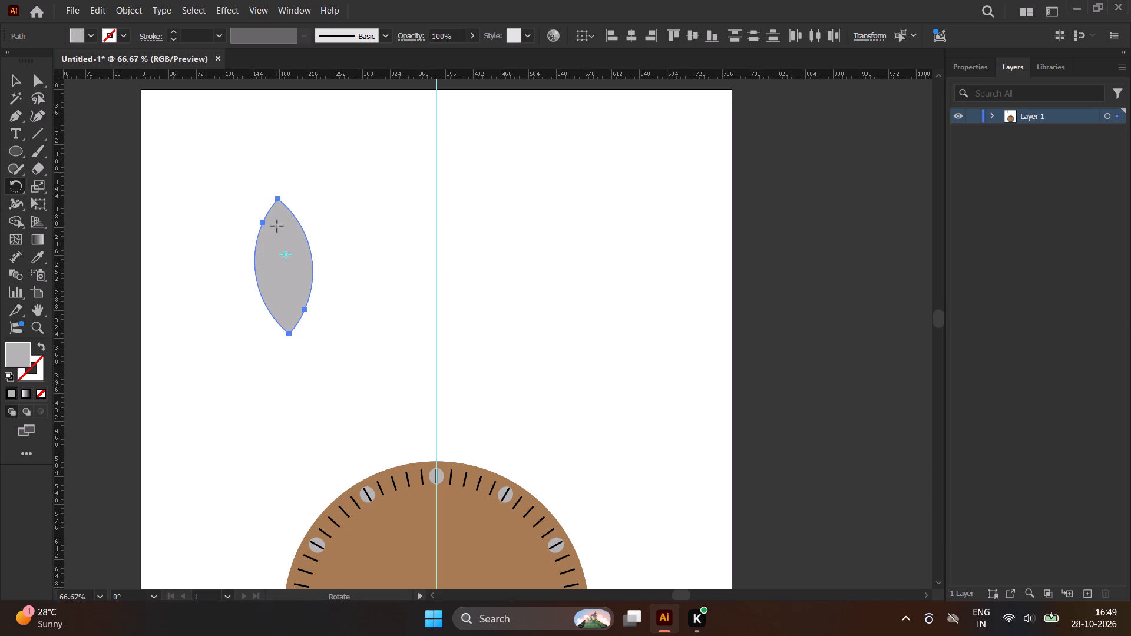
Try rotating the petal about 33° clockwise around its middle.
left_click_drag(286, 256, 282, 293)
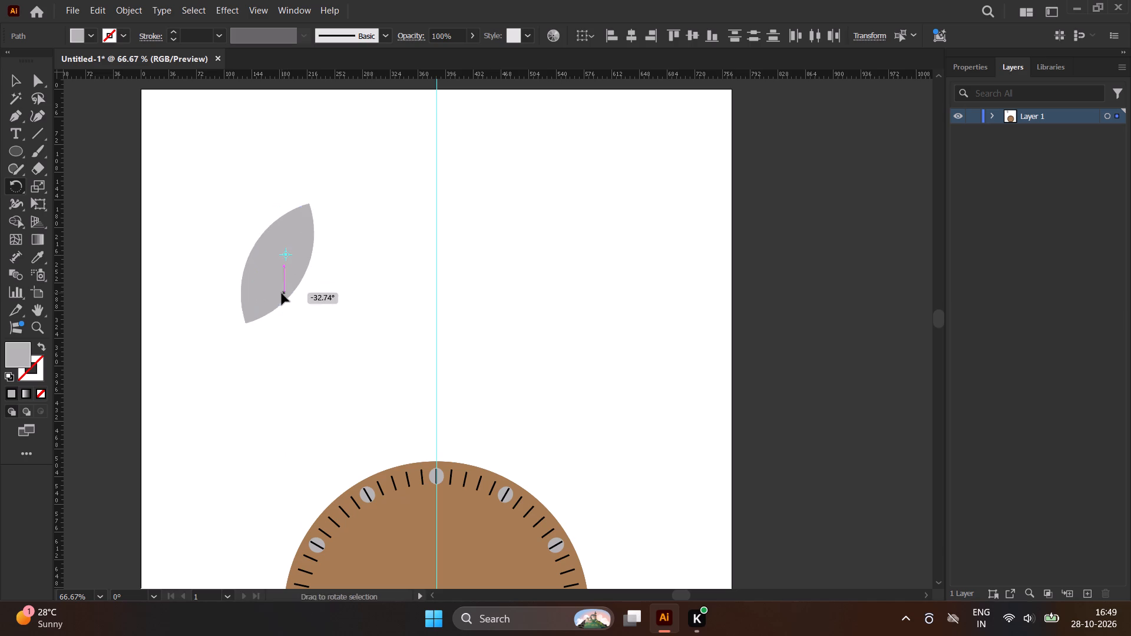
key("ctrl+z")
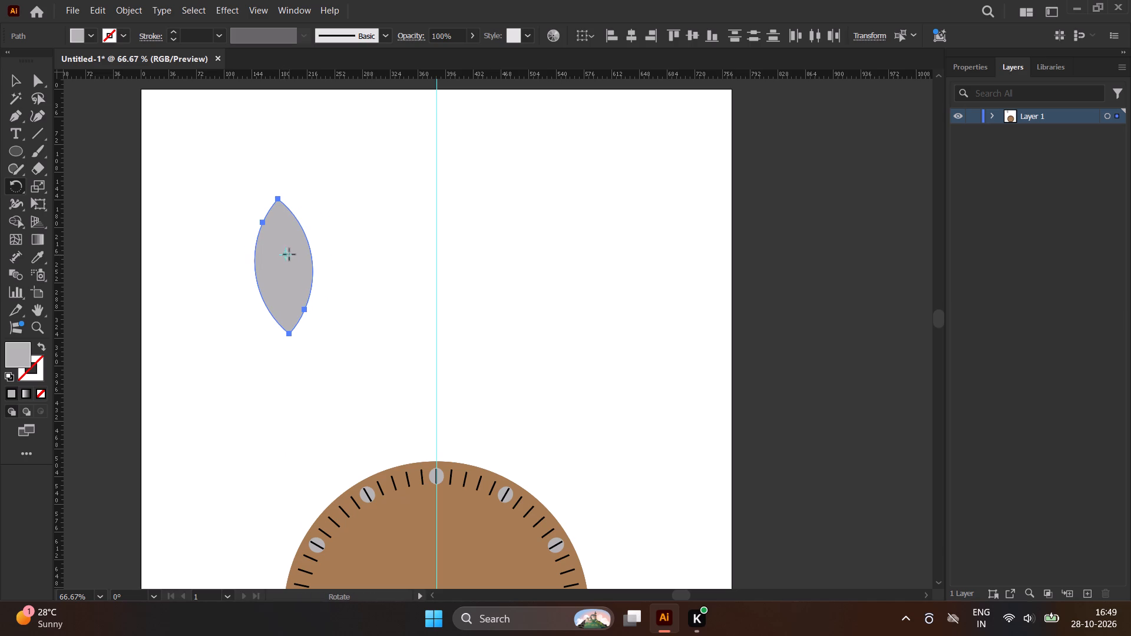
Set the petal's rotation origin at its bottom tip and create a copy rotated slightly clockwise around it.
left_click_drag(286, 254, 284, 302)
left_click_drag(284, 302, 289, 329)
left_click_drag(289, 329, 289, 329)
left_click_drag(279, 221, 279, 222, "alt")
left_click_drag(279, 222, 310, 238, "alt")
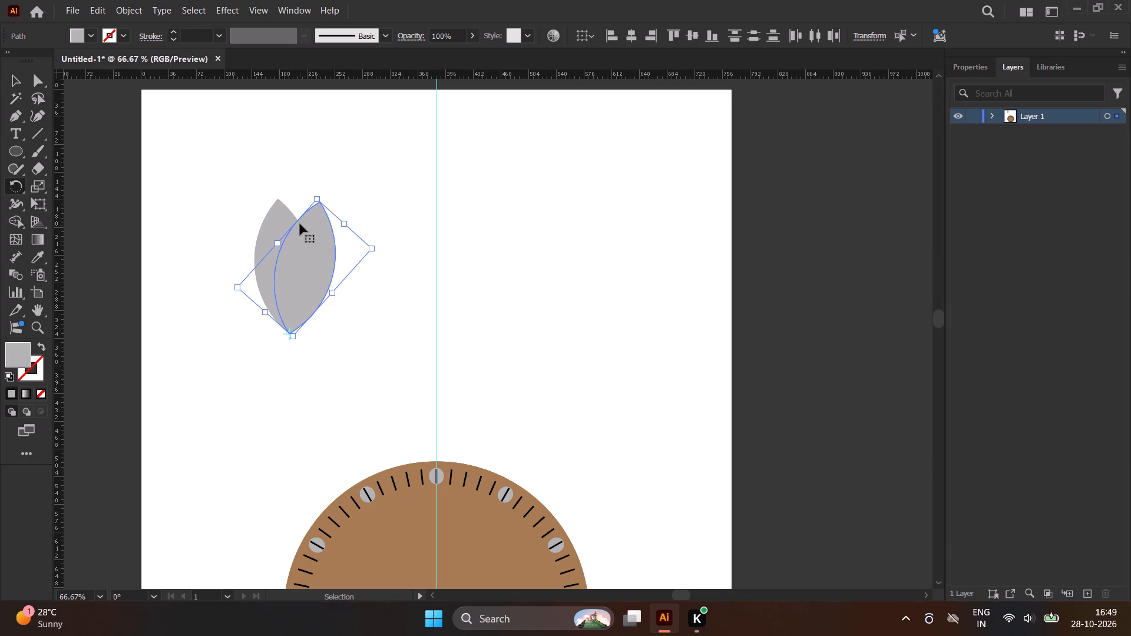
Repeat the rotated copy around the shared bottom tip until the petals form a full circular flower.
key("ctrl+d")
key("ctrl+d")
key("ctrl+d")
key("ctrl+d")
key("ctrl+d")
key("ctrl+d")
key("ctrl+d")
key("ctrl+d")
key("ctrl+d")
key("ctrl+d")
key("ctrl+d")
key("ctrl+d")
key("ctrl+d")
key("ctrl+d")
key("ctrl+d")
key("ctrl+d")
key("ctrl+d")
key("ctrl+d")
key("ctrl+d")
key("ctrl+d")
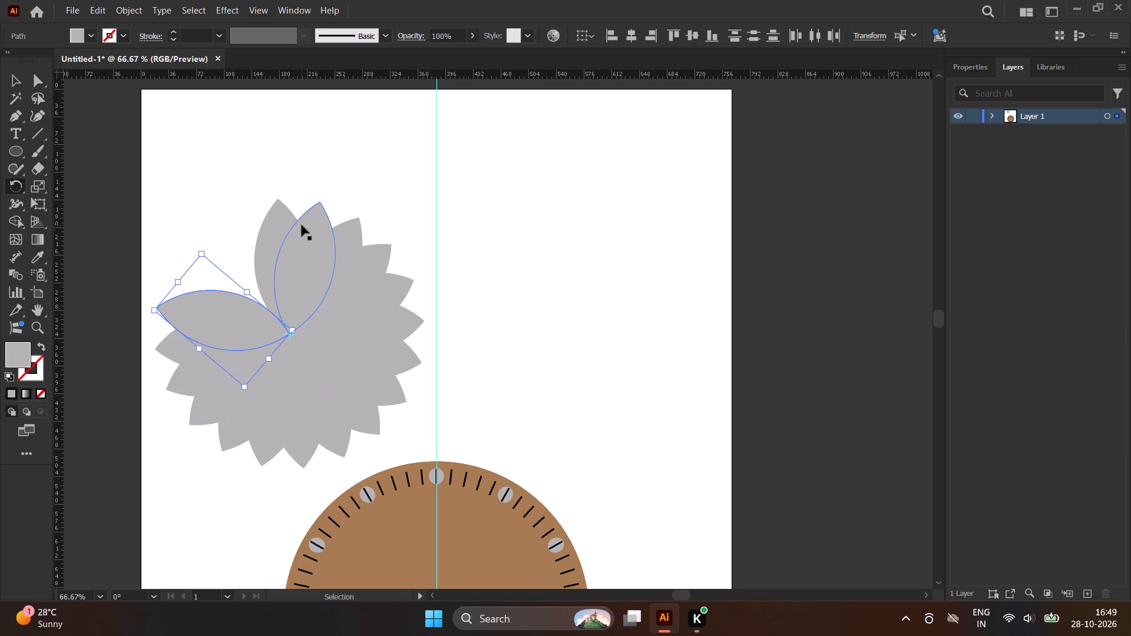
key("ctrl+d")
key("ctrl+d")
key("ctrl+d")
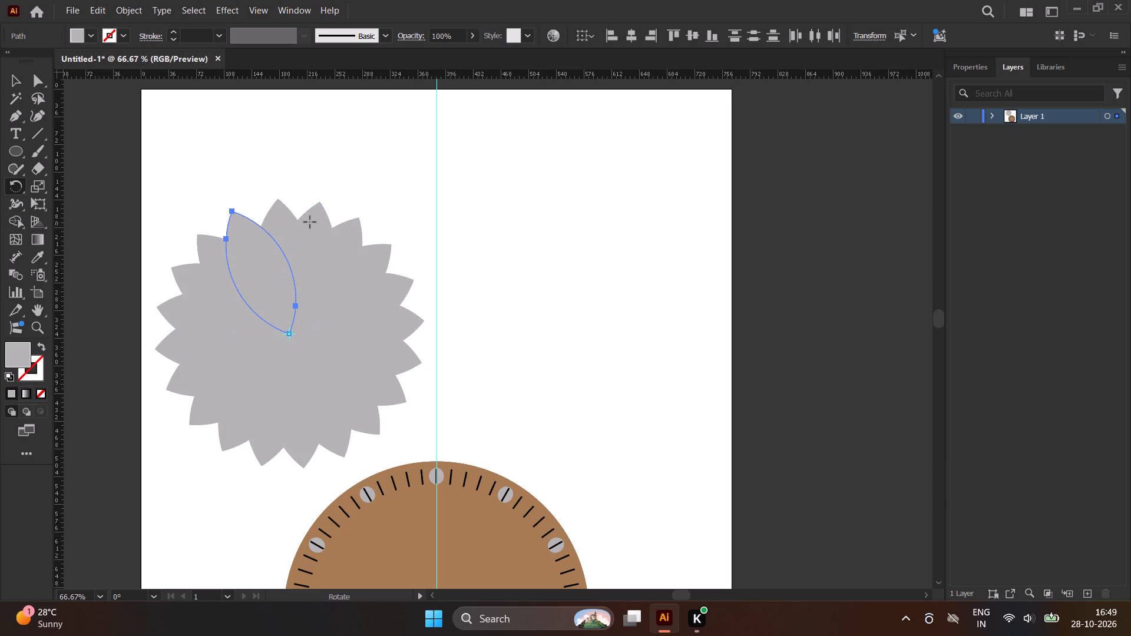
Select all petals of the flower and move them together slightly upward above the dial.
left_click(15, 71)
left_click(15, 84)
left_click_drag(176, 154, 237, 237)
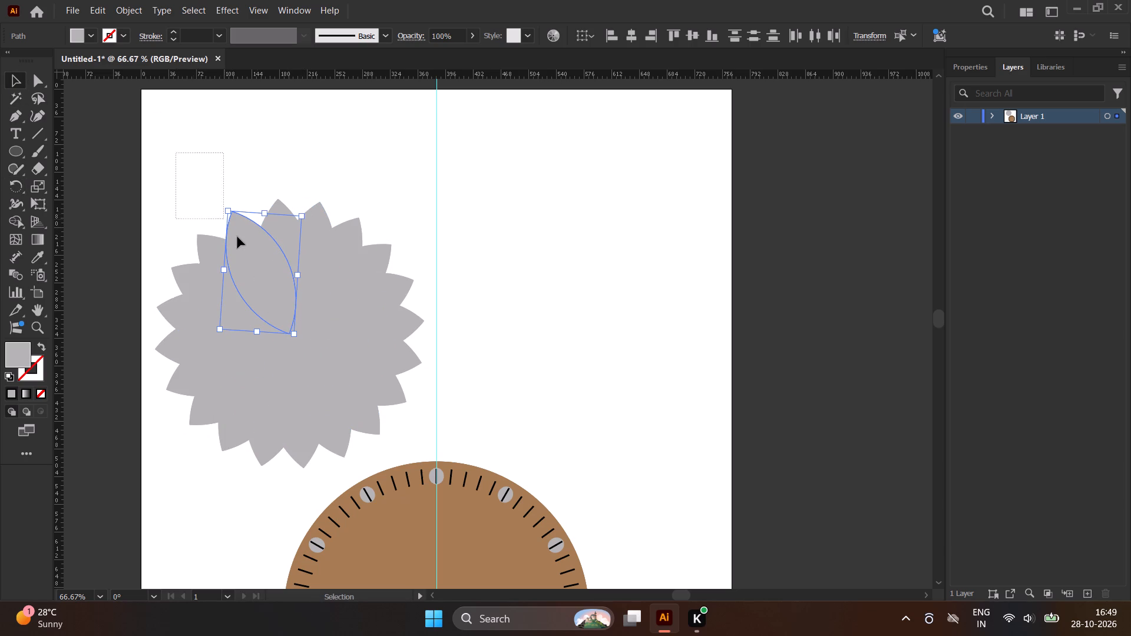
left_click_drag(237, 237, 401, 440)
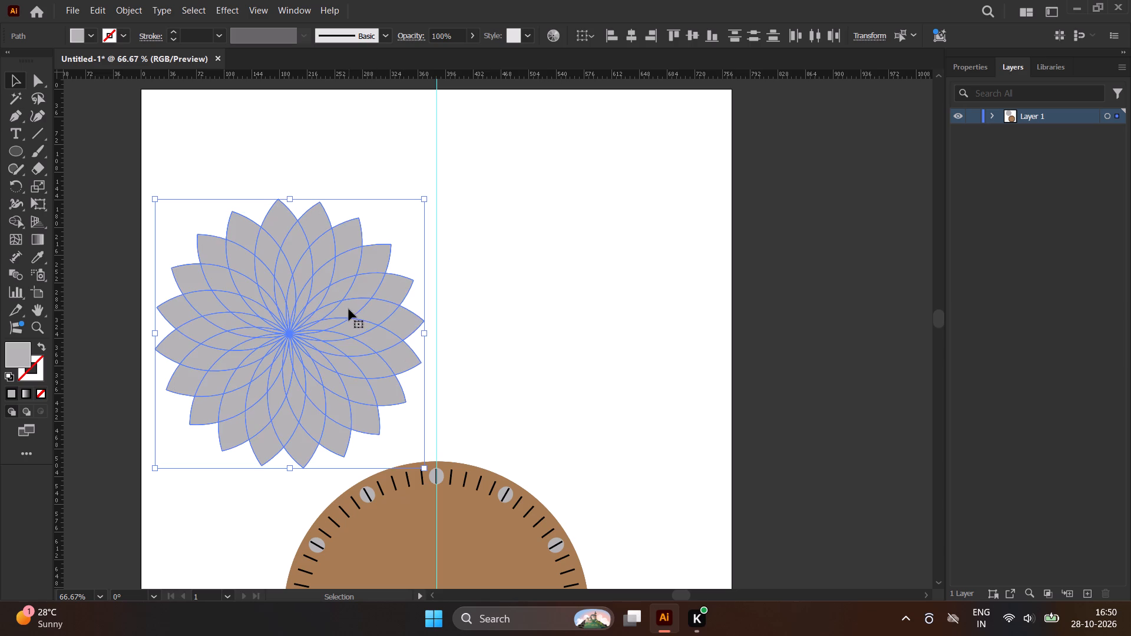
left_click_drag(335, 302, 338, 279)
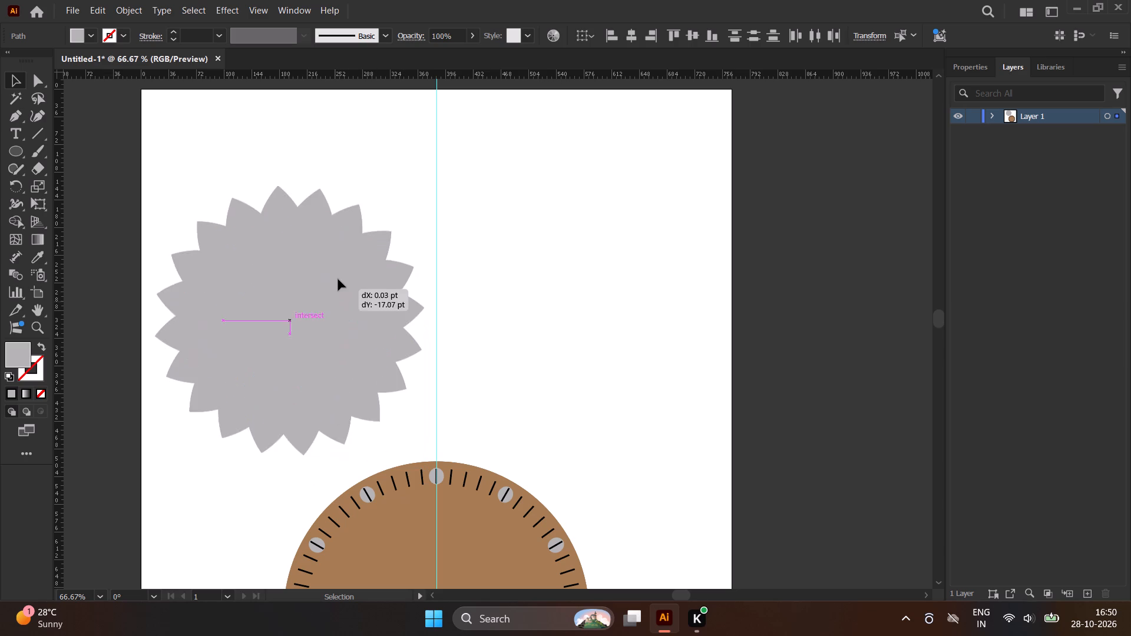
left_click_drag(338, 279, 339, 272)
Lower the opacity of all the selected flower petals to 50%.
scroll(381, 264, "down", 2)
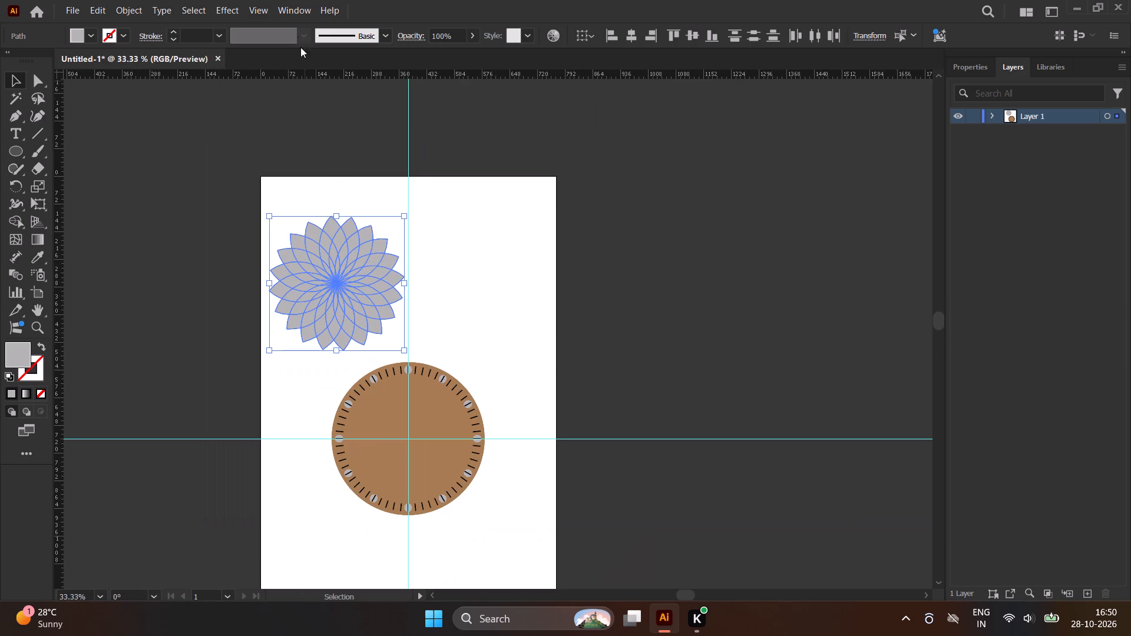
left_click(293, 7)
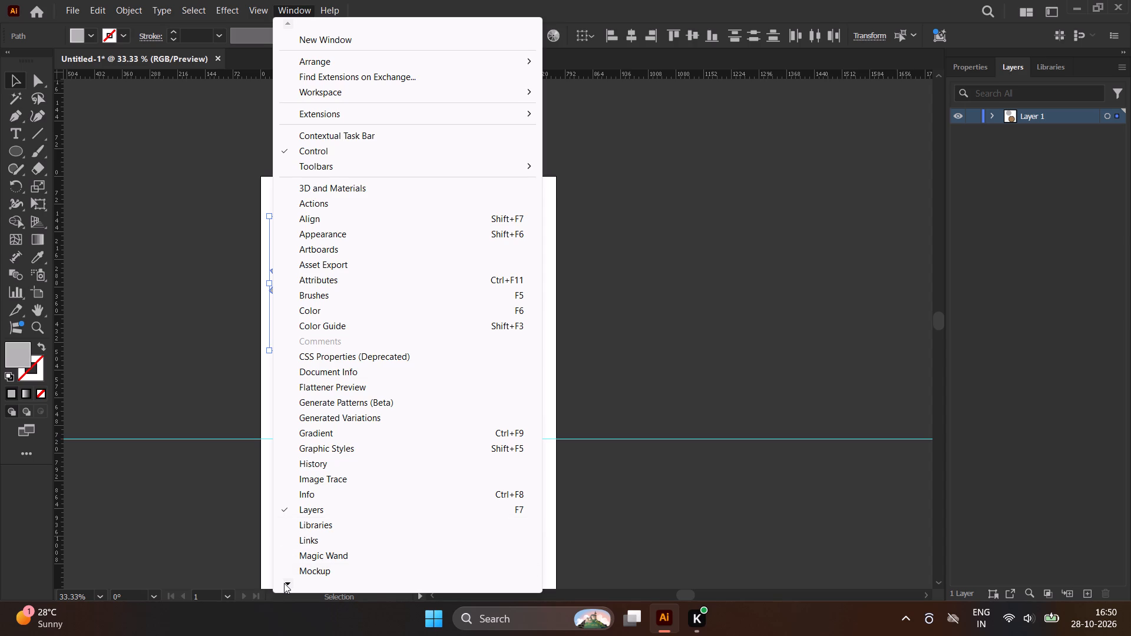
left_click(285, 583)
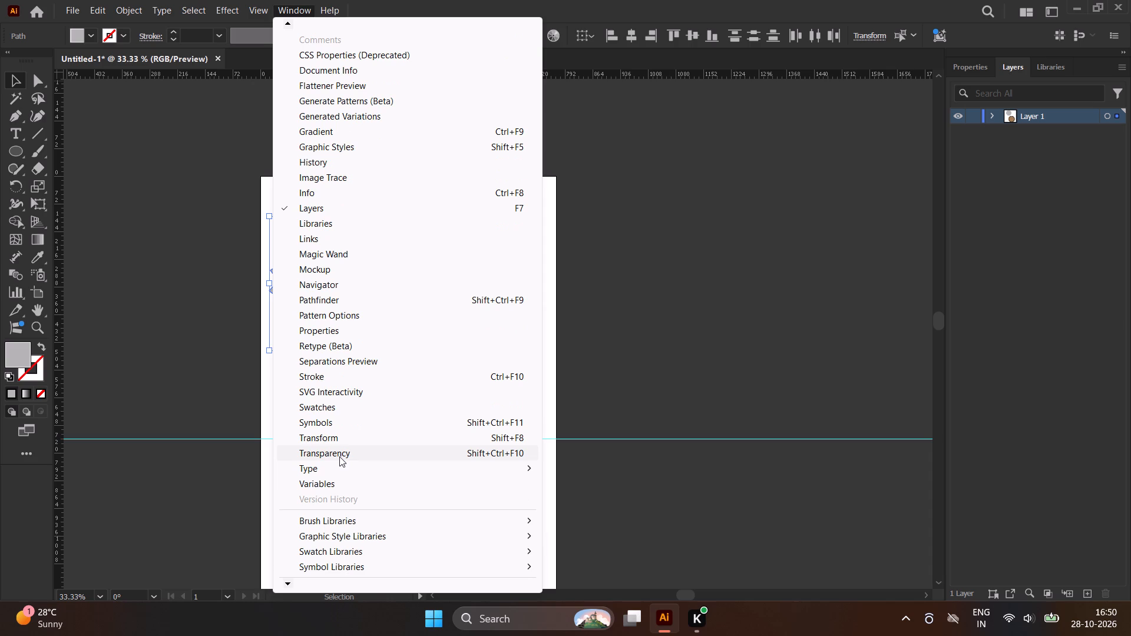
left_click(339, 456)
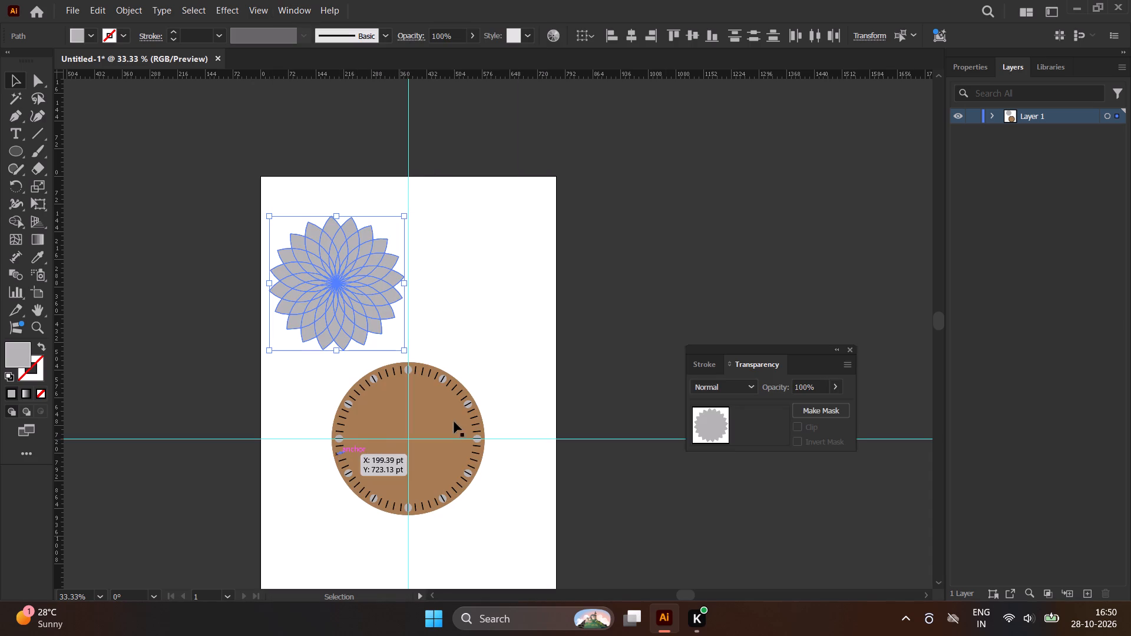
left_click(801, 387)
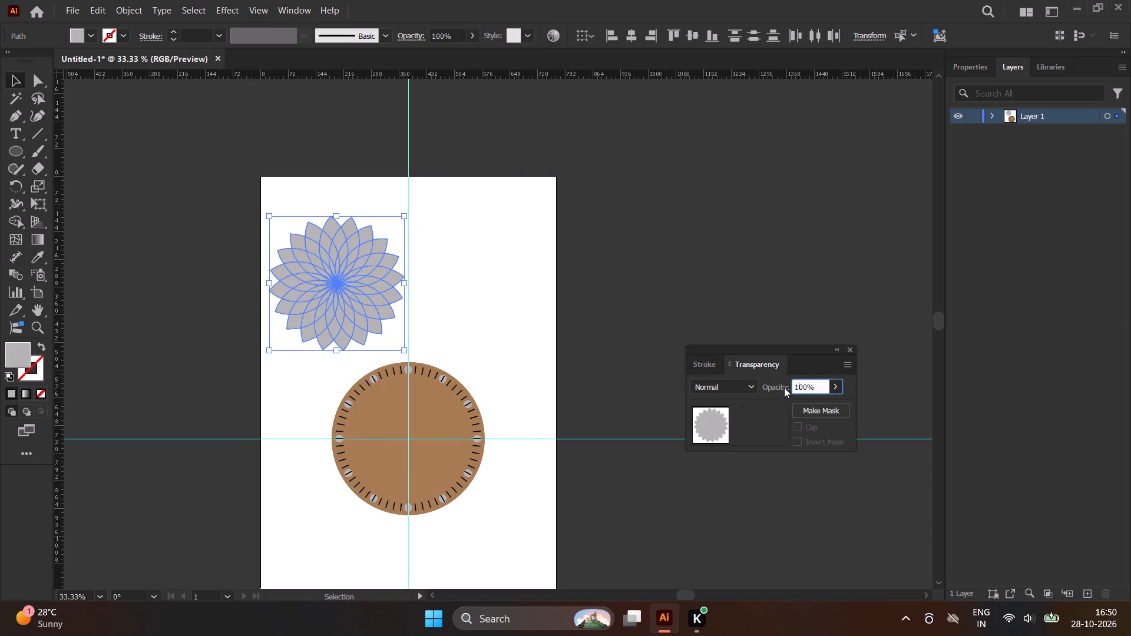
left_click_drag(783, 387, 773, 387)
scroll(809, 386, "down", 13)
scroll(805, 388, "up", 1)
scroll(804, 388, "down", 7)
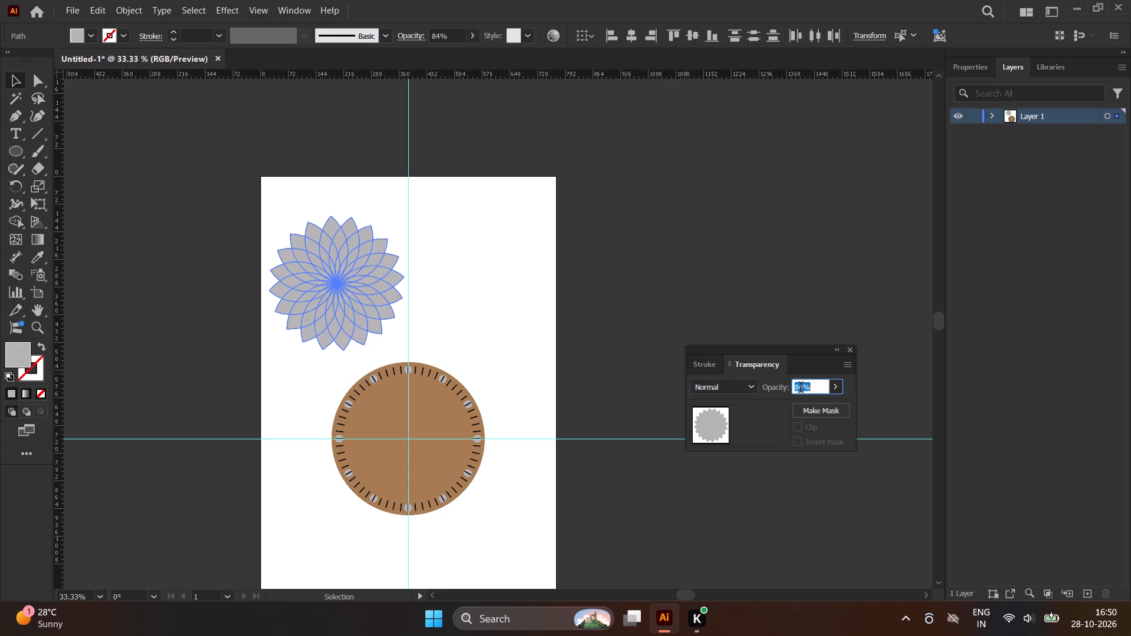
scroll(801, 389, "down", 6)
scroll(801, 389, "up", 1)
scroll(801, 389, "down", 1)
scroll(801, 389, "up", 1)
scroll(801, 389, "down", 1)
scroll(801, 389, "up", 1)
scroll(801, 389, "down", 5)
scroll(801, 389, "up", 1)
scroll(801, 389, "down", 15)
scroll(801, 389, "up", 1)
scroll(801, 389, "down", 3)
scroll(801, 389, "up", 1)
scroll(801, 389, "down", 1)
scroll(801, 389, "up", 1)
scroll(801, 389, "down", 1)
scroll(801, 389, "up", 1)
scroll(801, 389, "down", 7)
scroll(805, 386, "up", 1)
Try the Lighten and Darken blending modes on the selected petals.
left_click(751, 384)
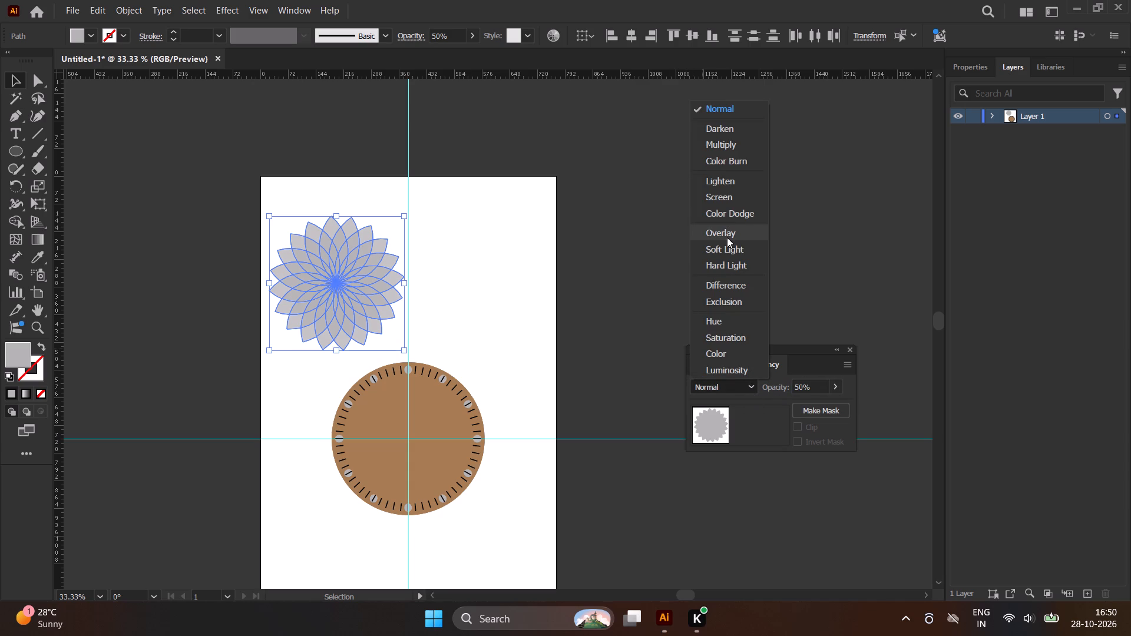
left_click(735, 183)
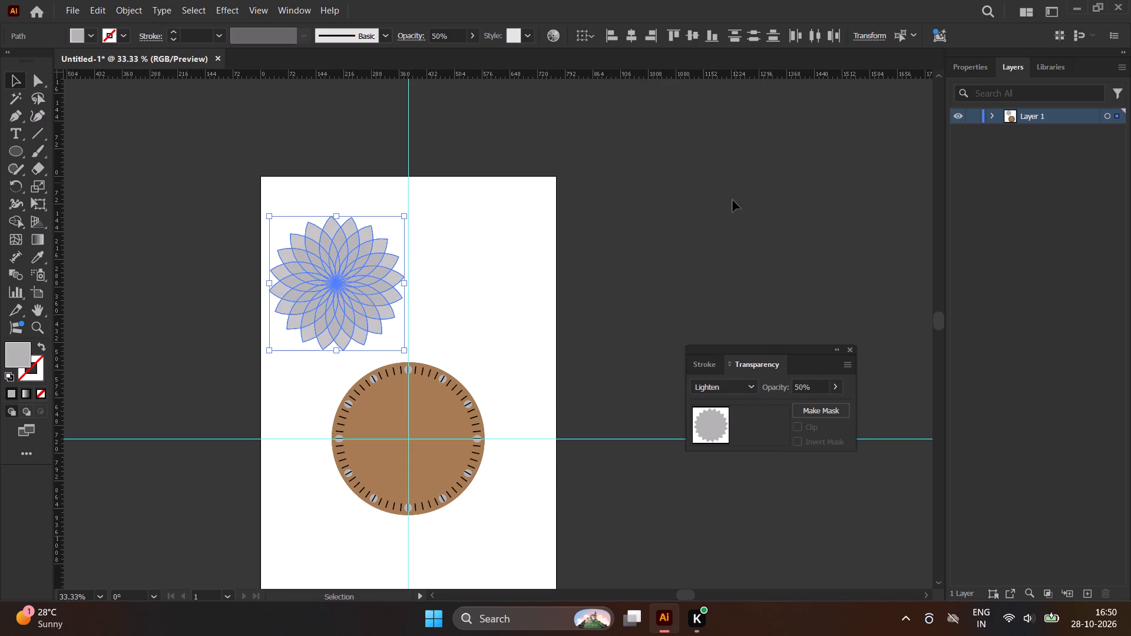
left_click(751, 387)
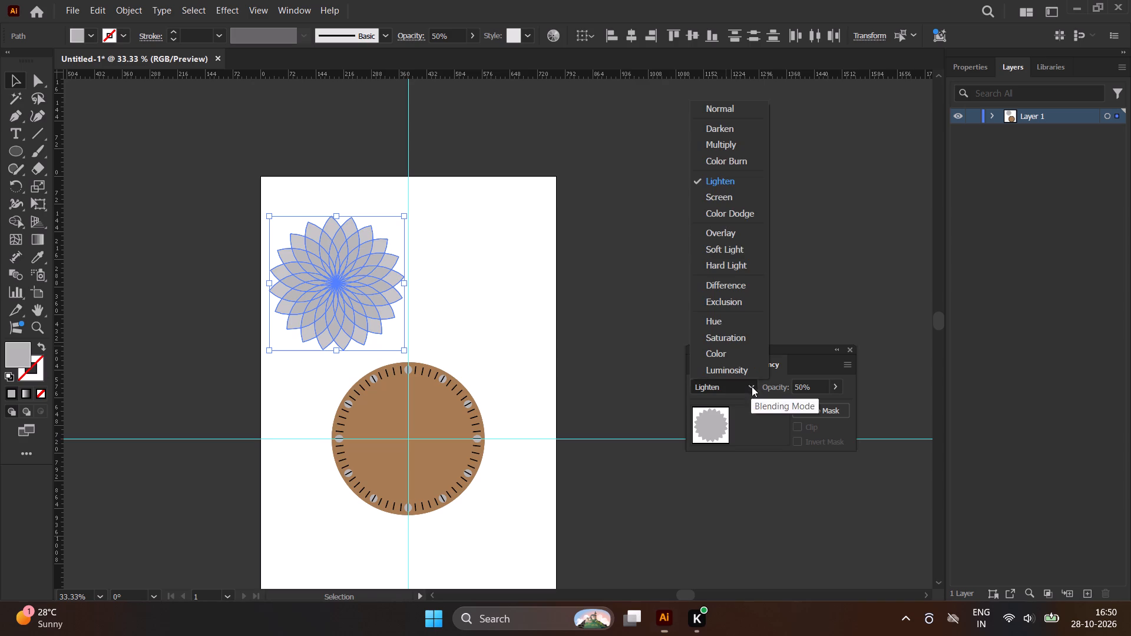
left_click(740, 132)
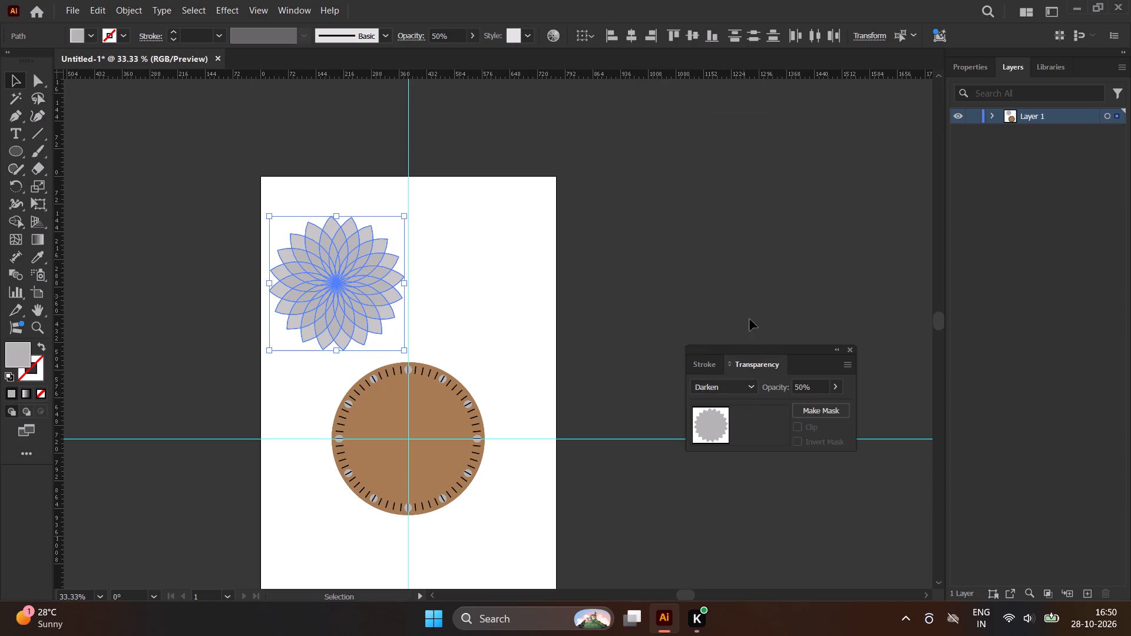
Set the petals' blending mode to Multiply and deselect them.
left_click(750, 386)
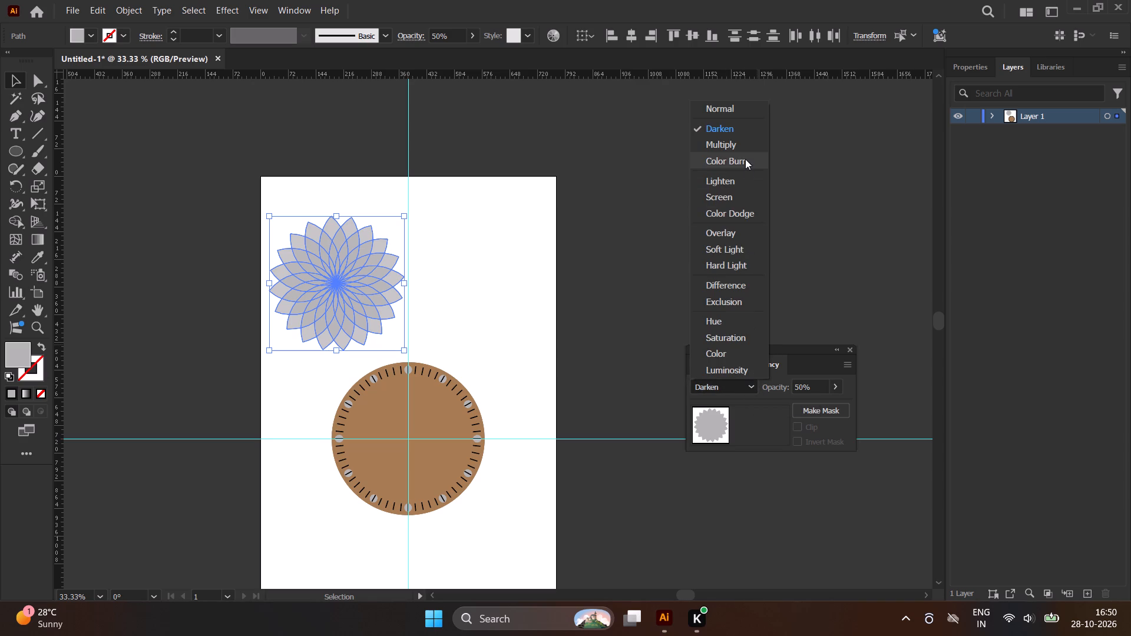
left_click(745, 149)
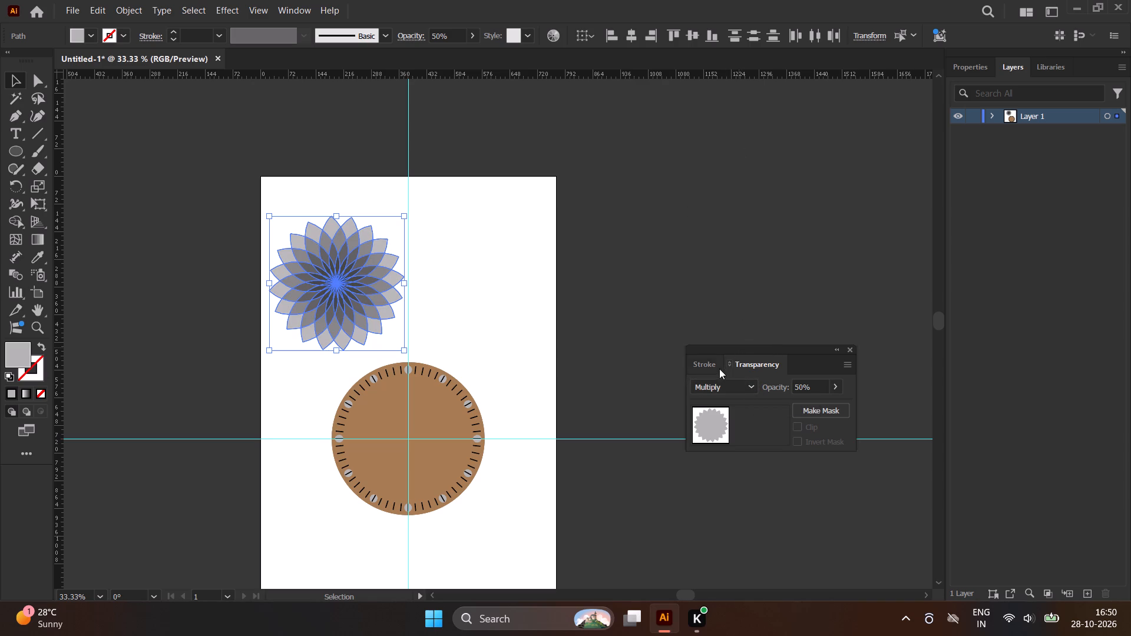
left_click(468, 266)
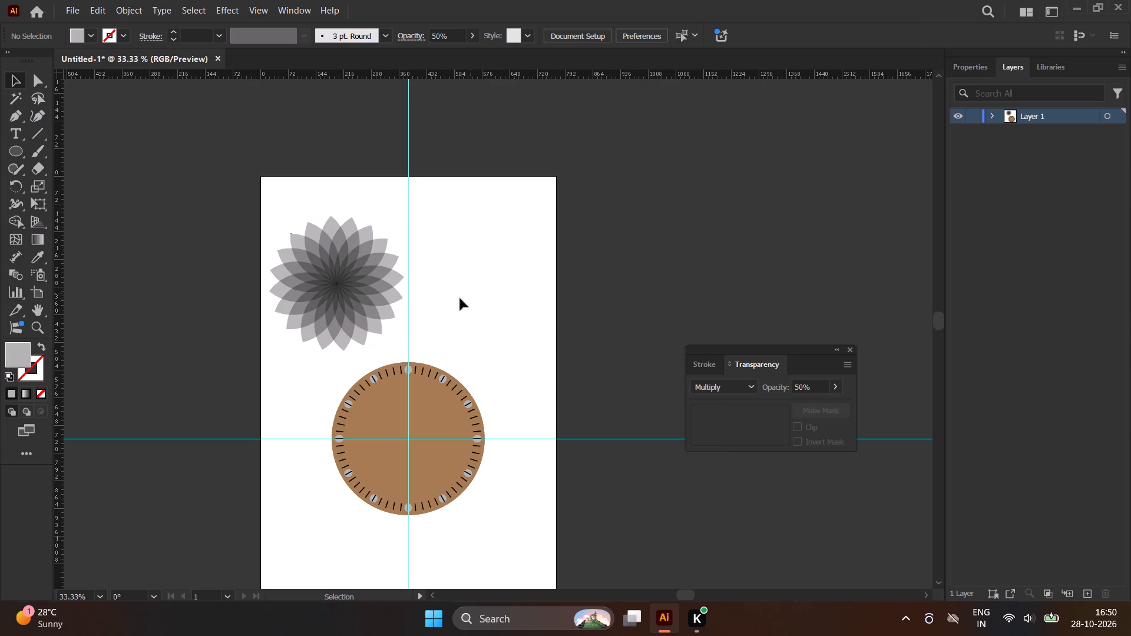
Select all the petals of the flower and group them into one object.
left_click(341, 279)
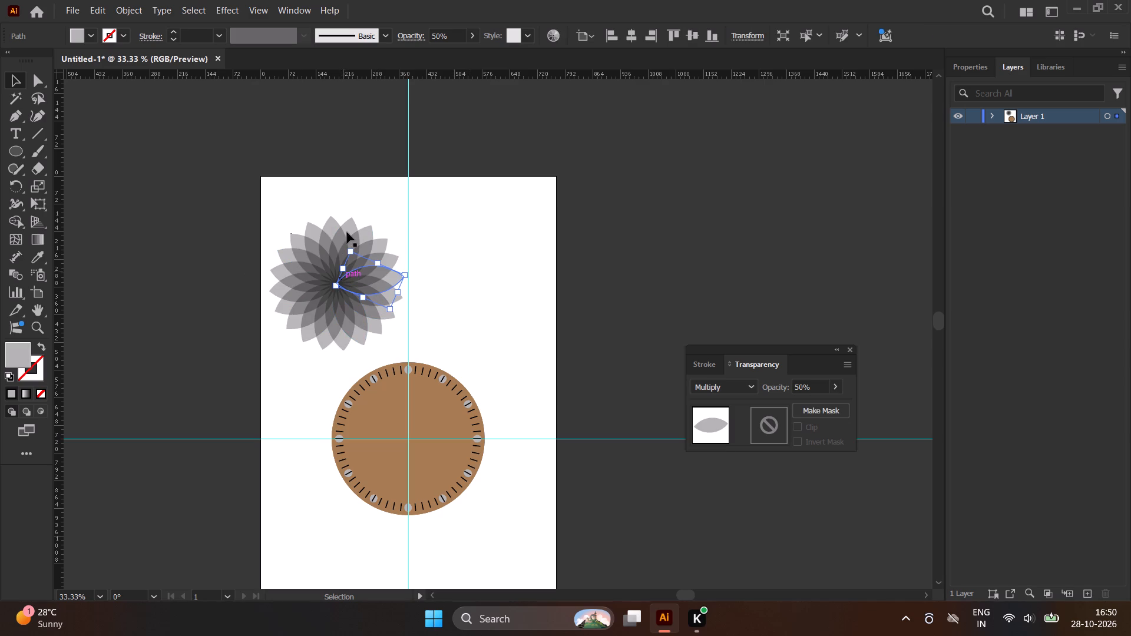
left_click(288, 196)
left_click_drag(285, 196, 368, 336)
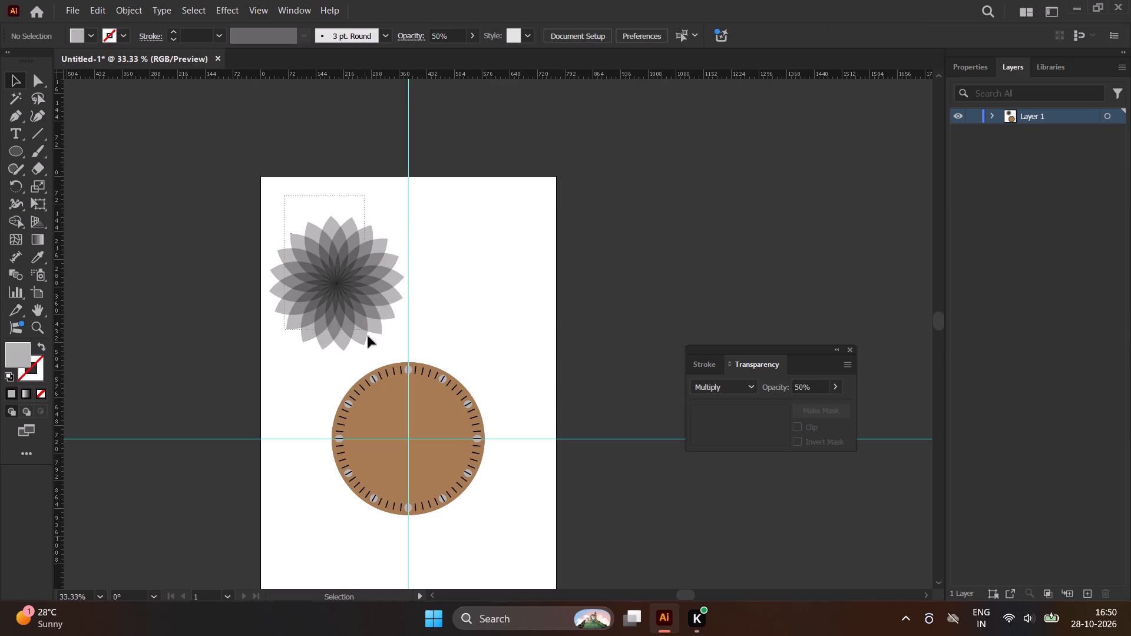
left_click_drag(368, 336, 374, 343)
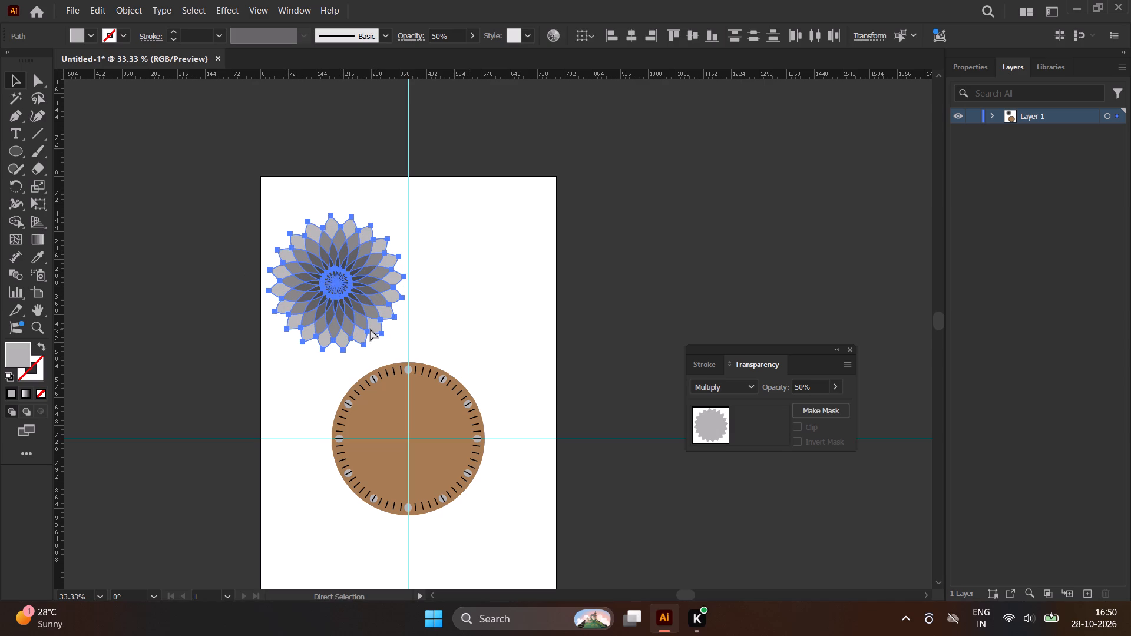
key("ctrl+g")
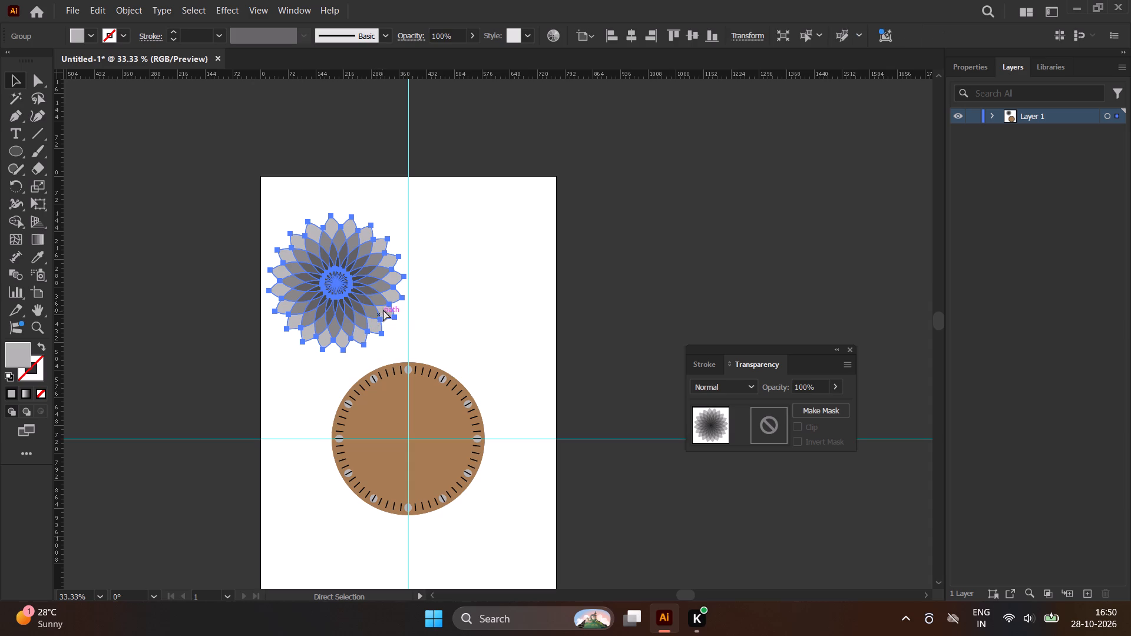
left_click(448, 274)
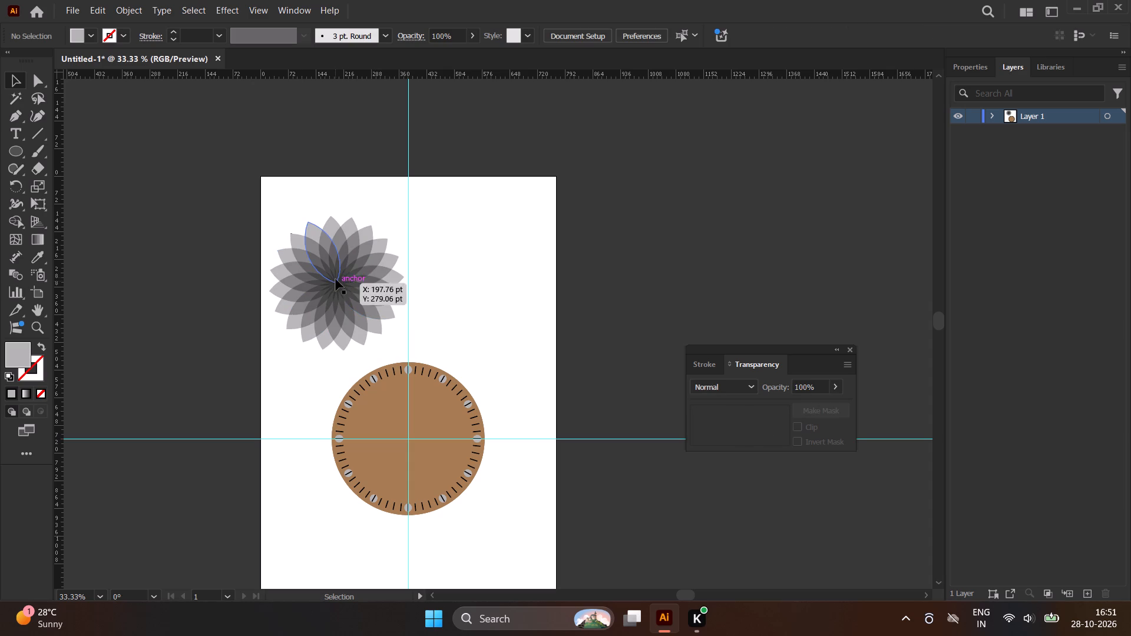
Move the flower group onto the brown dial, placing its centre at the intersection of the guides.
left_click(332, 262)
left_click_drag(335, 270, 407, 426)
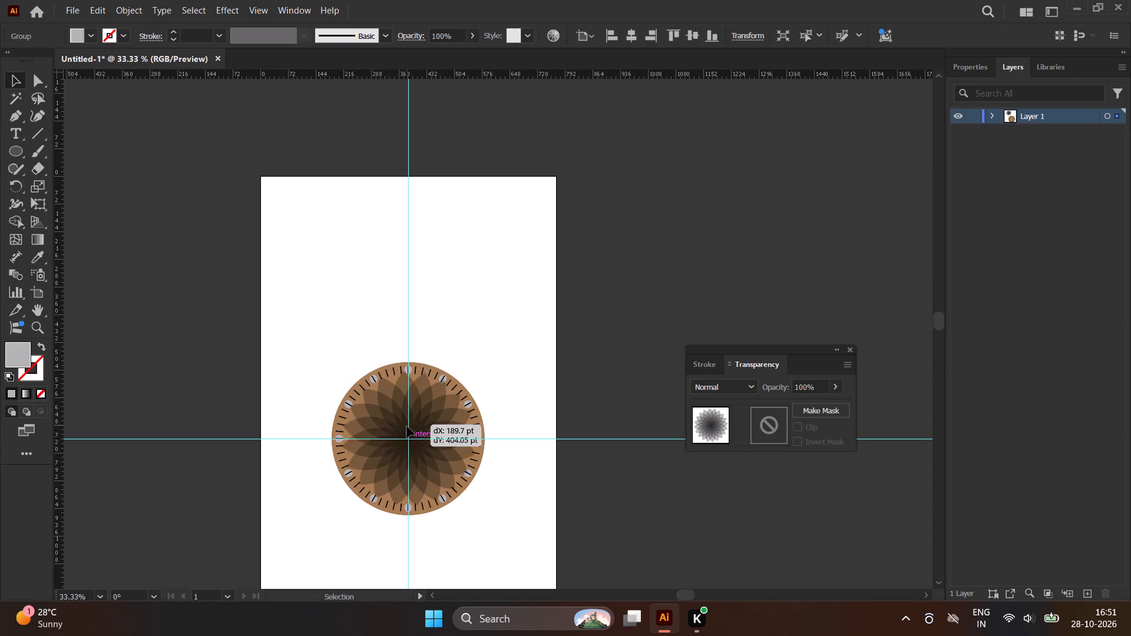
left_click_drag(407, 426, 405, 433)
scroll(405, 437, "up", 5)
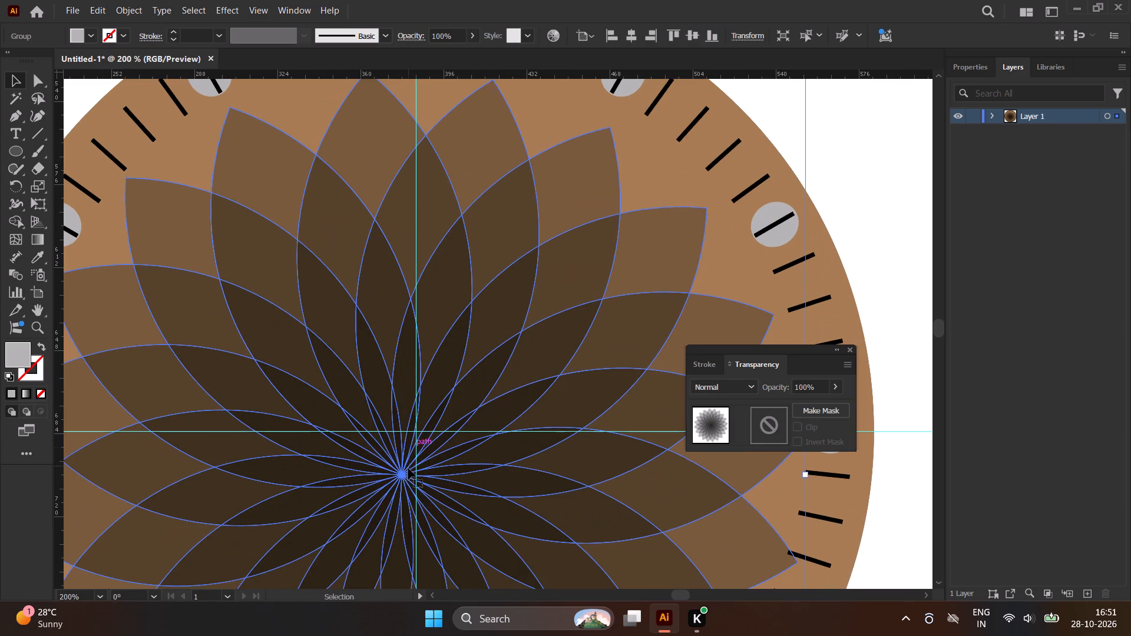
left_click_drag(406, 476, 417, 430)
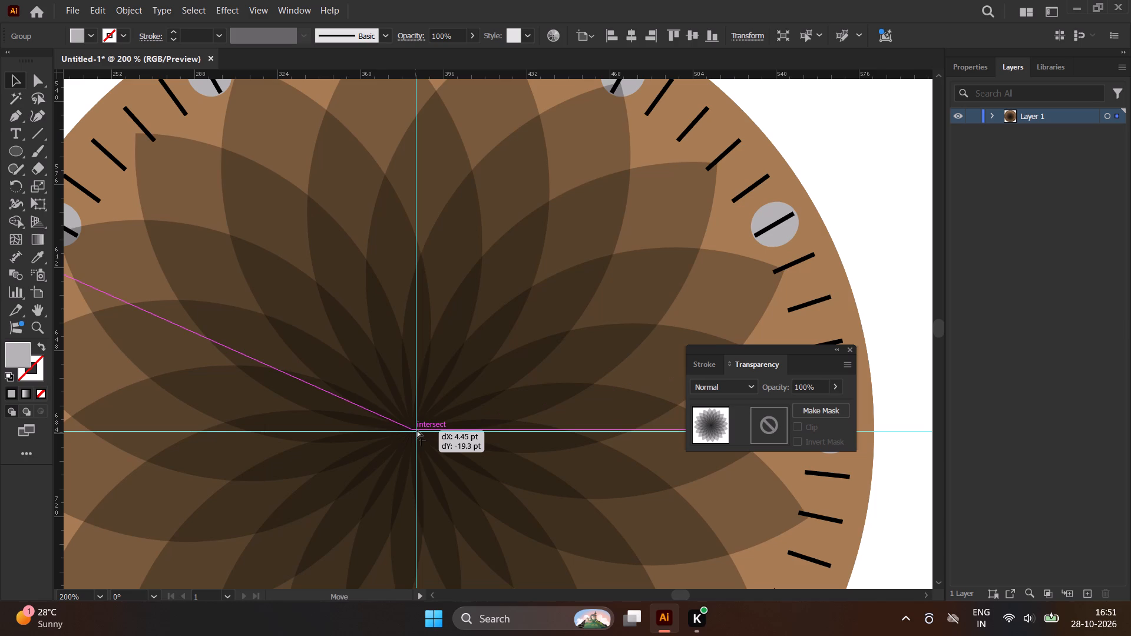
left_click_drag(417, 430, 418, 426)
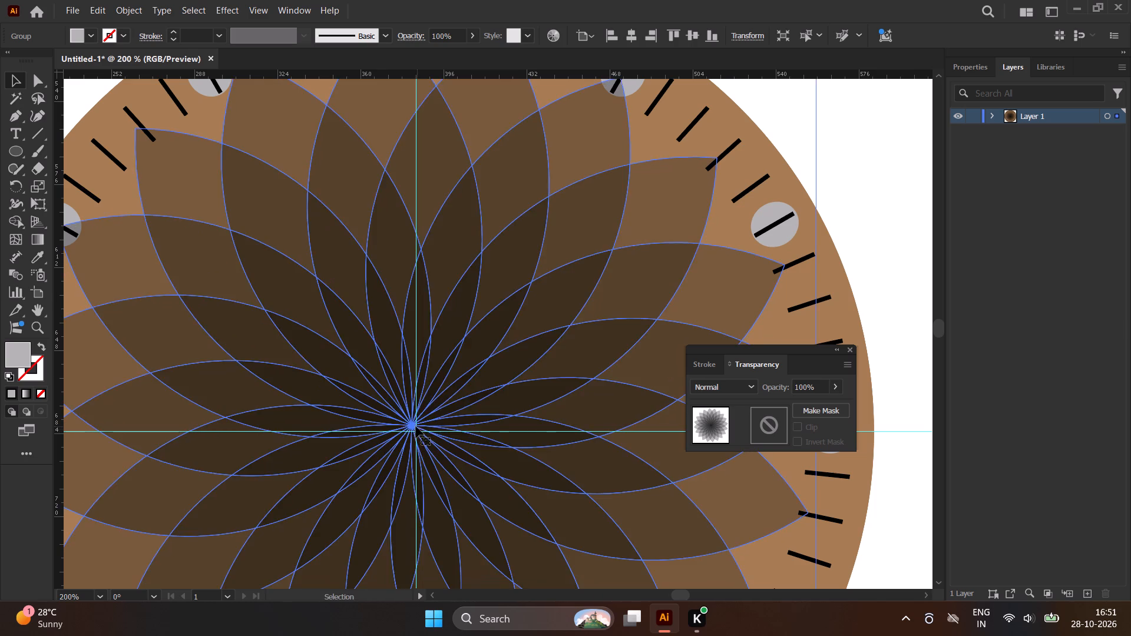
Scale the flower down proportionally around its centre to about a third of the dial's width, and dismiss the transparency settings.
scroll(415, 429, "down", 4)
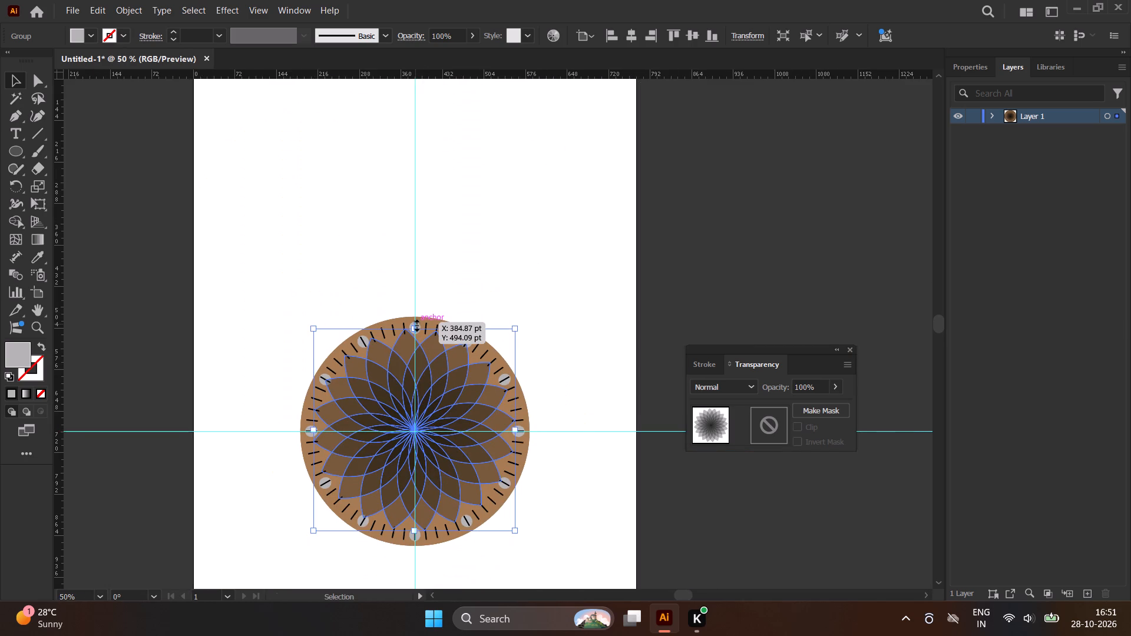
left_click_drag(415, 325, 415, 360, "alt+shift")
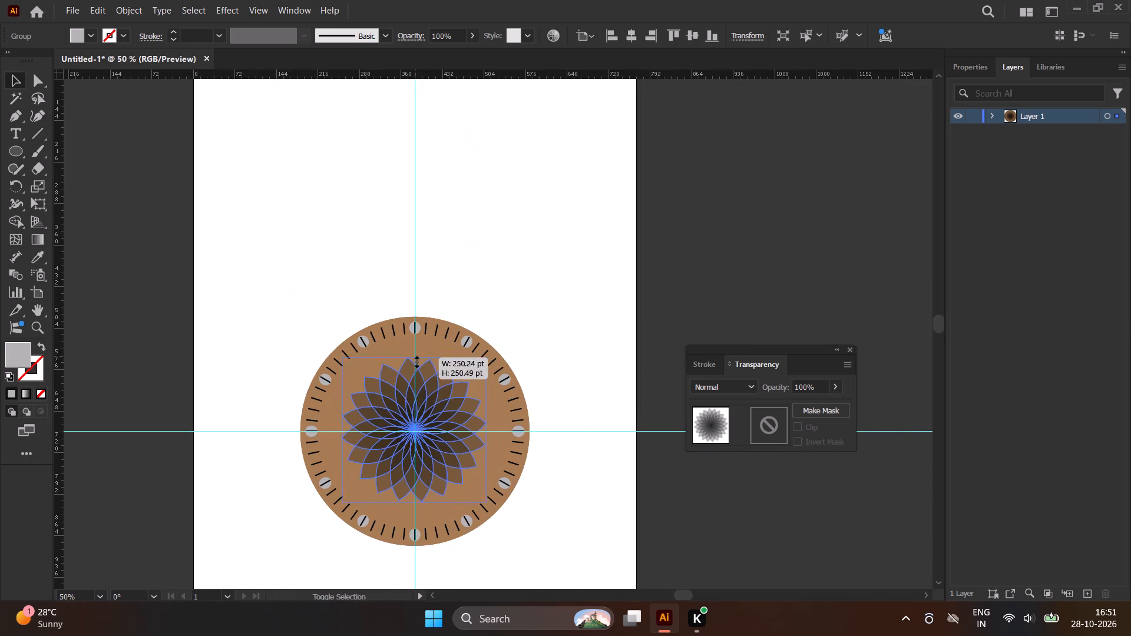
left_click_drag(415, 360, 416, 396, "alt+shift")
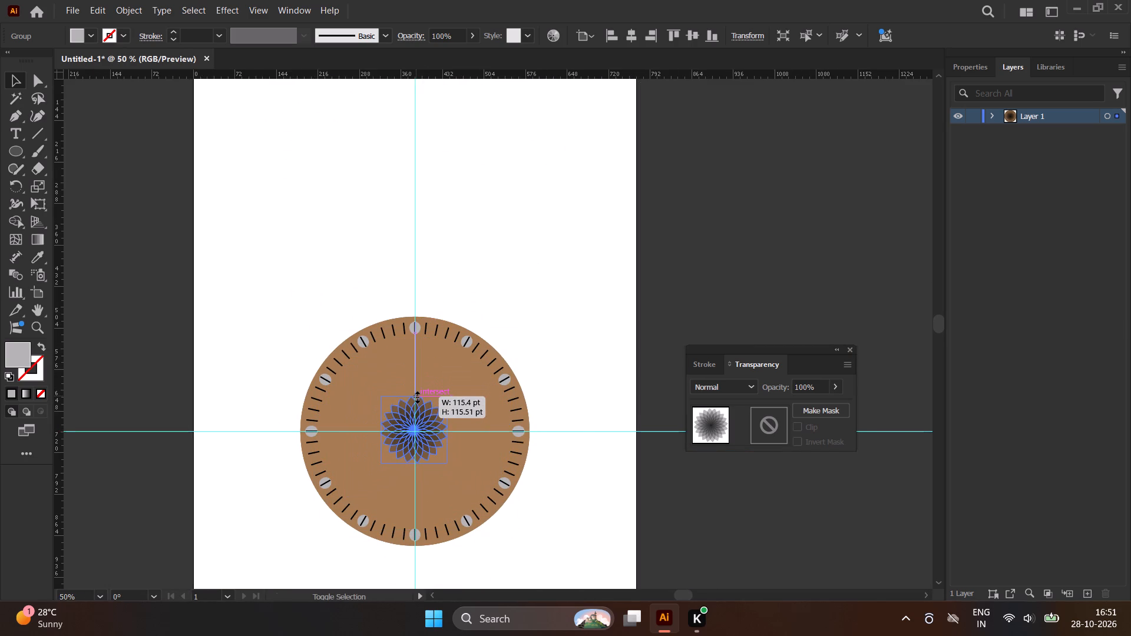
left_click_drag(416, 396, 416, 390, "alt+shift")
left_click(491, 274)
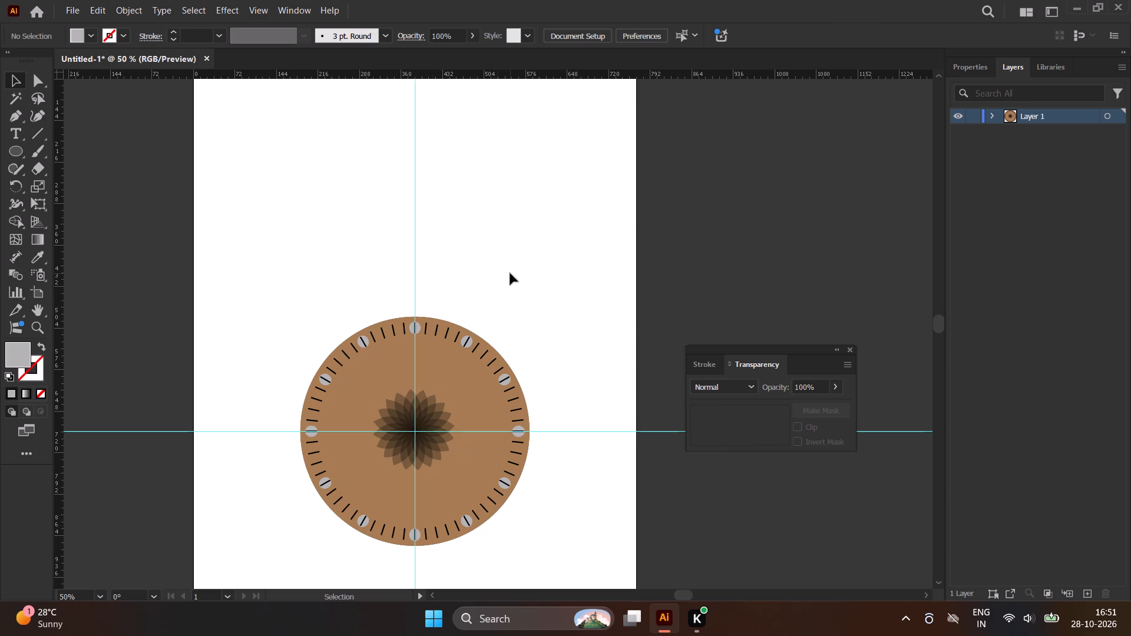
scroll(510, 273, "down", 1)
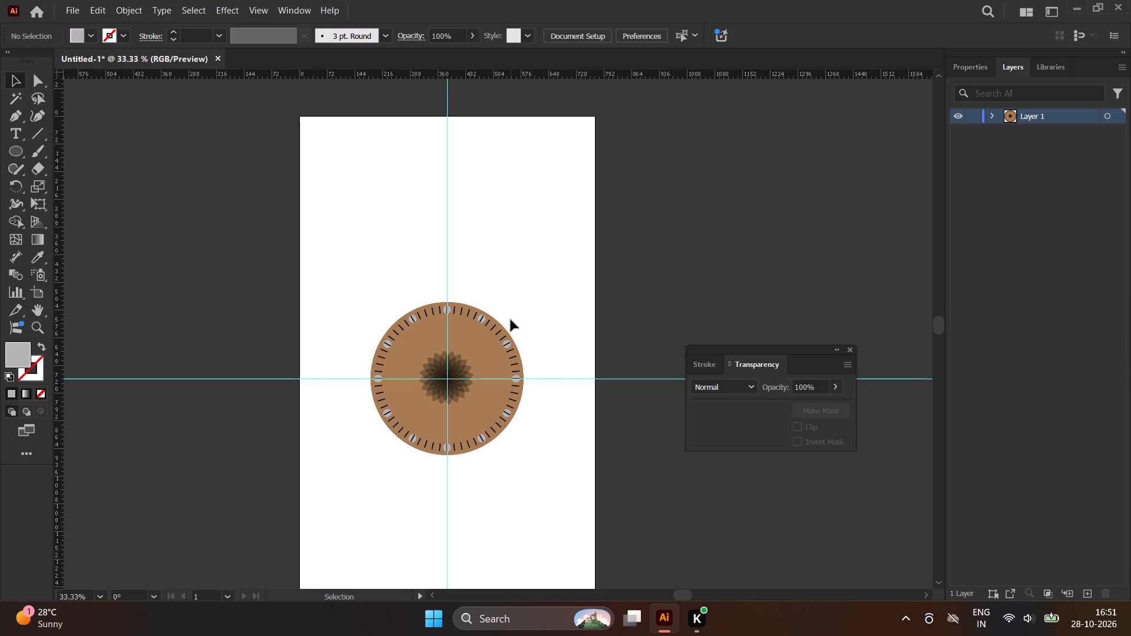
left_click(852, 349)
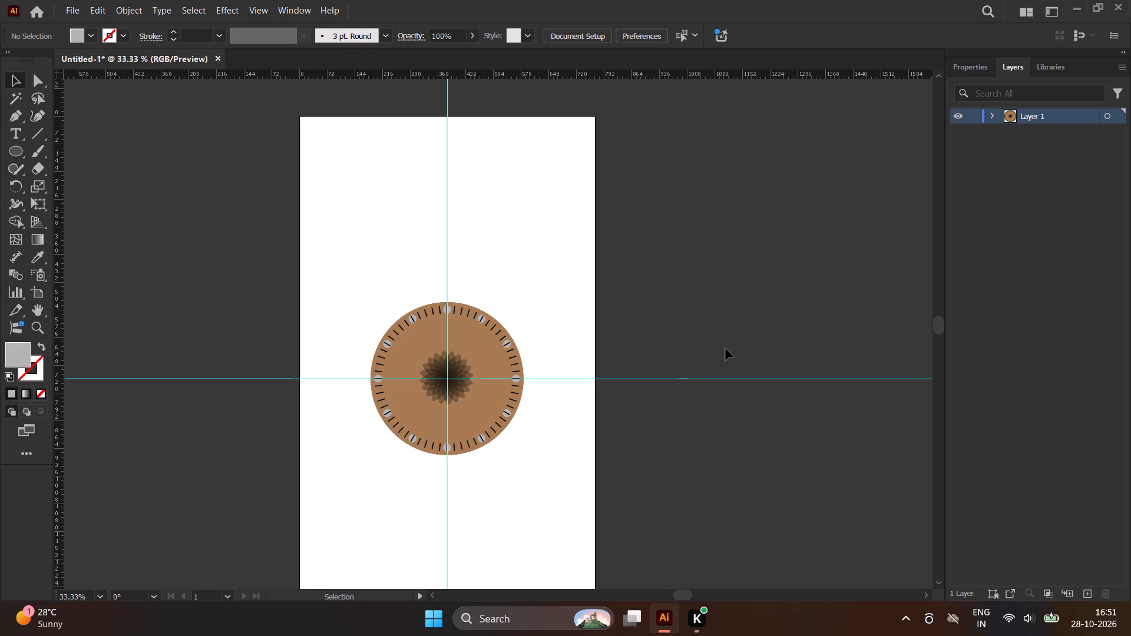
Start saving the document and browse to the my work folder inside illustrater on New Volume (D:).
scroll(533, 321, "up", 1)
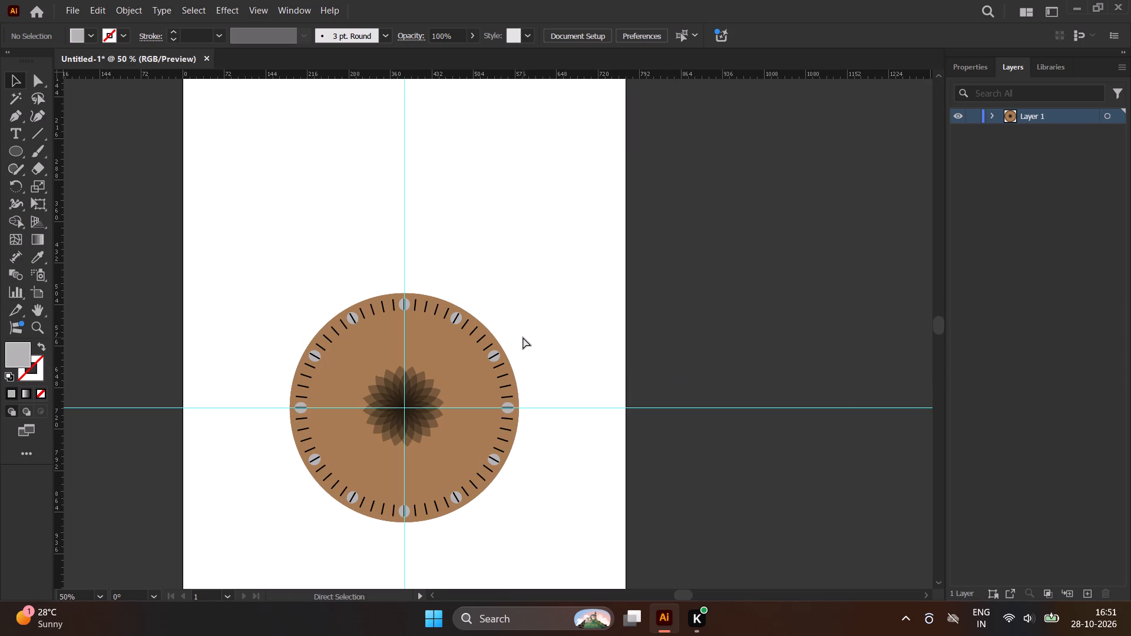
key("ctrl+s")
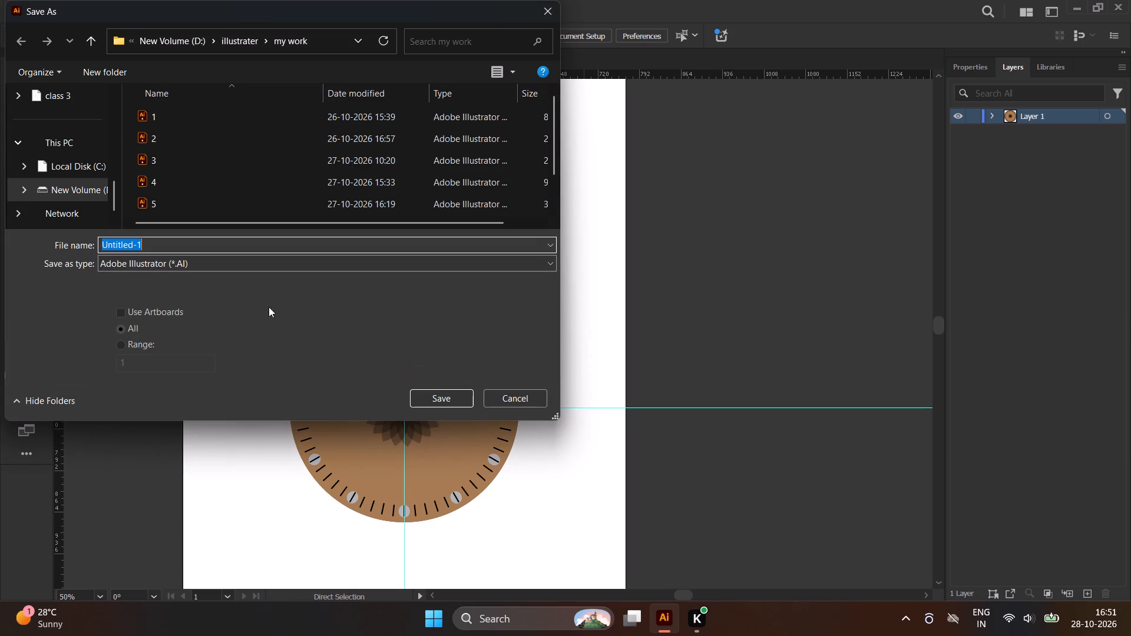
double_click(92, 189)
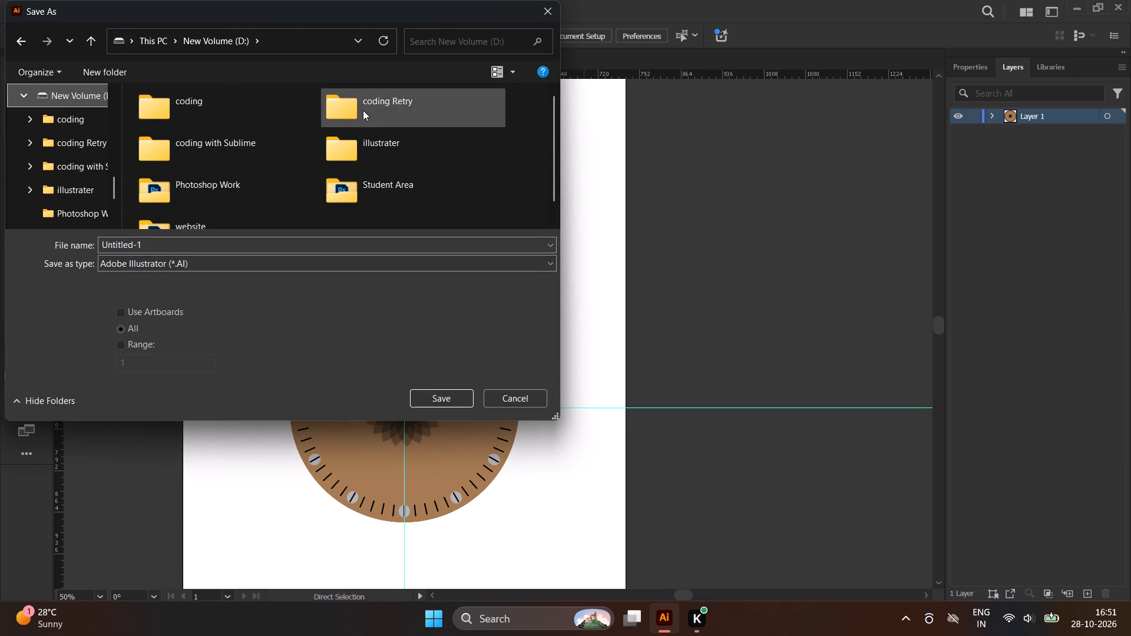
double_click(366, 140)
double_click(246, 107)
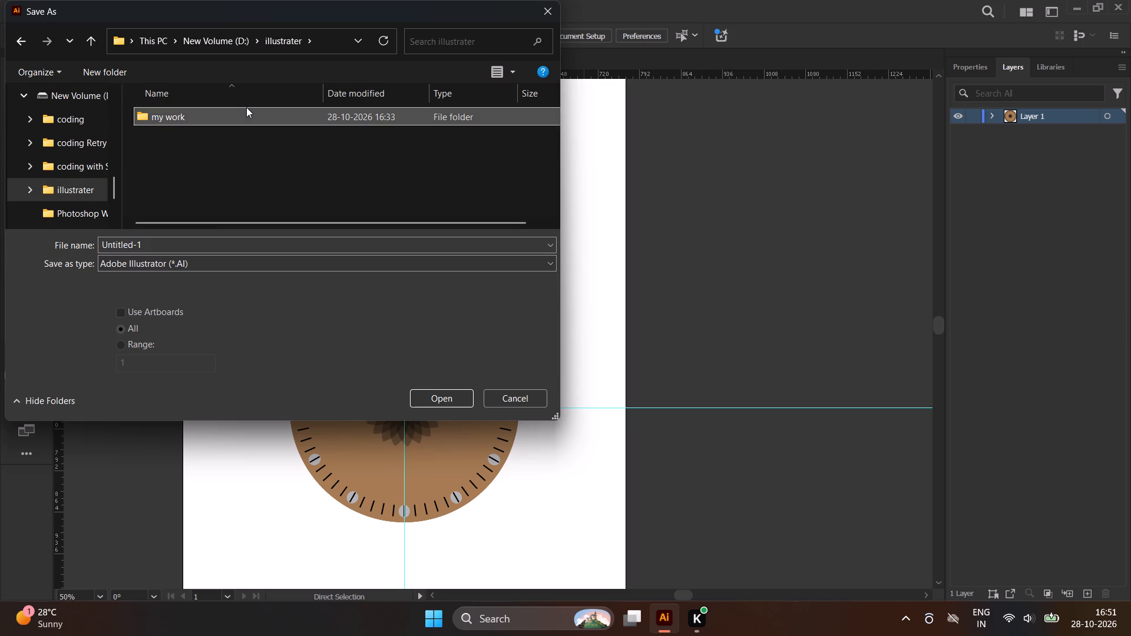
scroll(280, 187, "down", 2)
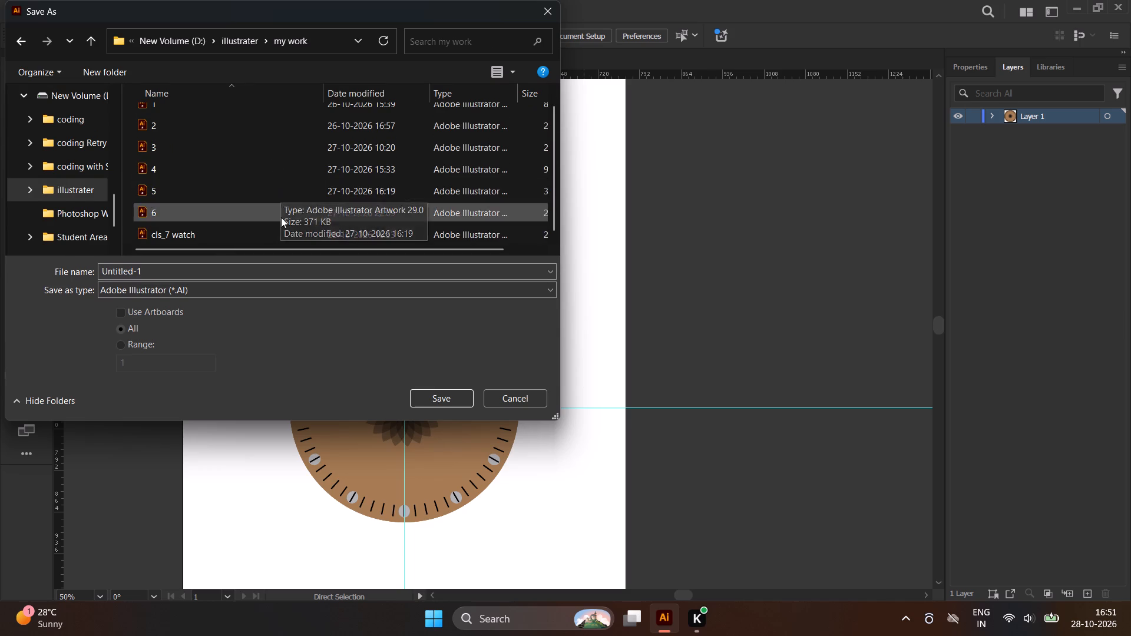
Name the file cls-7 watch and save it as an Adobe Illustrator file with the offered Illustrator 2020 options.
left_click(254, 264)
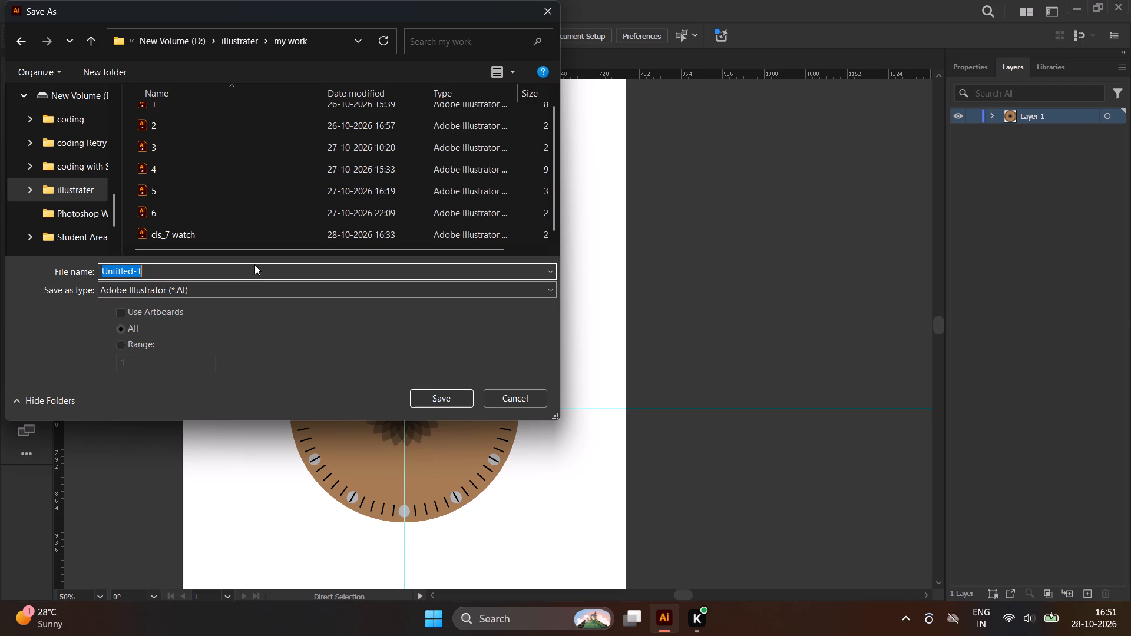
type("cl")
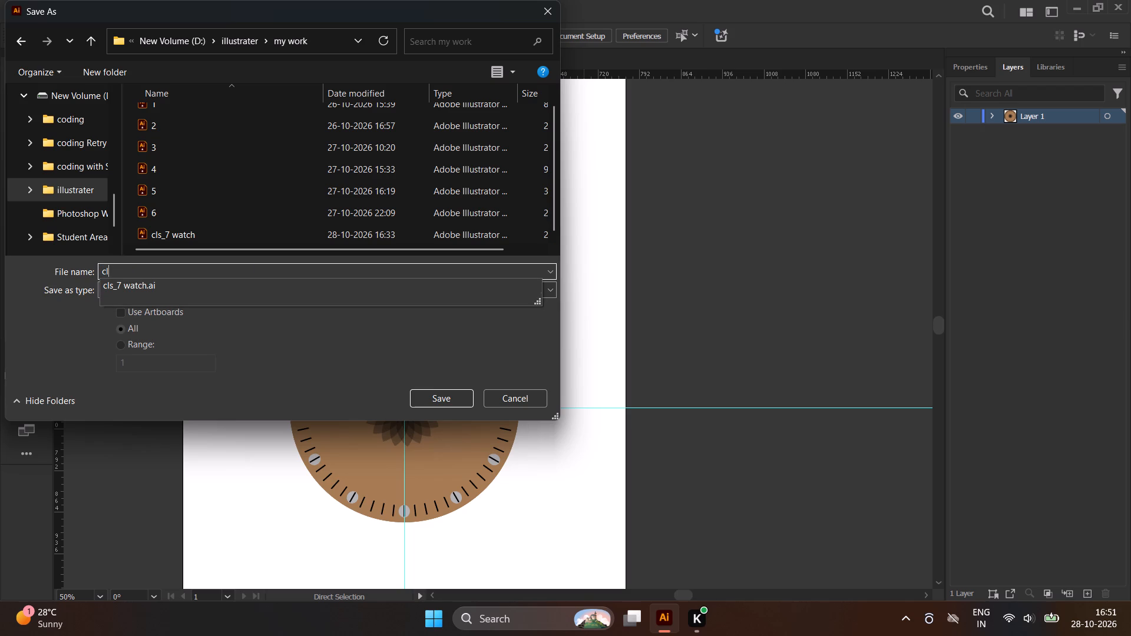
key("s")
key("shift+underscore")
key("BackSpace")
key("minus")
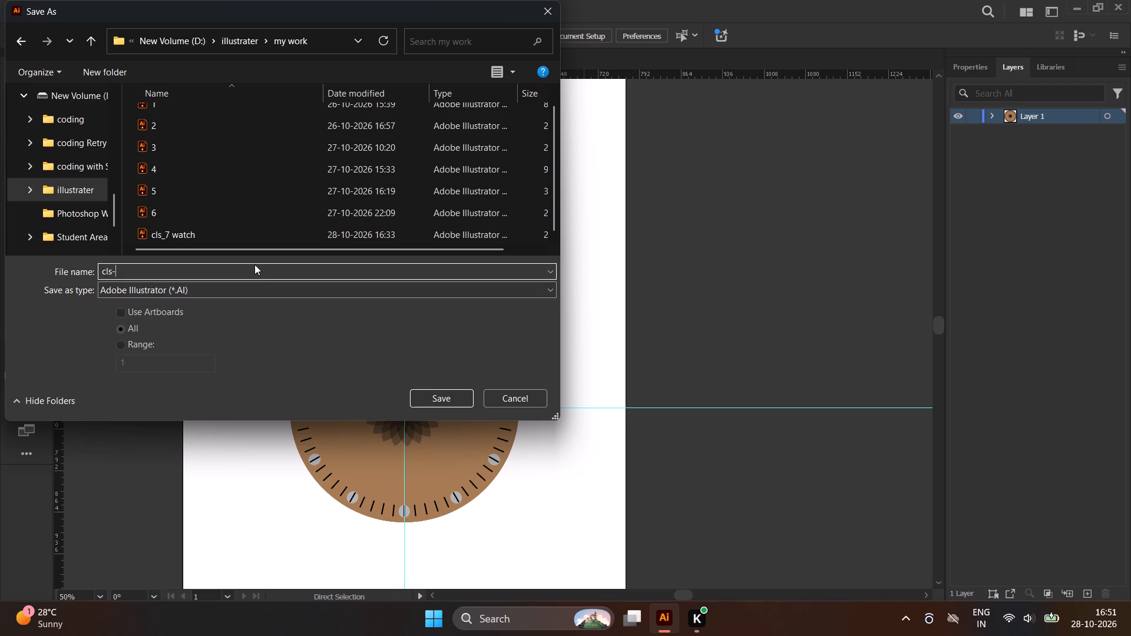
key("7")
key("space")
type("wa")
key("t")
type("ch")
left_click_drag(449, 387, 436, 406)
left_click(434, 402)
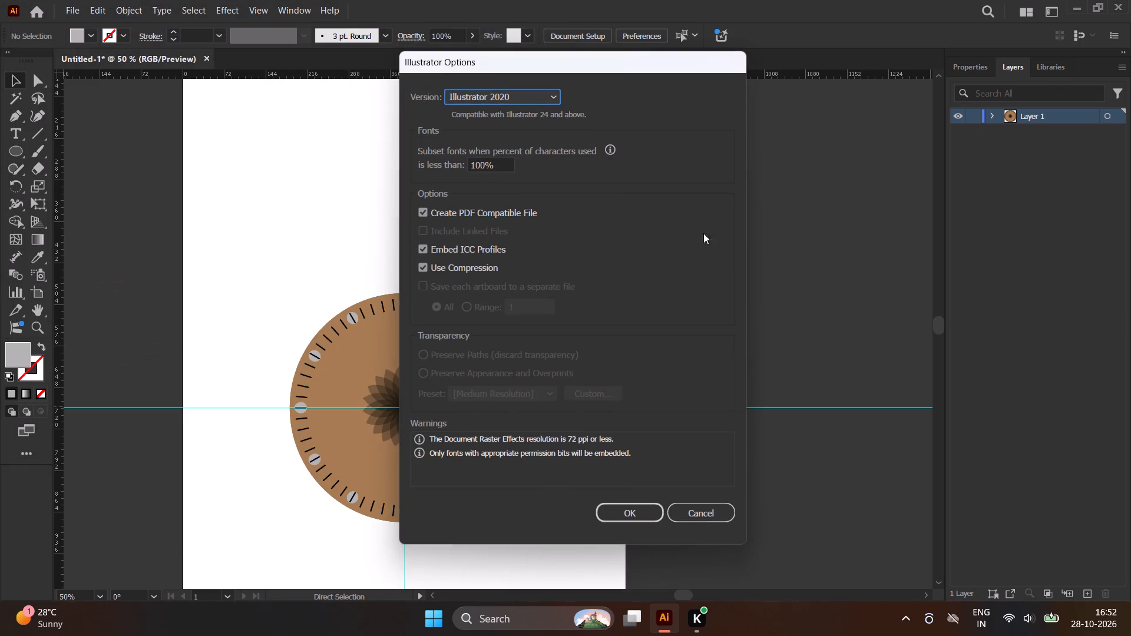
left_click(645, 508)
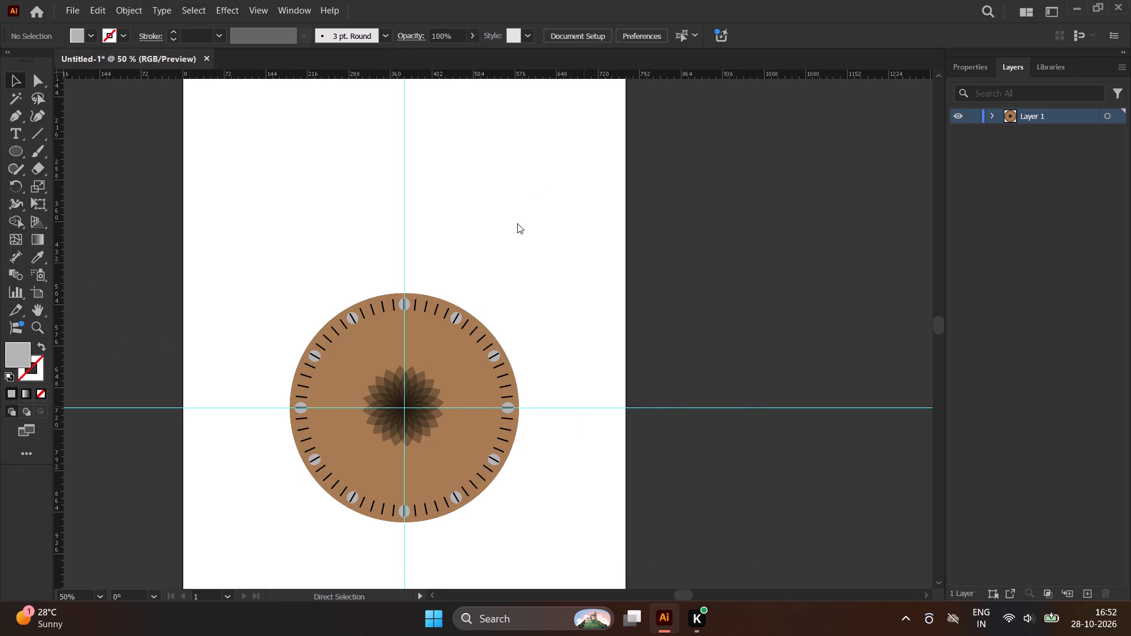
Delete the vertical and horizontal guides crossing at the centre of the dial.
left_click(404, 236)
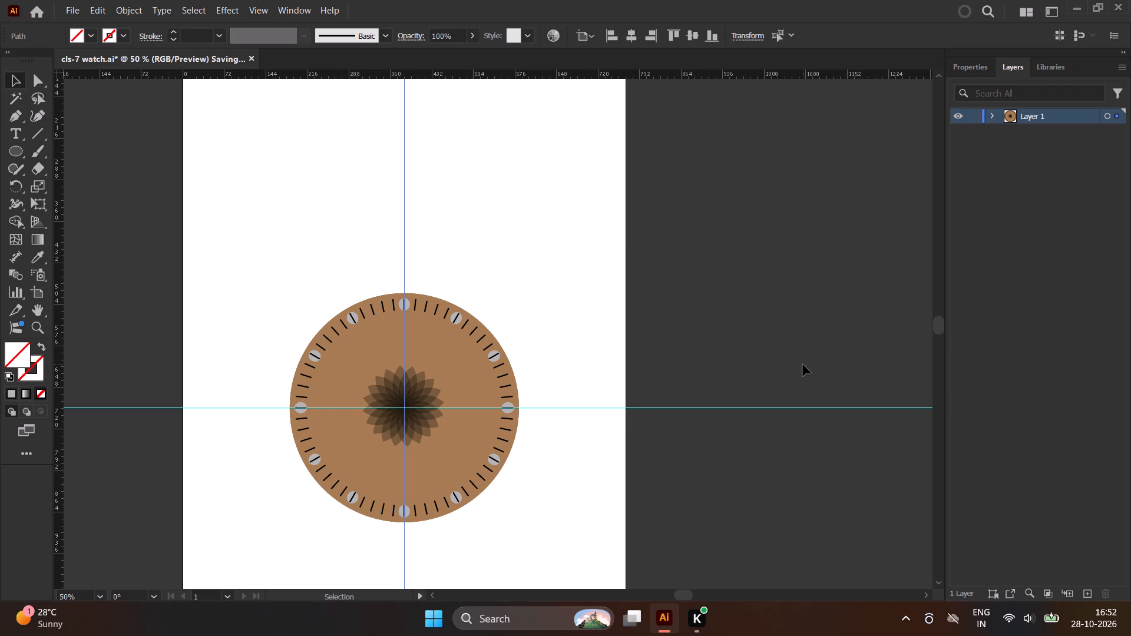
key("Delete")
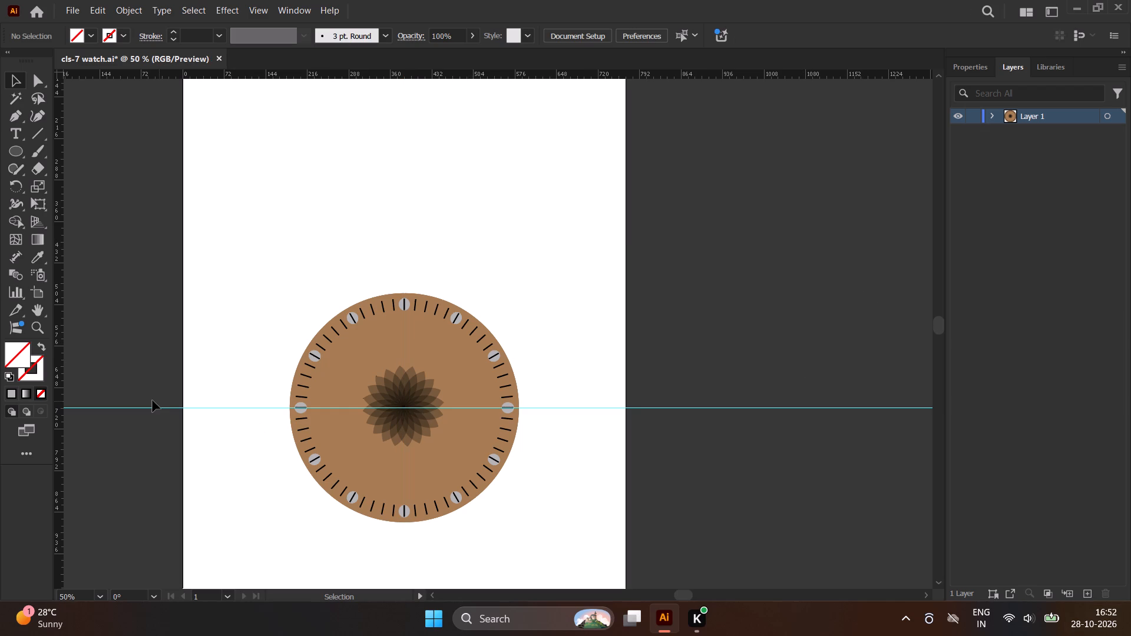
left_click(568, 409)
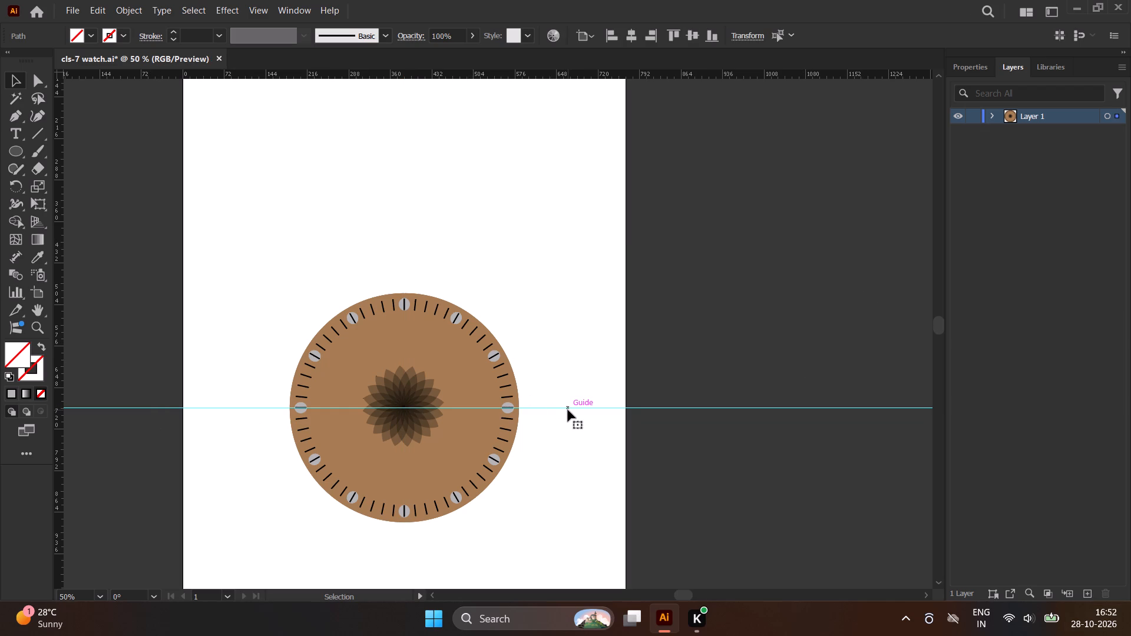
key("Delete")
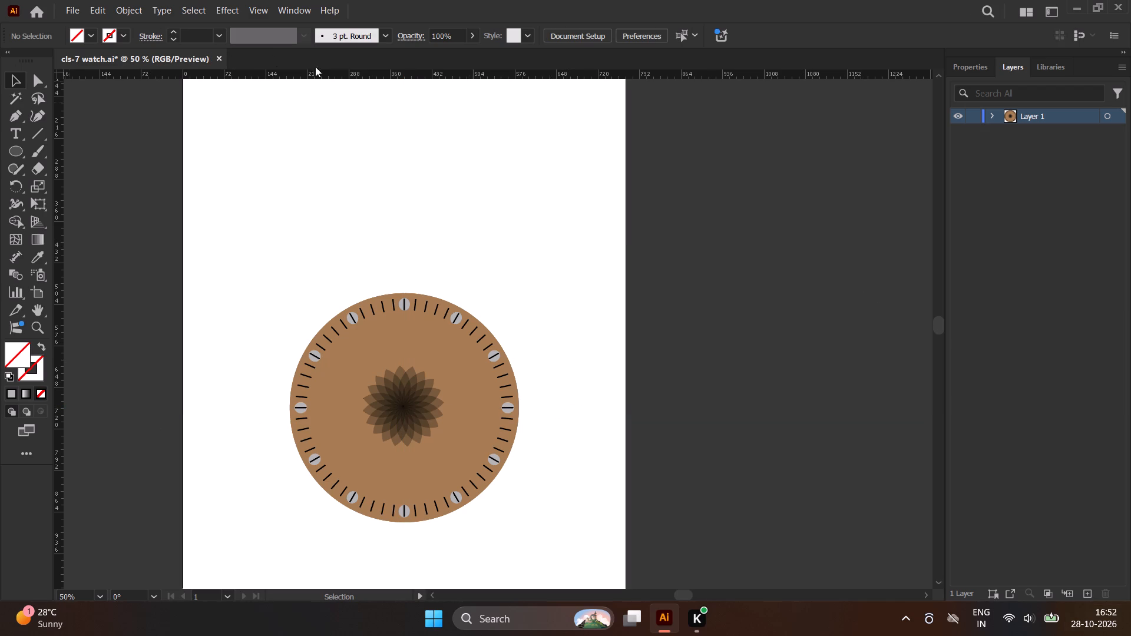
Draw a narrow upright rectangle about 6 pt wide and 37 pt tall on the empty artboard area above the dial.
scroll(420, 206, "down", 1)
scroll(416, 310, "up", 1)
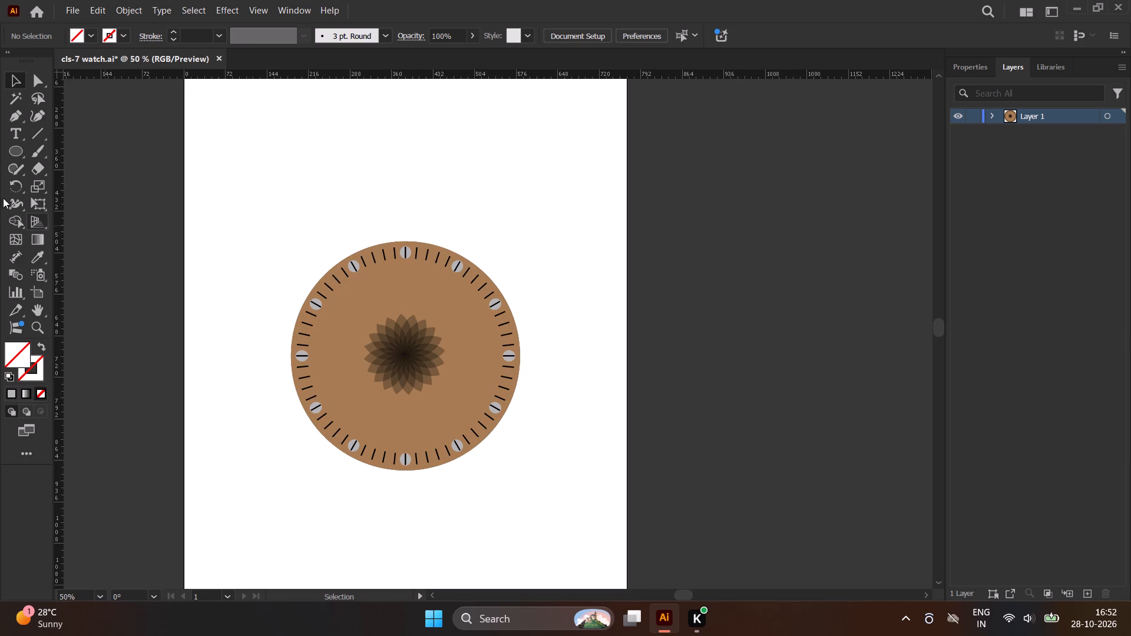
right_click(21, 158)
left_click(70, 156)
left_click_drag(263, 121, 277, 208)
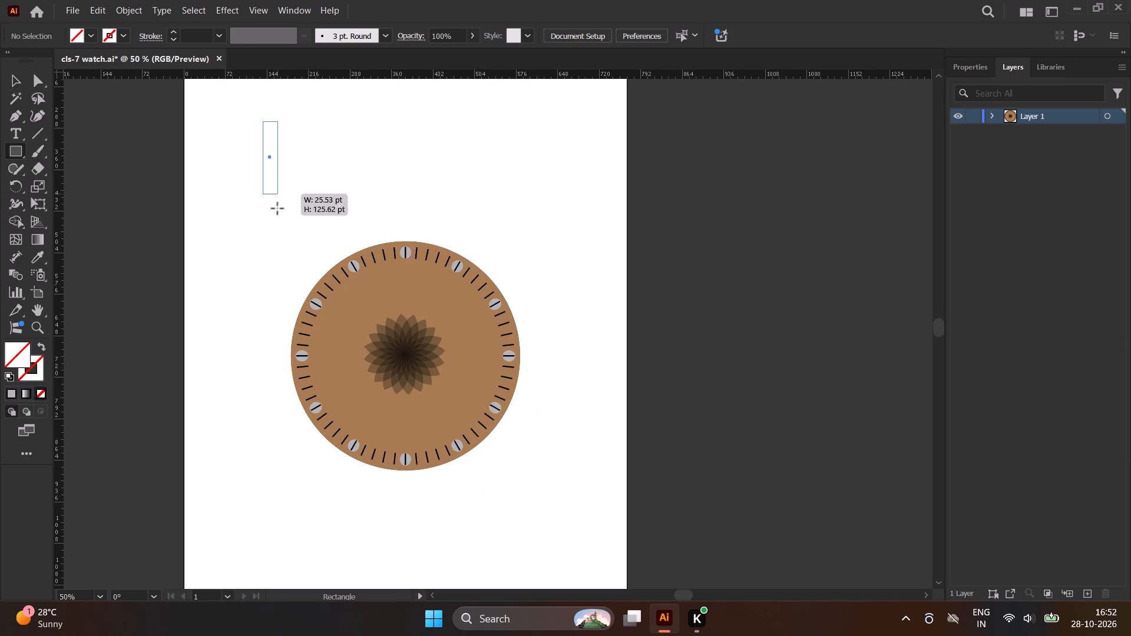
left_click_drag(277, 208, 269, 198)
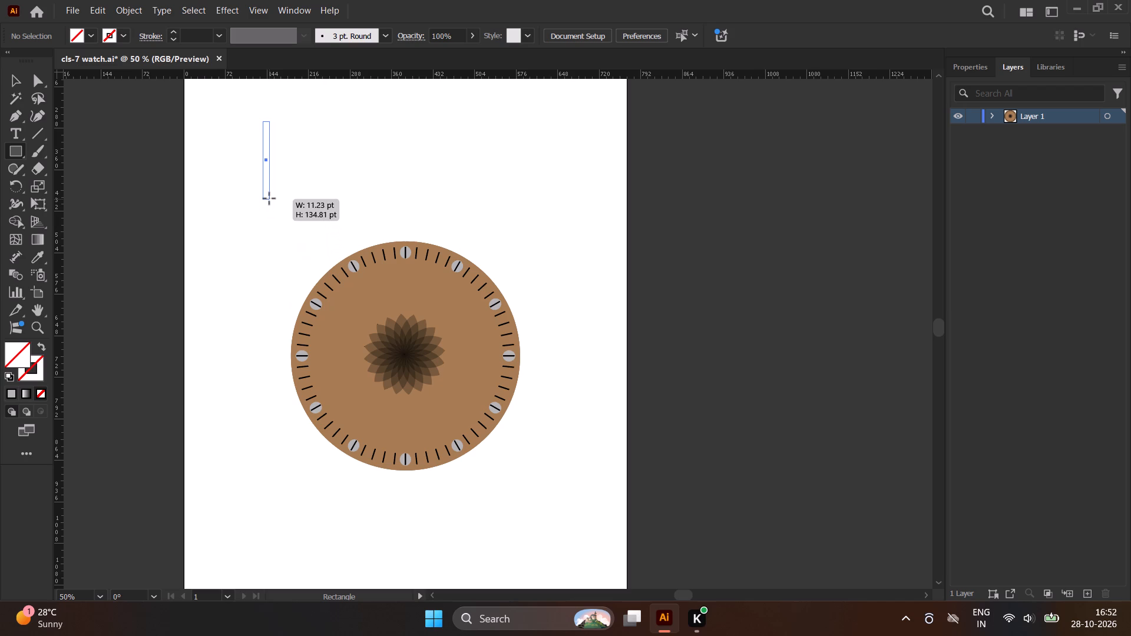
left_click_drag(269, 198, 267, 170)
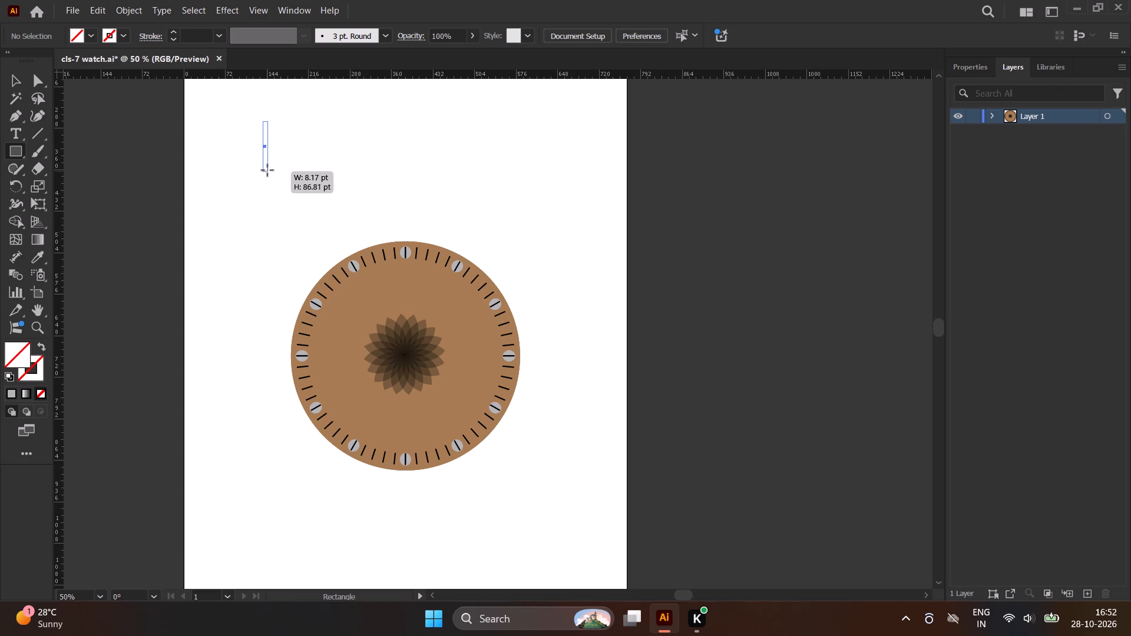
left_click_drag(267, 170, 269, 152)
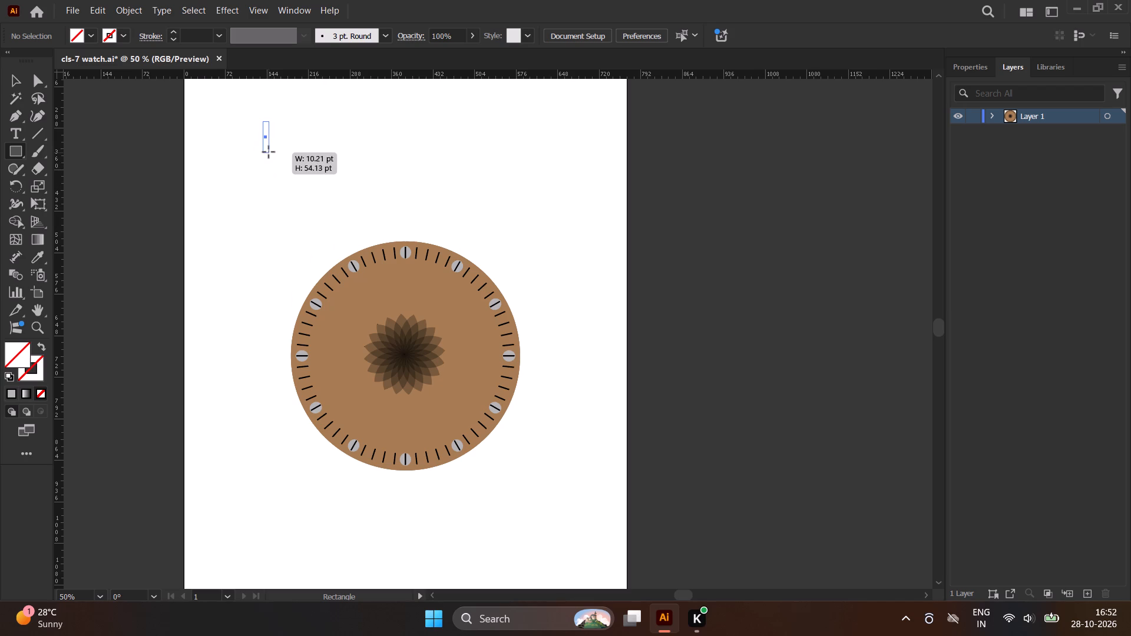
left_click_drag(269, 152, 266, 143)
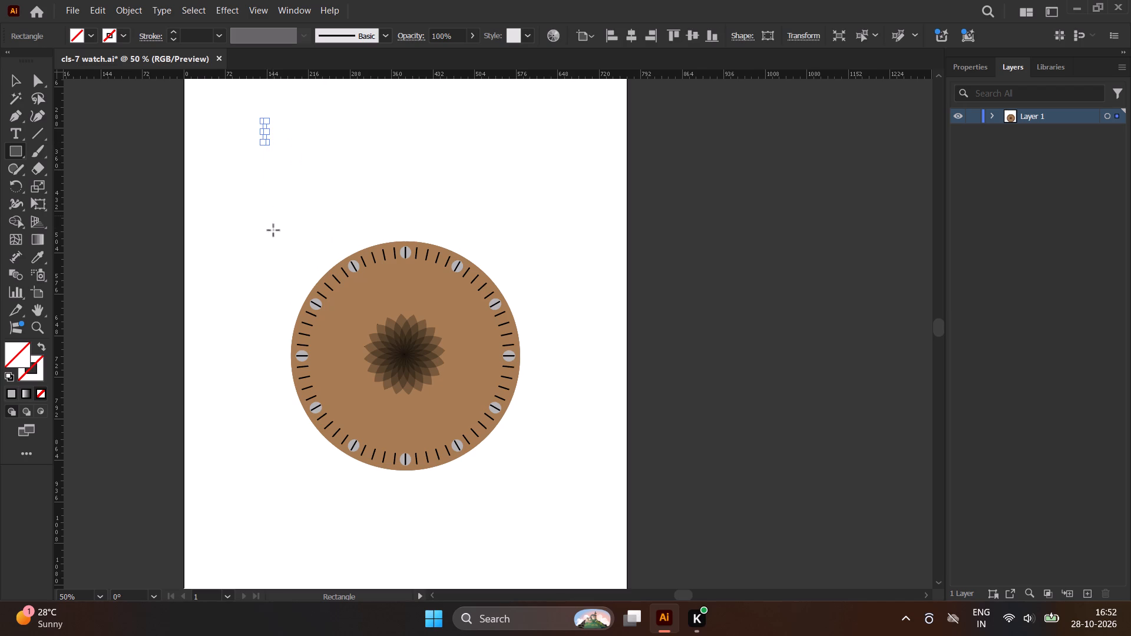
Fill the narrow rectangle with a light grey swatch, one shade lighter than the dial's ovals.
scroll(270, 264, "down", 1)
scroll(255, 166, "up", 4)
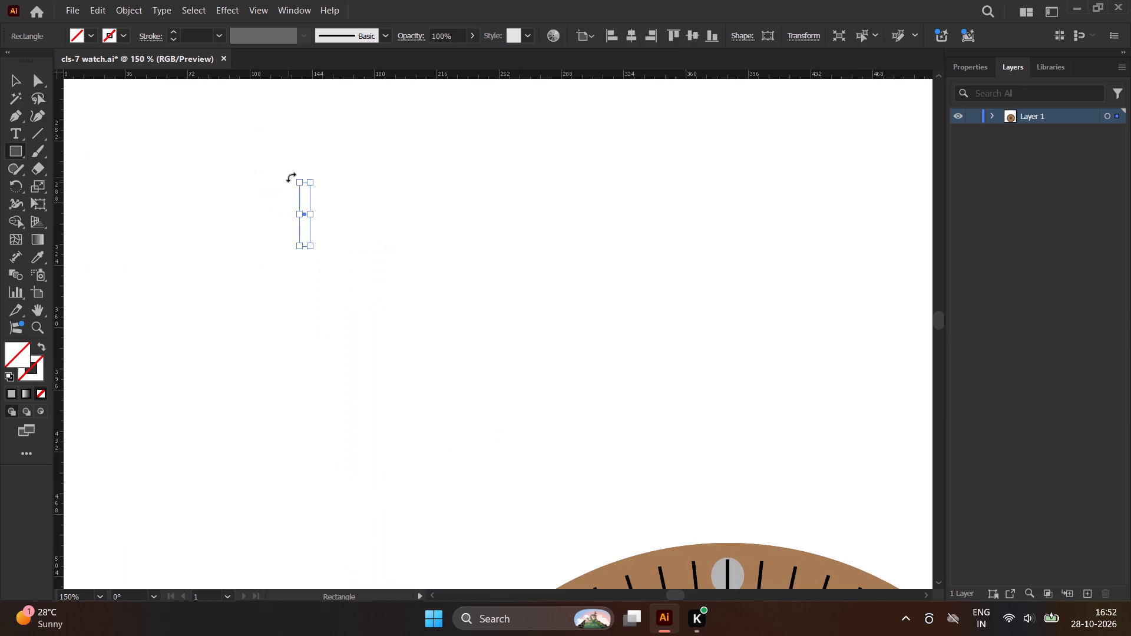
left_click(94, 30)
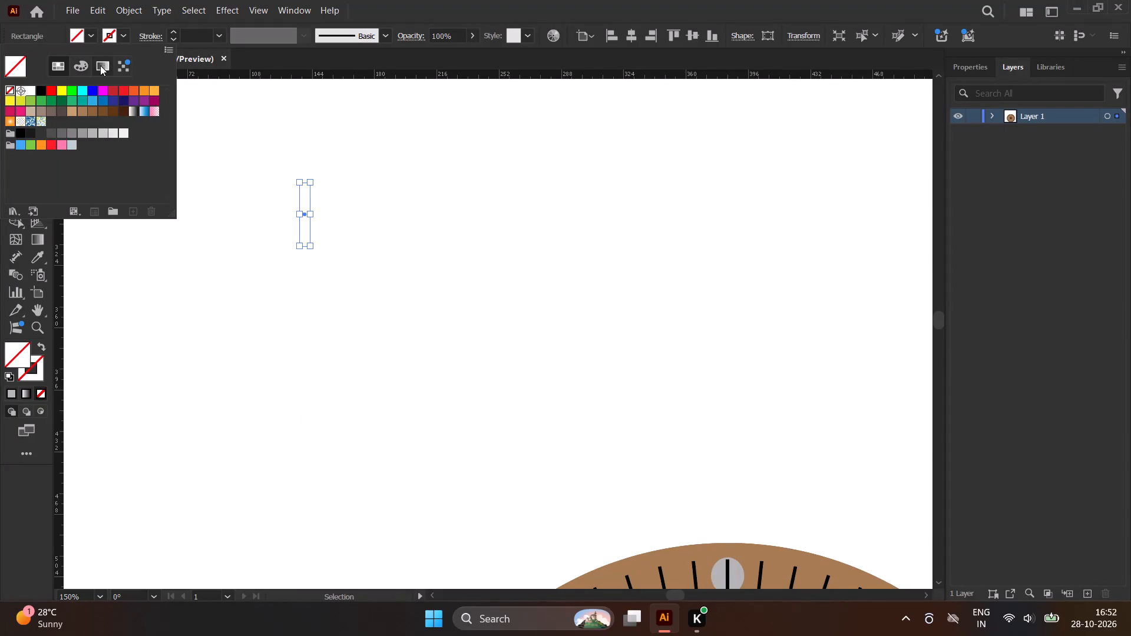
left_click(85, 132)
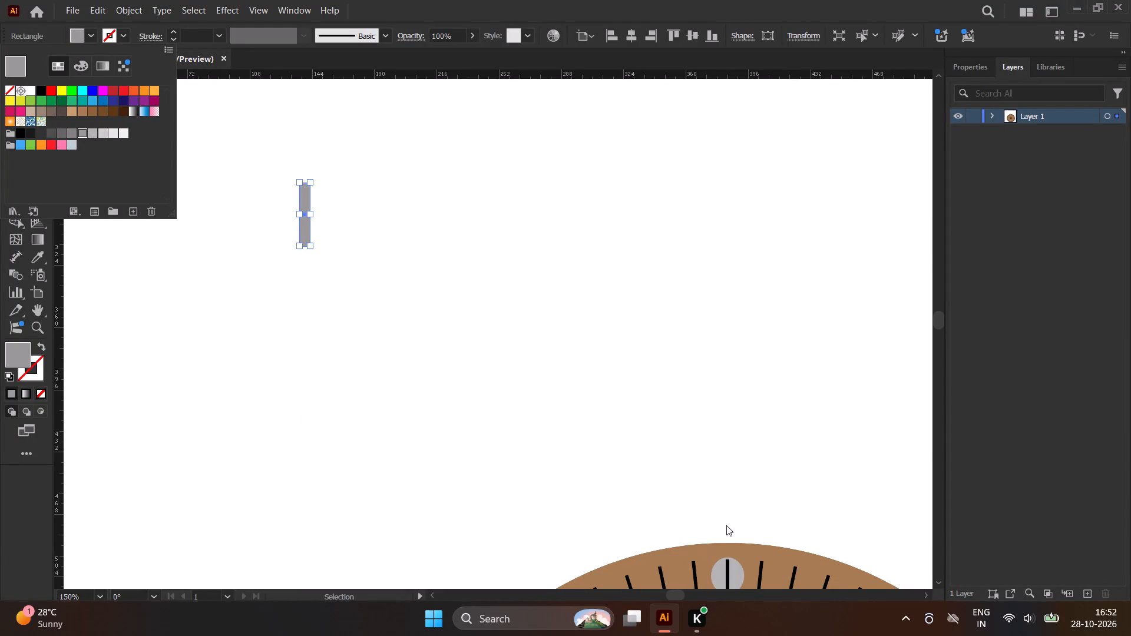
left_click(95, 133)
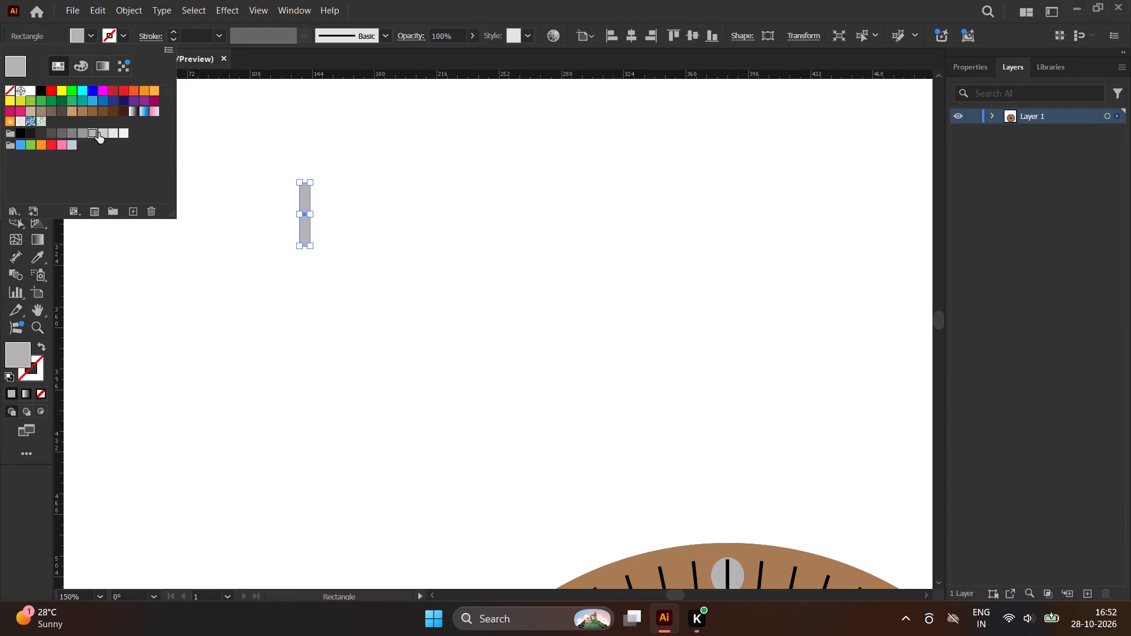
left_click(105, 132)
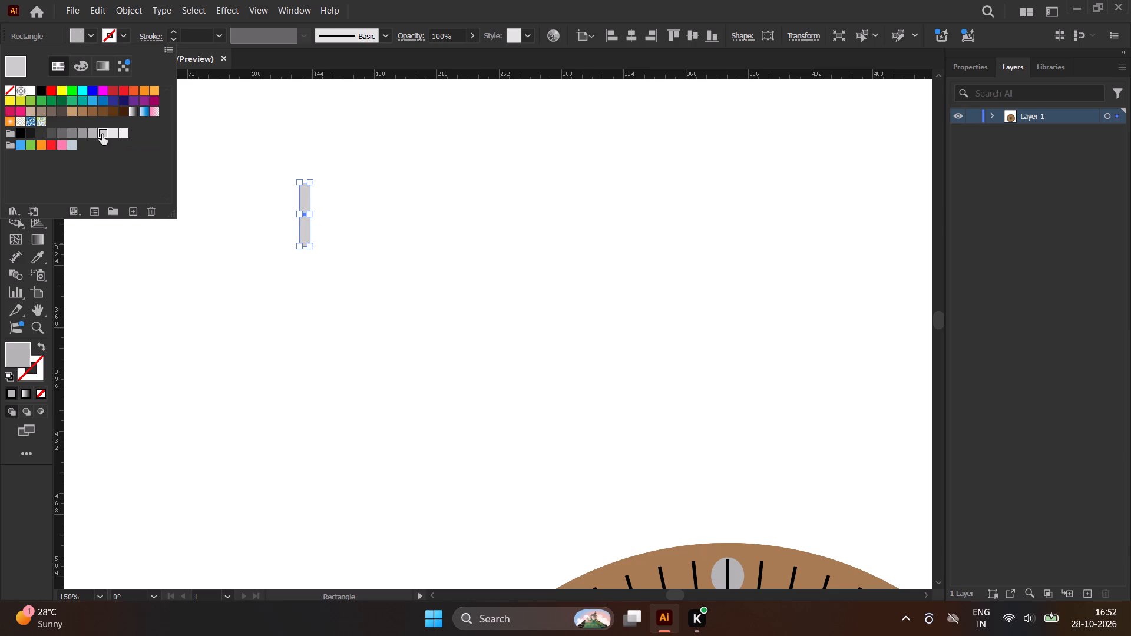
left_click(91, 35)
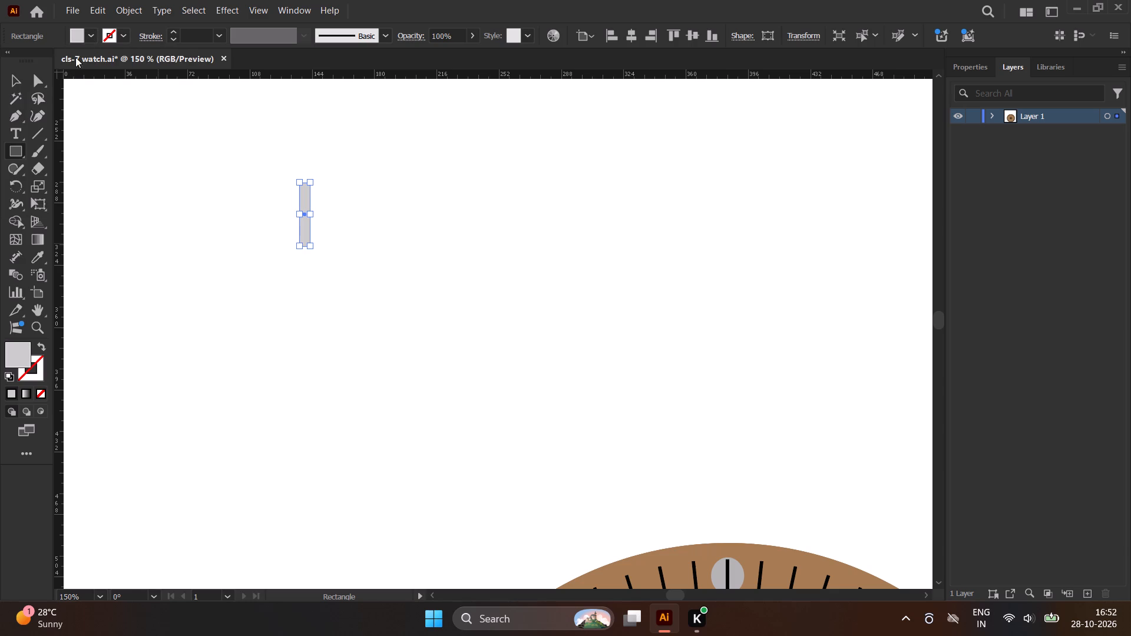
Add an anchor point at the middle of the grey rectangle's top edge.
left_click(8, 79)
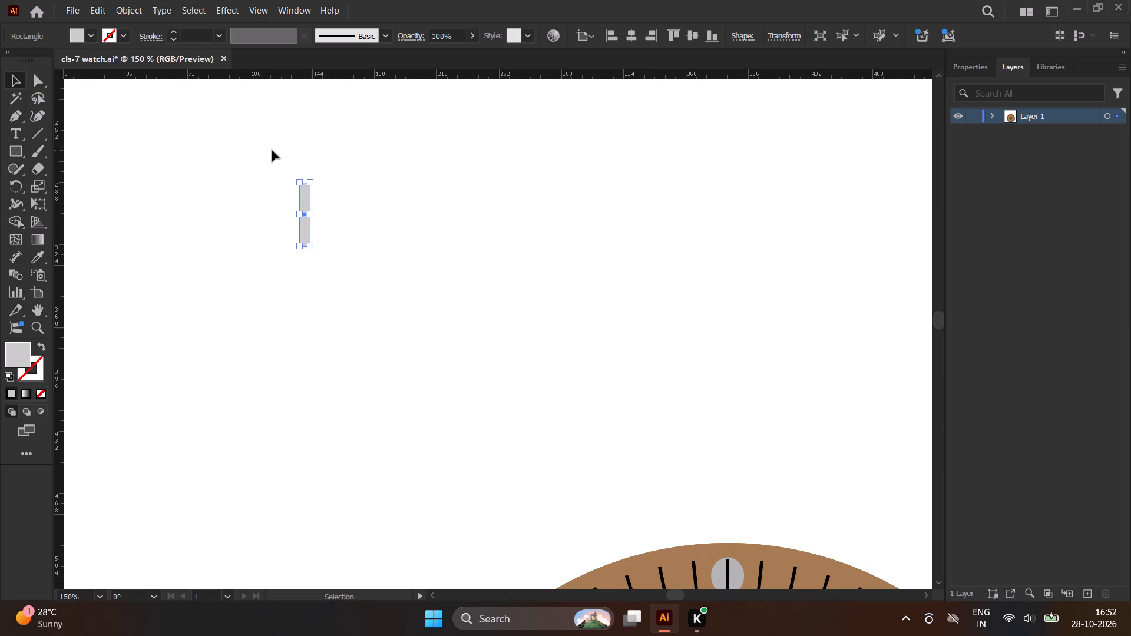
right_click(11, 121)
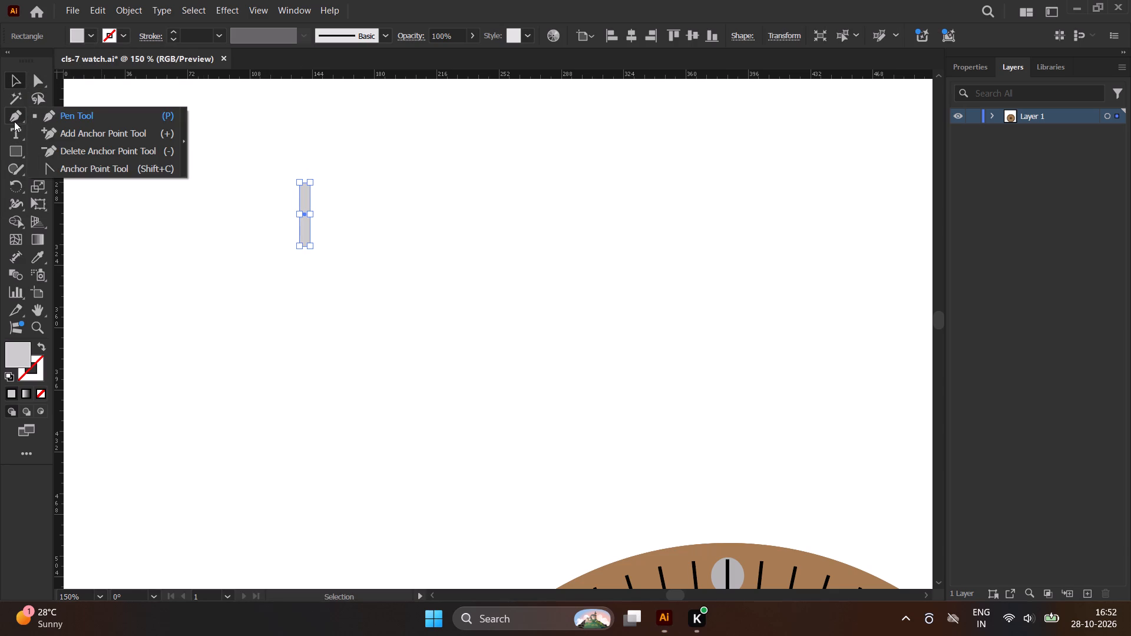
left_click(76, 133)
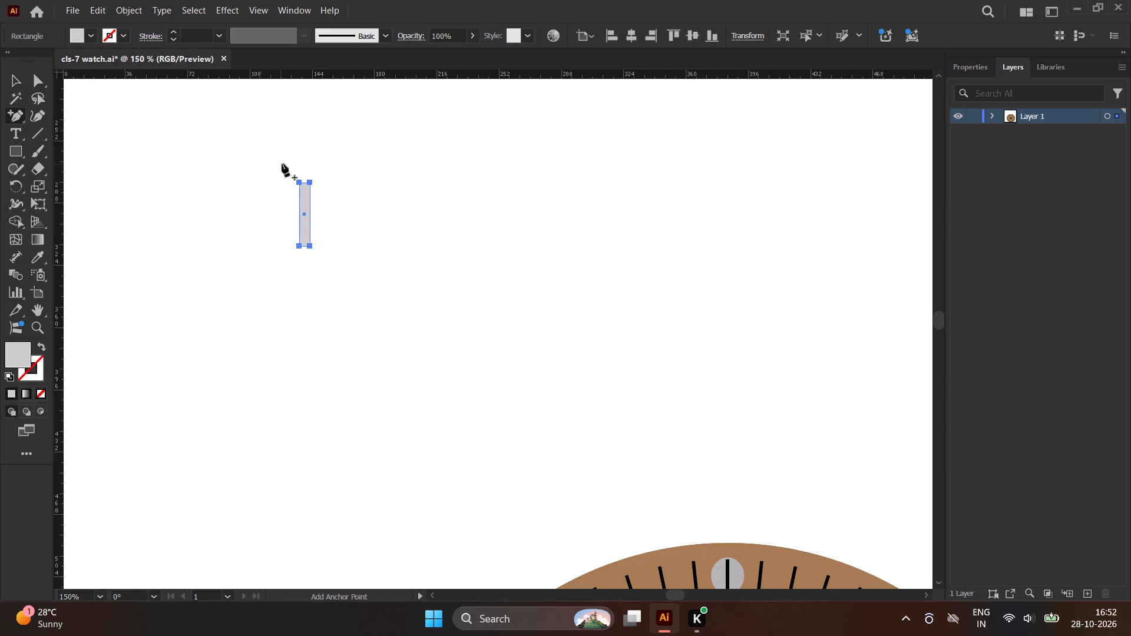
scroll(307, 171, "up", 3)
left_click(300, 202)
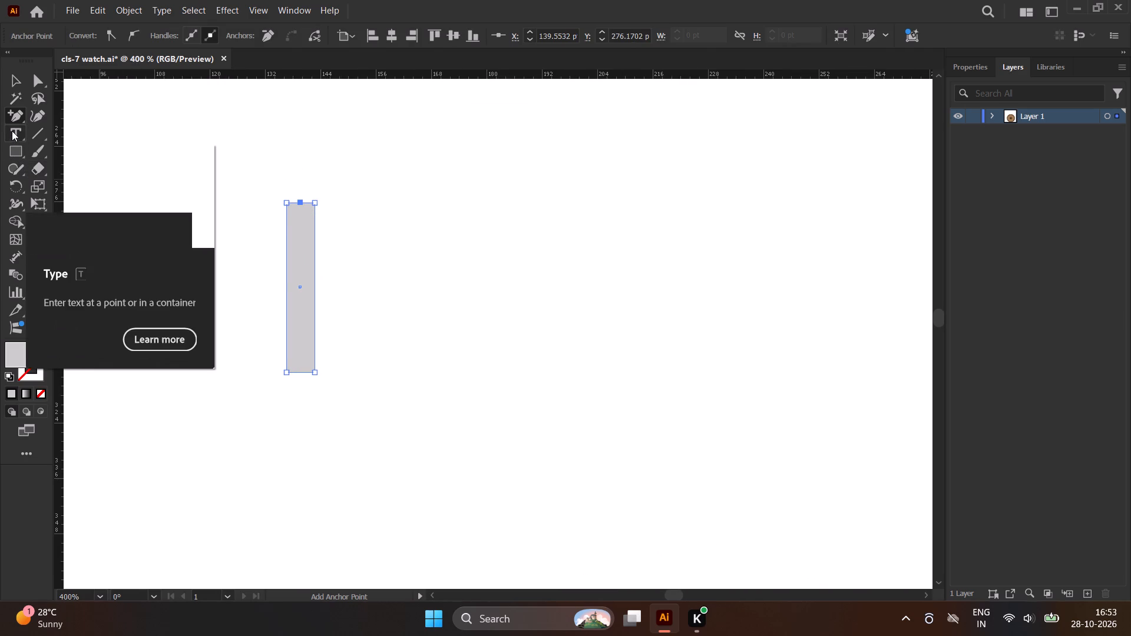
Pull the added top anchor point of the grey rectangle straight up to about Y 54 pt, forming a long tapered watch hand.
right_click(12, 112)
left_click(65, 161)
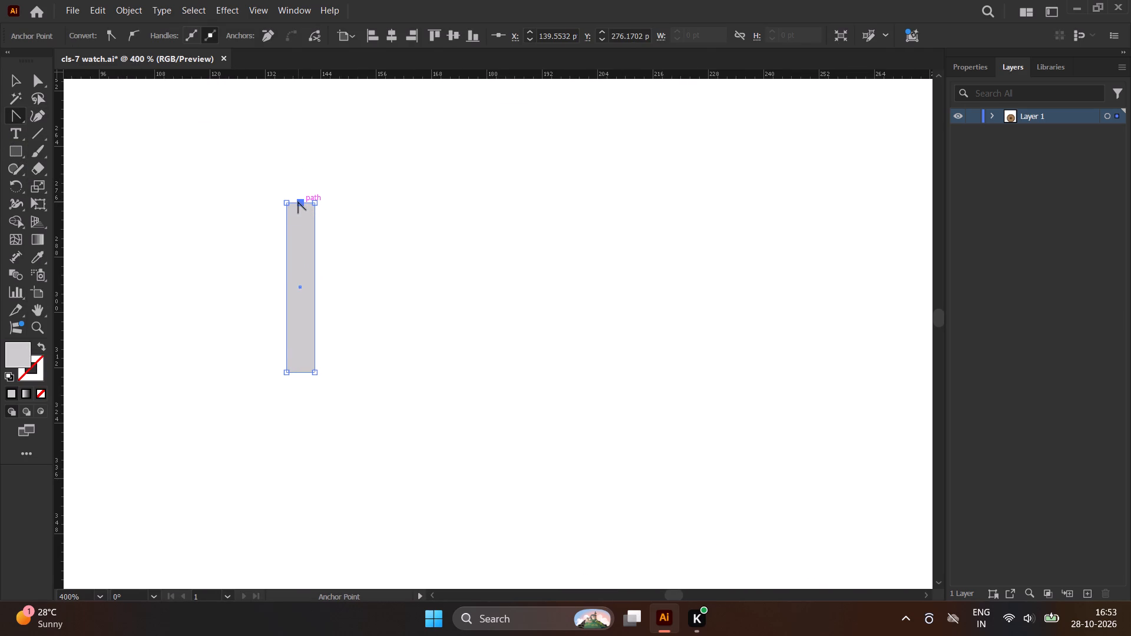
left_click_drag(298, 202, 294, 69, "shift")
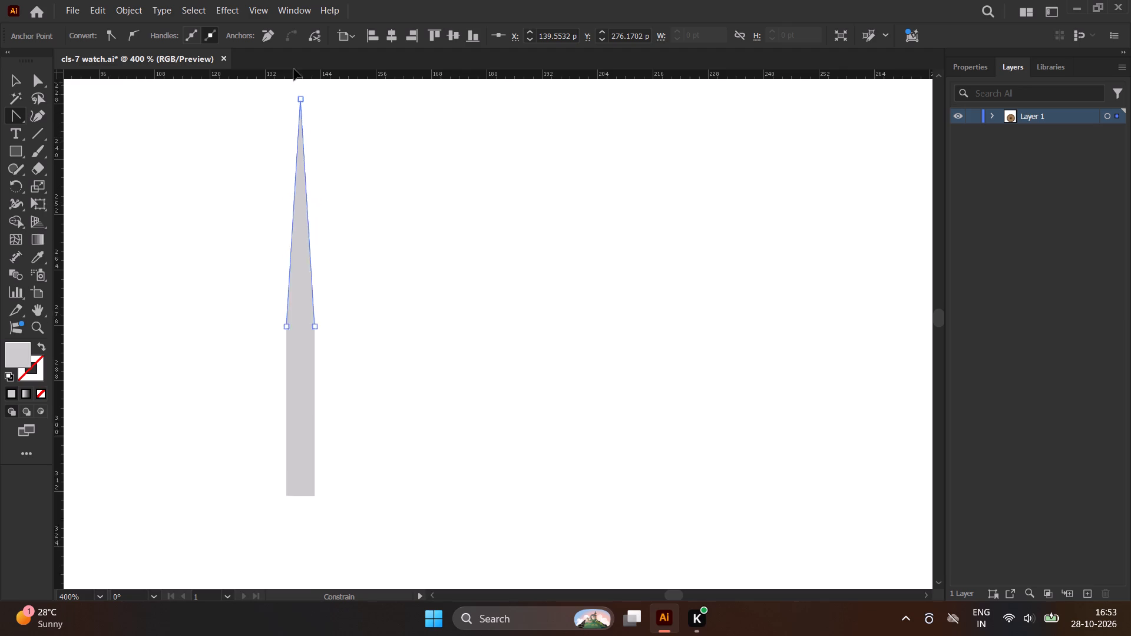
left_click_drag(294, 69, 295, 116, "shift")
Move the tapered grey hand onto the dial, pointing up with the middle of its base at the flower's centre.
scroll(286, 122, "down", 5)
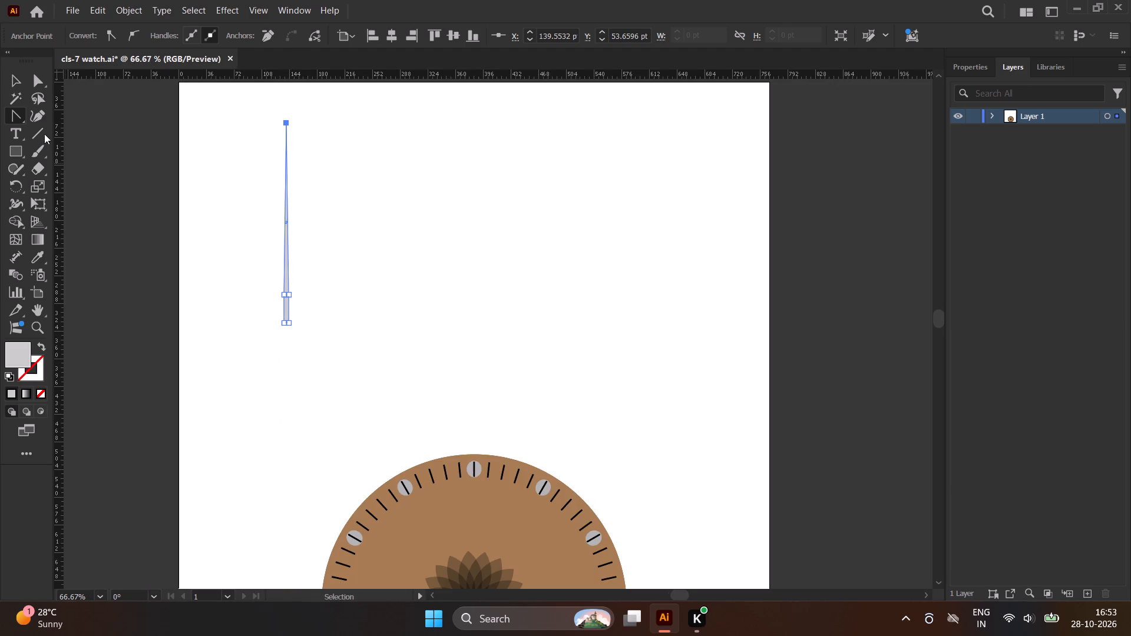
left_click(15, 78)
left_click(361, 176)
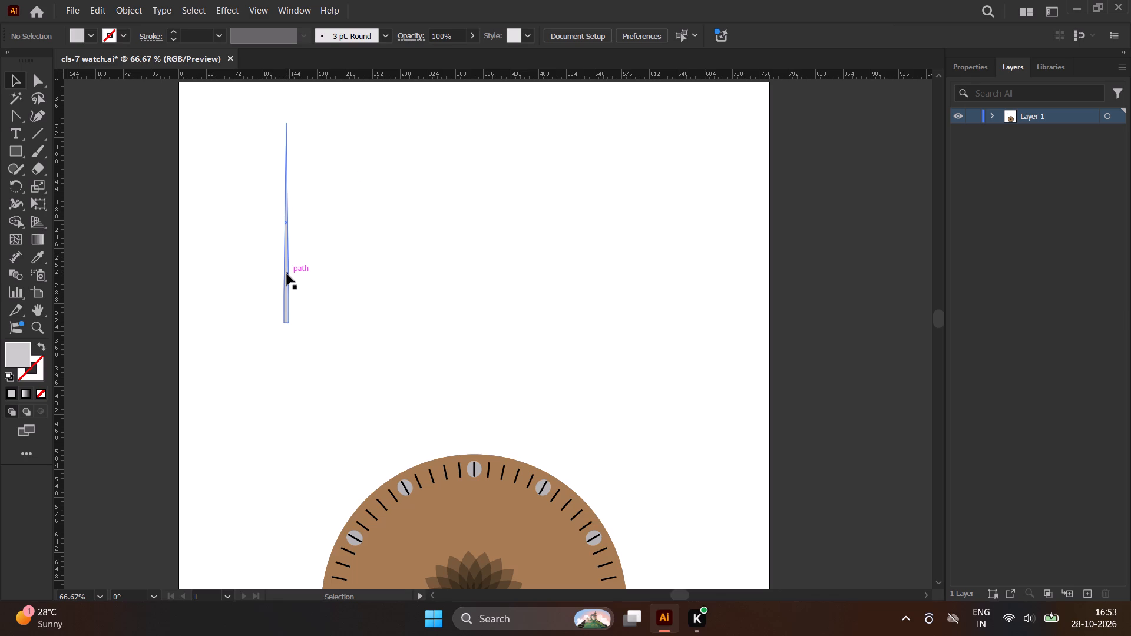
left_click_drag(287, 274, 384, 300)
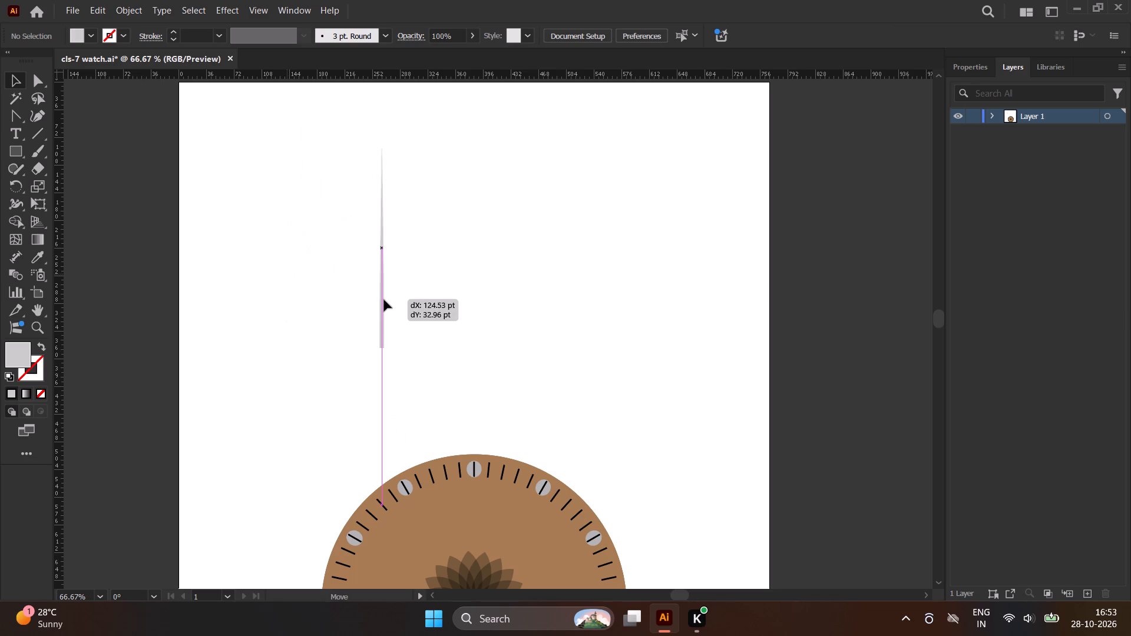
left_click_drag(384, 300, 475, 534)
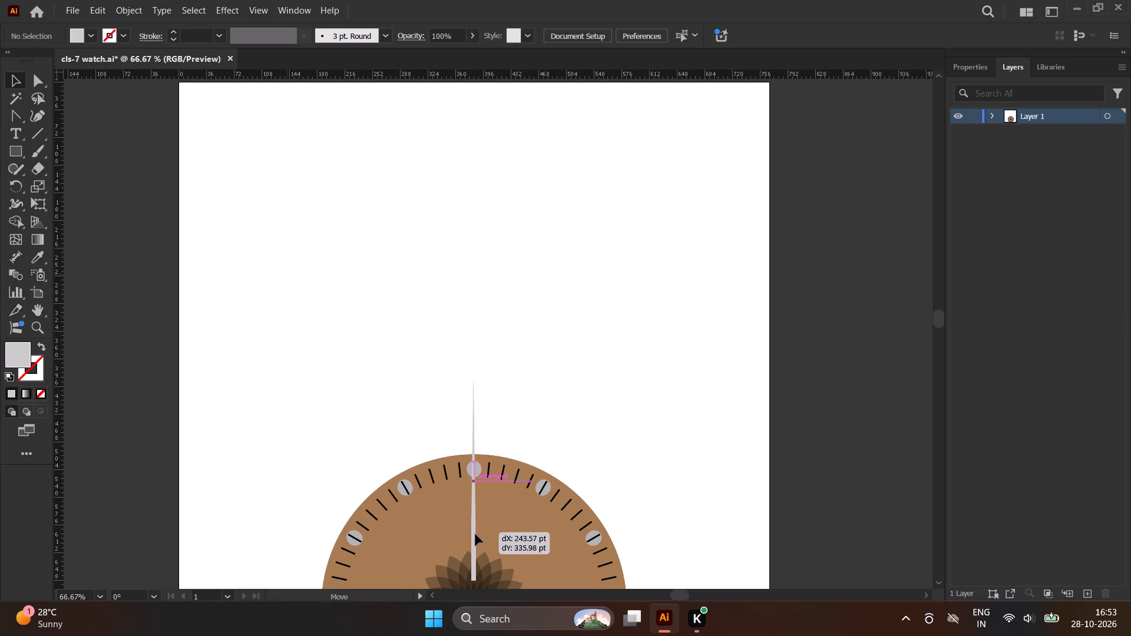
left_click_drag(475, 534, 475, 558)
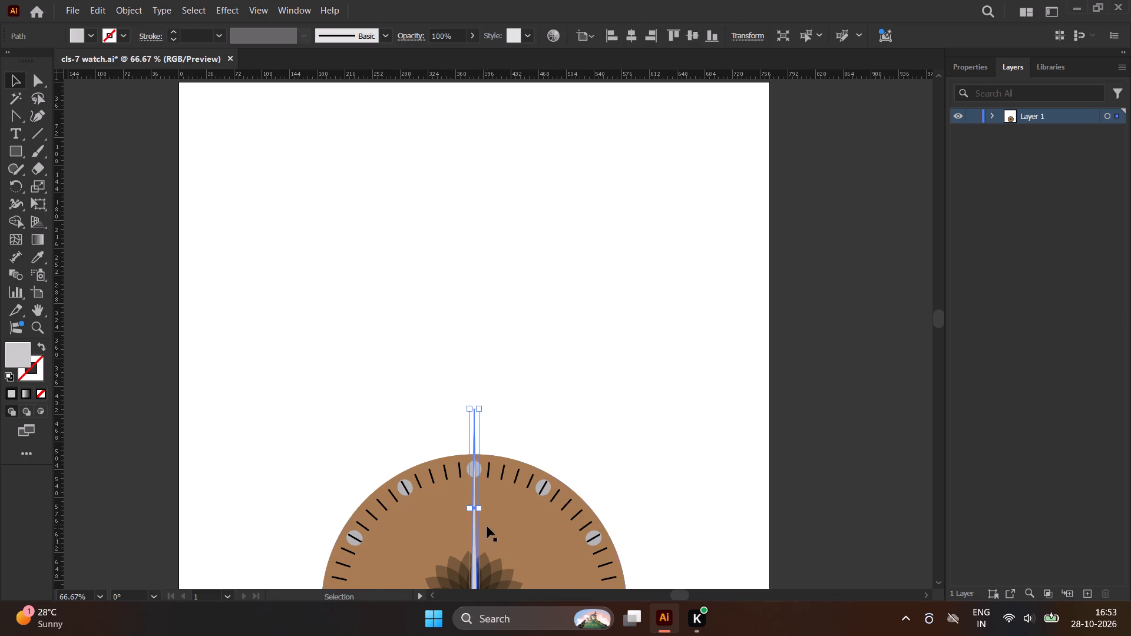
scroll(488, 521, "down", 1)
scroll(421, 449, "down", 1)
scroll(454, 544, "up", 2)
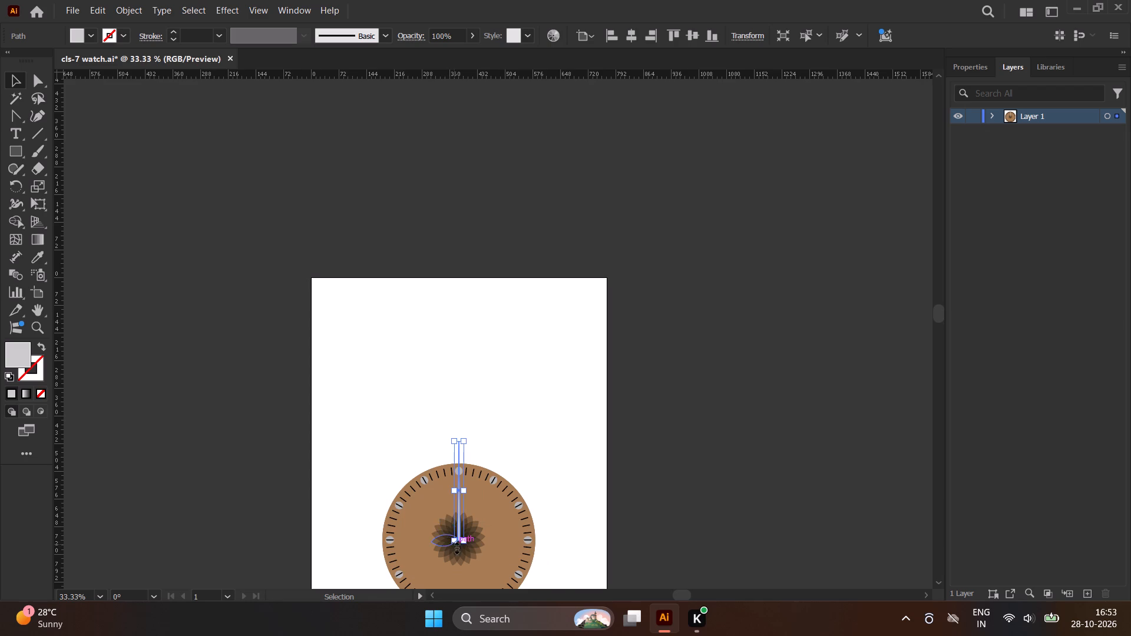
scroll(455, 546, "up", 4)
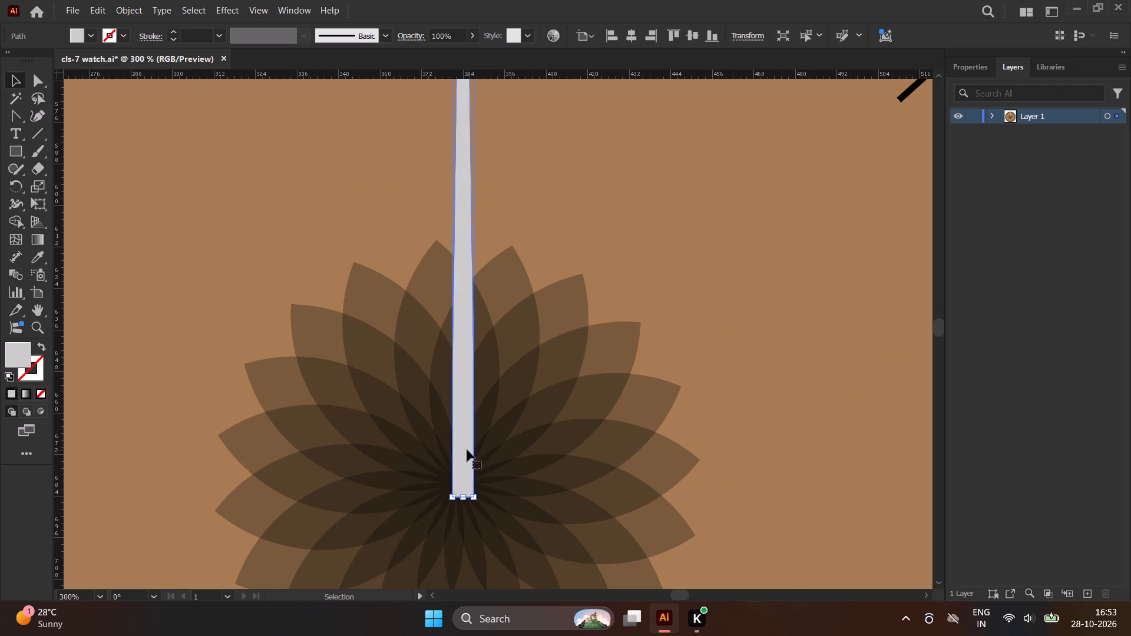
left_click_drag(467, 450, 461, 442)
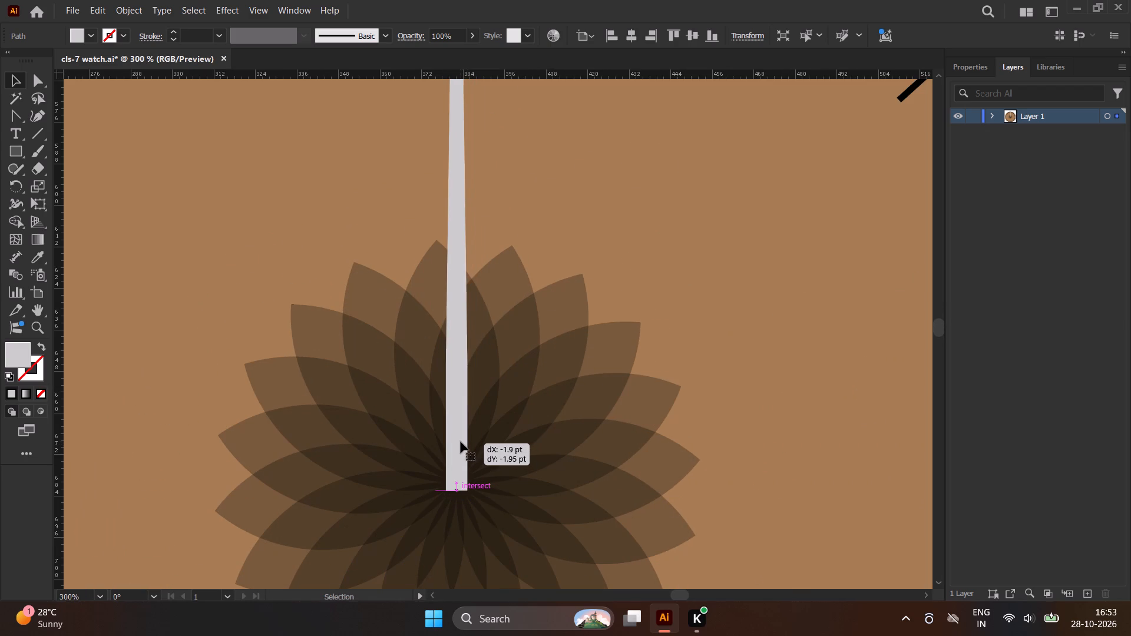
Shorten the hand from its tip to about 168 pt tall, ending at the inner end of the top marker.
scroll(367, 493, "down", 2)
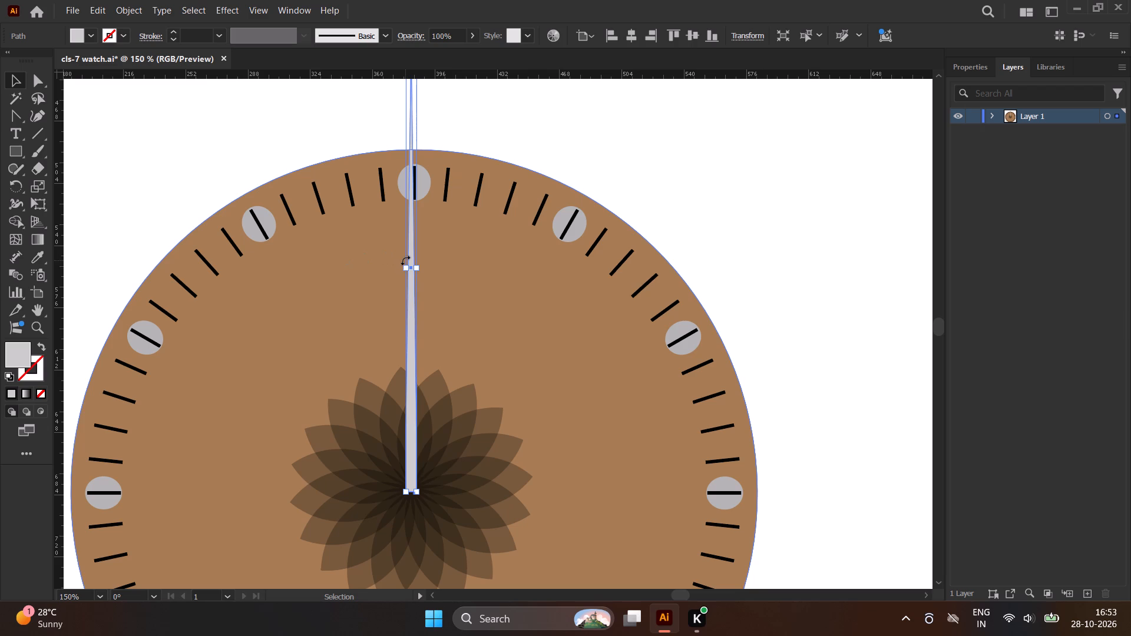
scroll(366, 348, "down", 2)
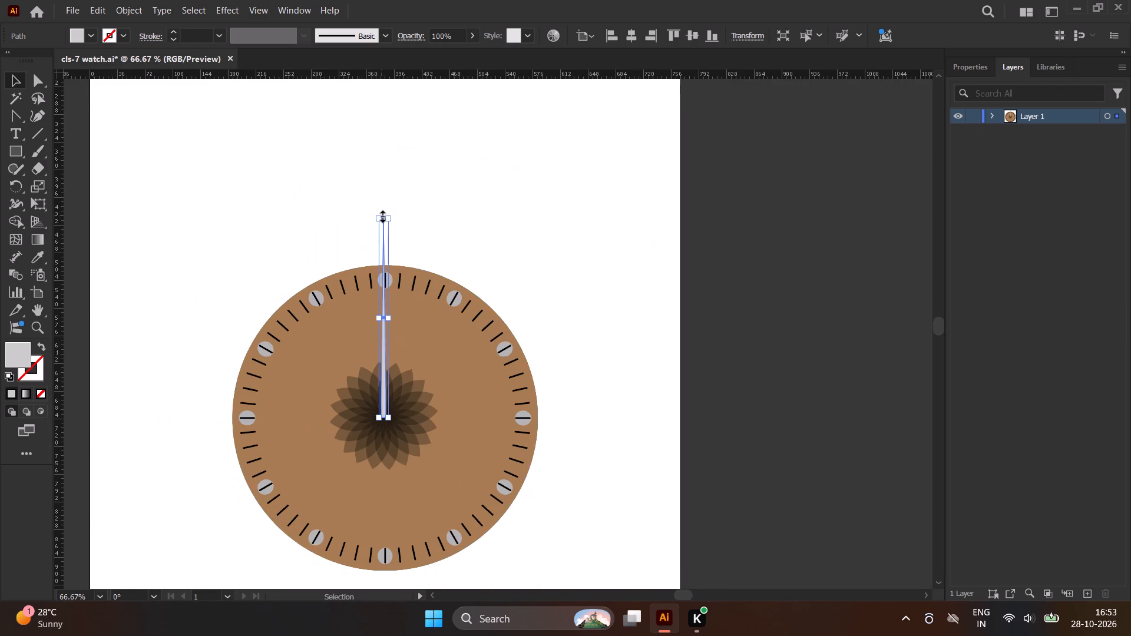
scroll(381, 215, "up", 2)
left_click_drag(387, 221, 389, 311)
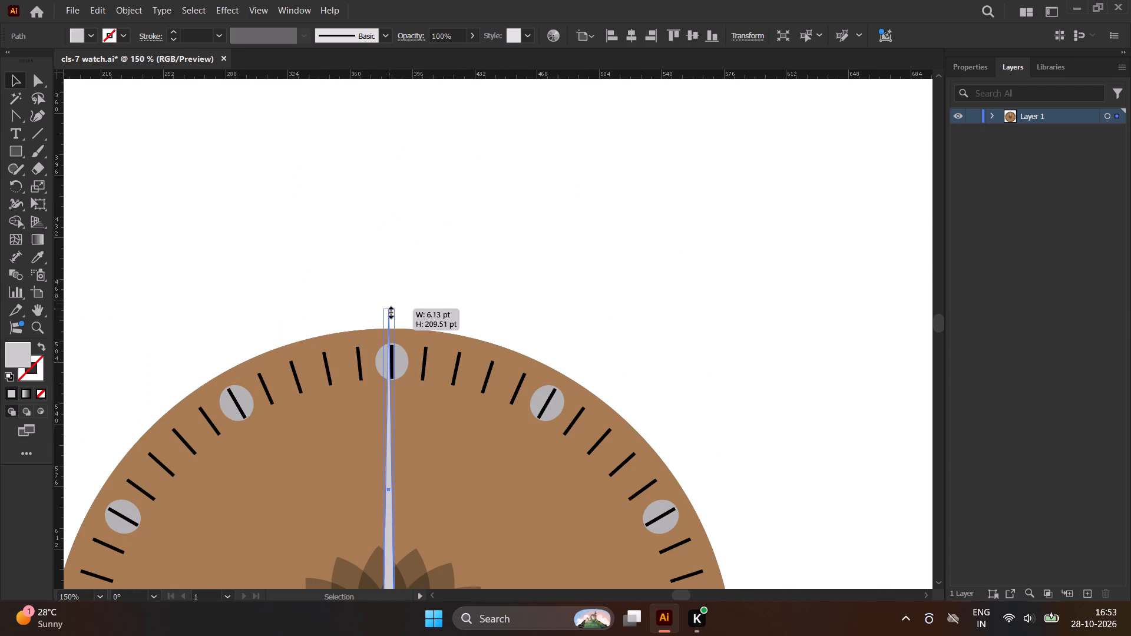
left_click_drag(389, 311, 387, 370)
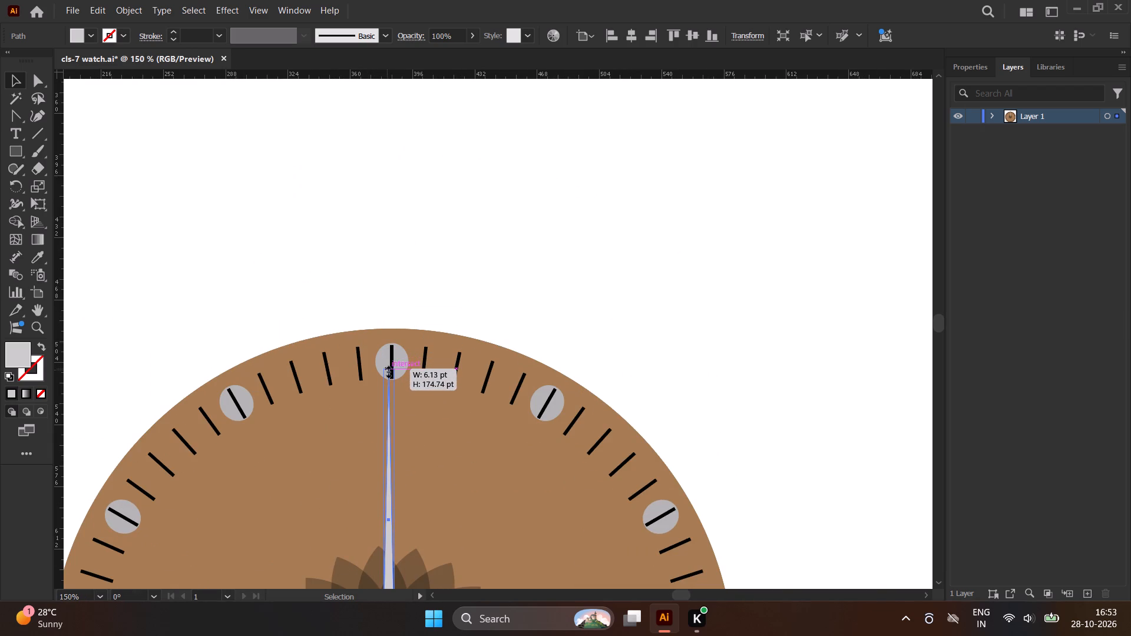
left_click_drag(387, 370, 390, 381)
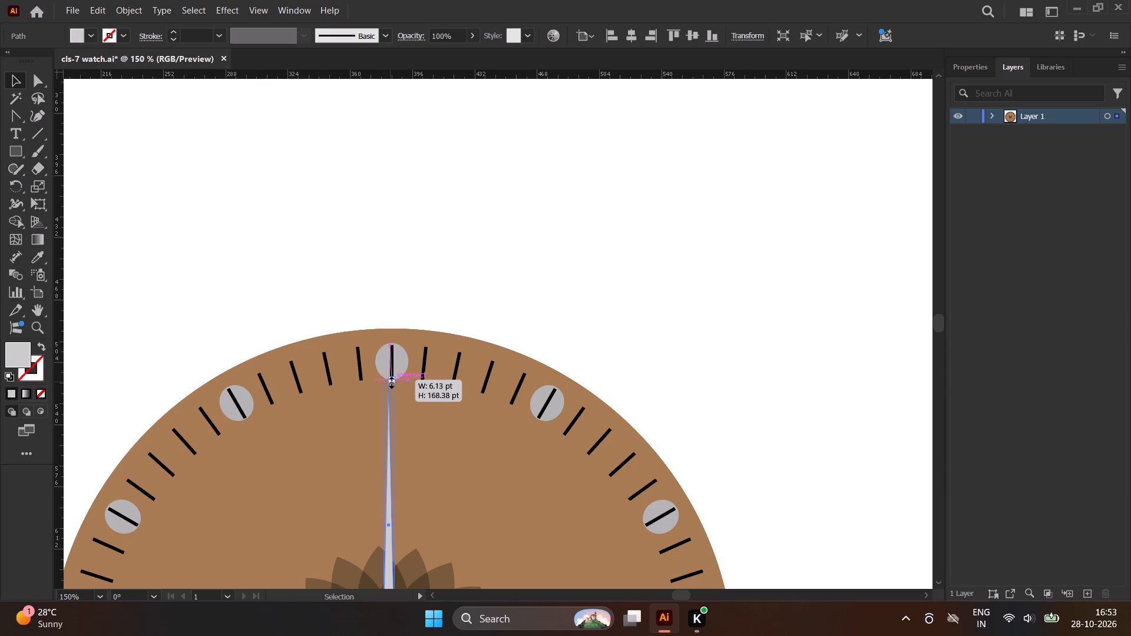
left_click_drag(390, 381, 390, 379)
Rotate the hand slightly counter-clockwise so that its tip points just left of the dial's top marker.
scroll(372, 302, "down", 1)
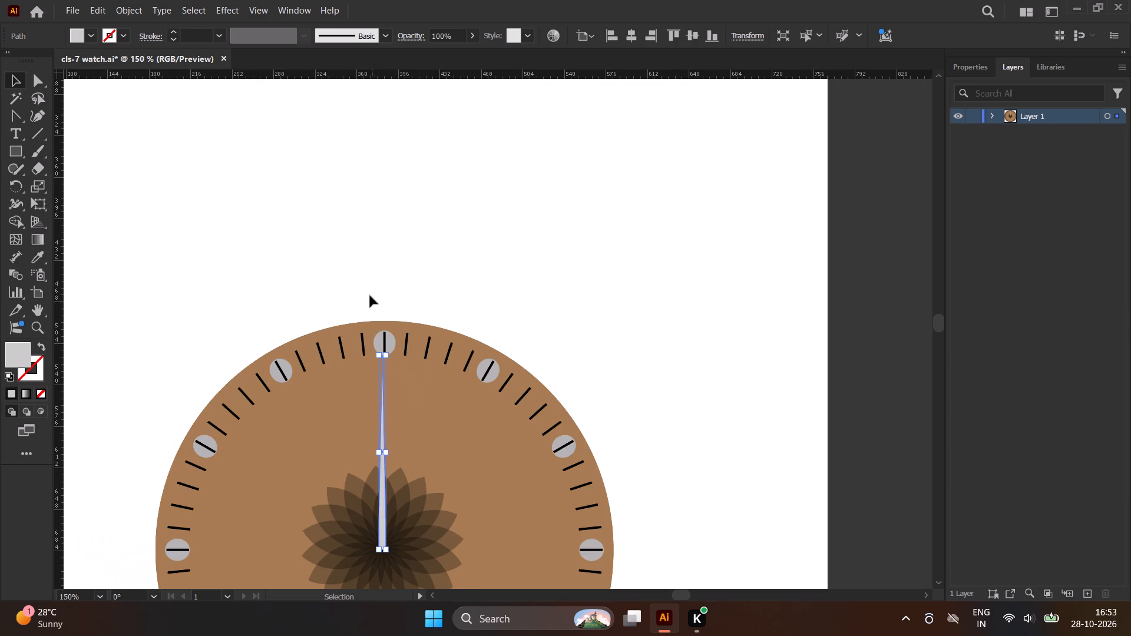
left_click(395, 350)
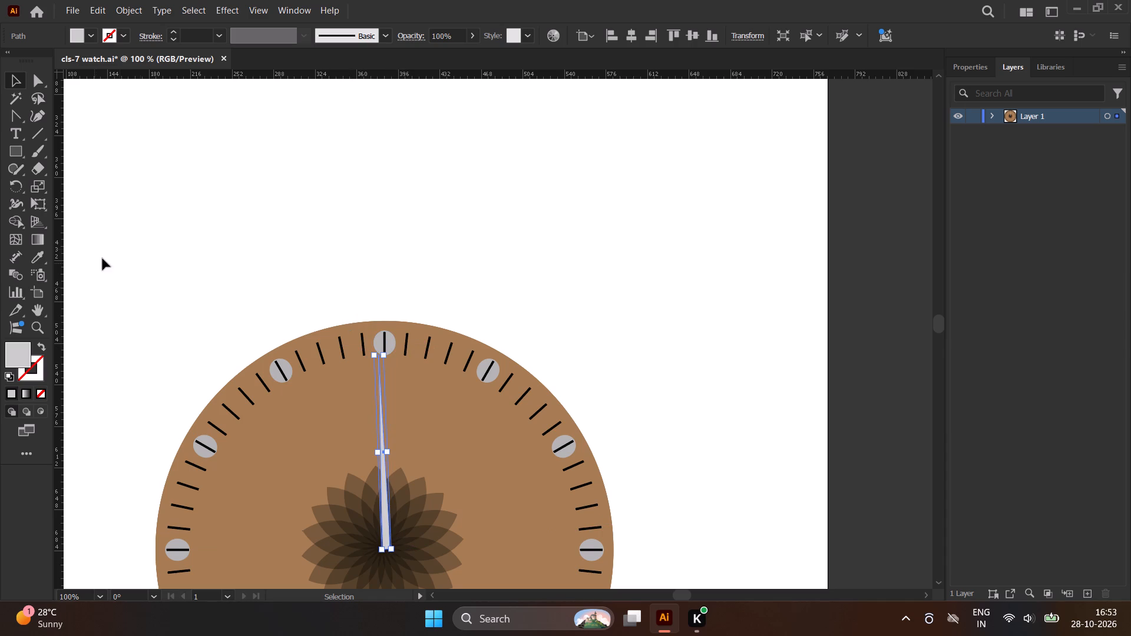
left_click(286, 227)
Move the tilted hand slightly left and down so its base is centred on the middle of the flower.
scroll(295, 293, "down", 1)
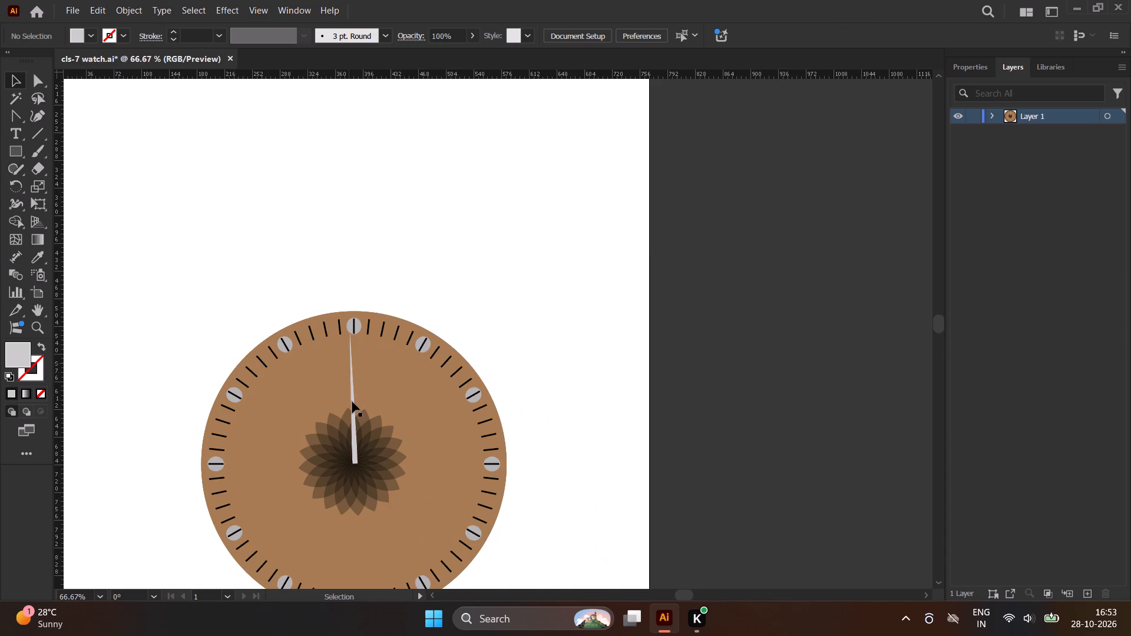
scroll(361, 474, "up", 2)
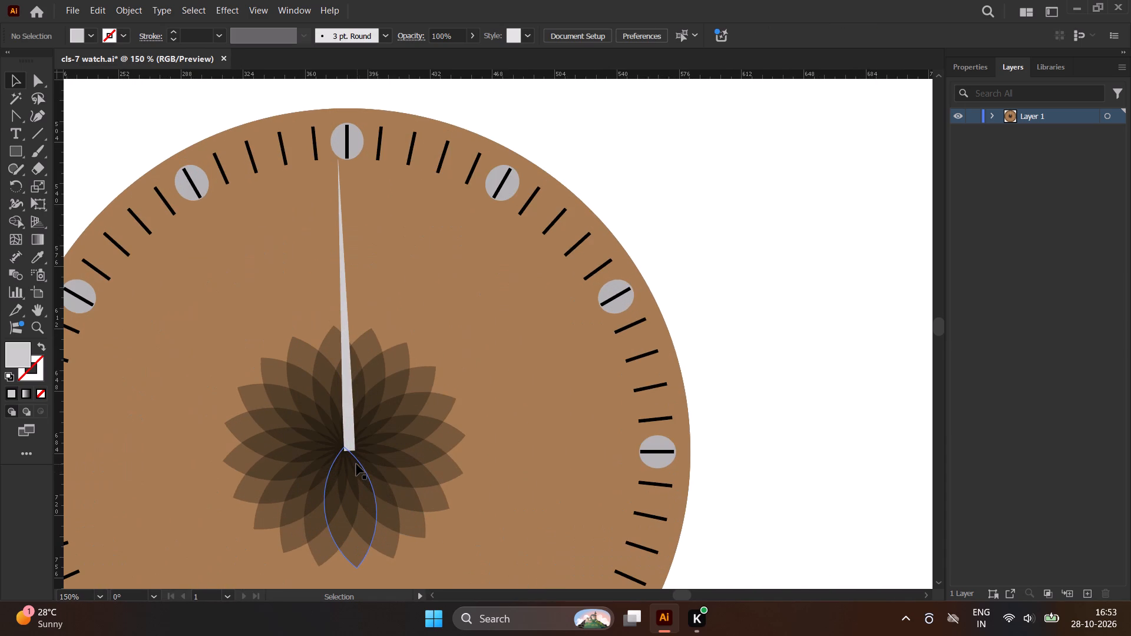
scroll(356, 464, "up", 1)
left_click(348, 412)
left_click_drag(348, 412, 343, 415)
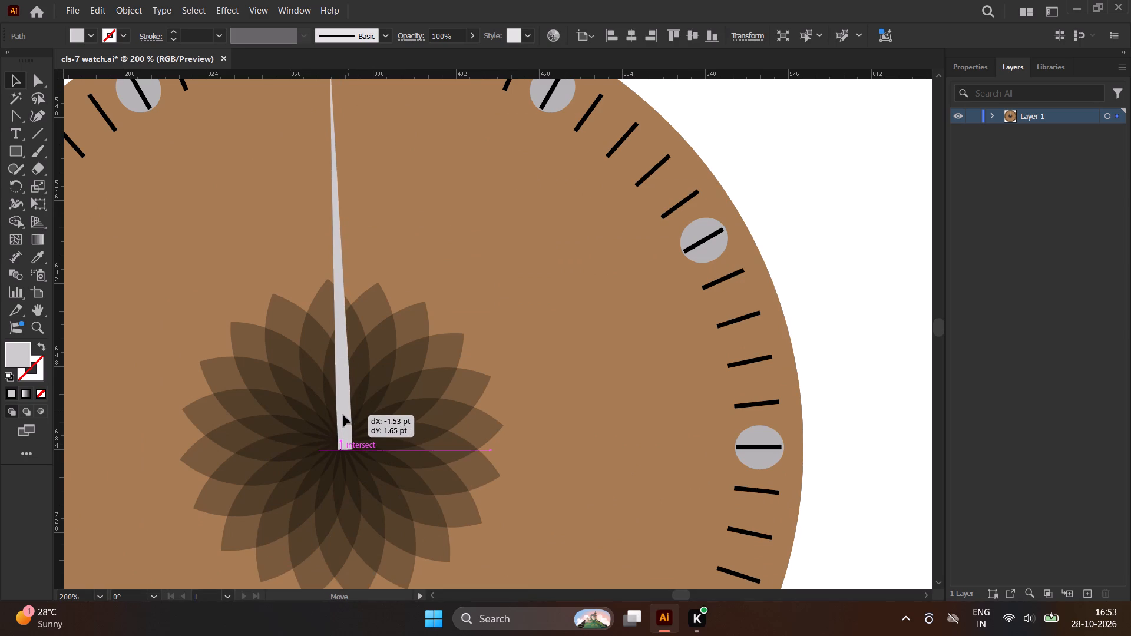
left_click_drag(343, 415, 341, 415)
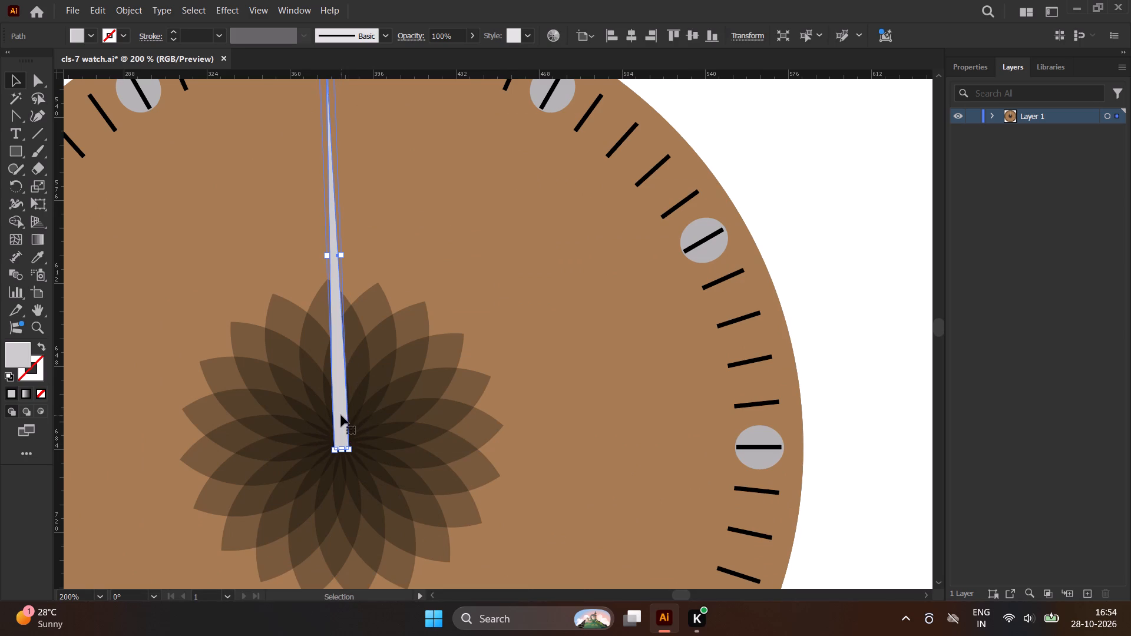
Stretch the tilted hand from its tip to about 185 pt tall, reaching in among the minute markers.
scroll(378, 420, "down", 2)
scroll(345, 237, "up", 1)
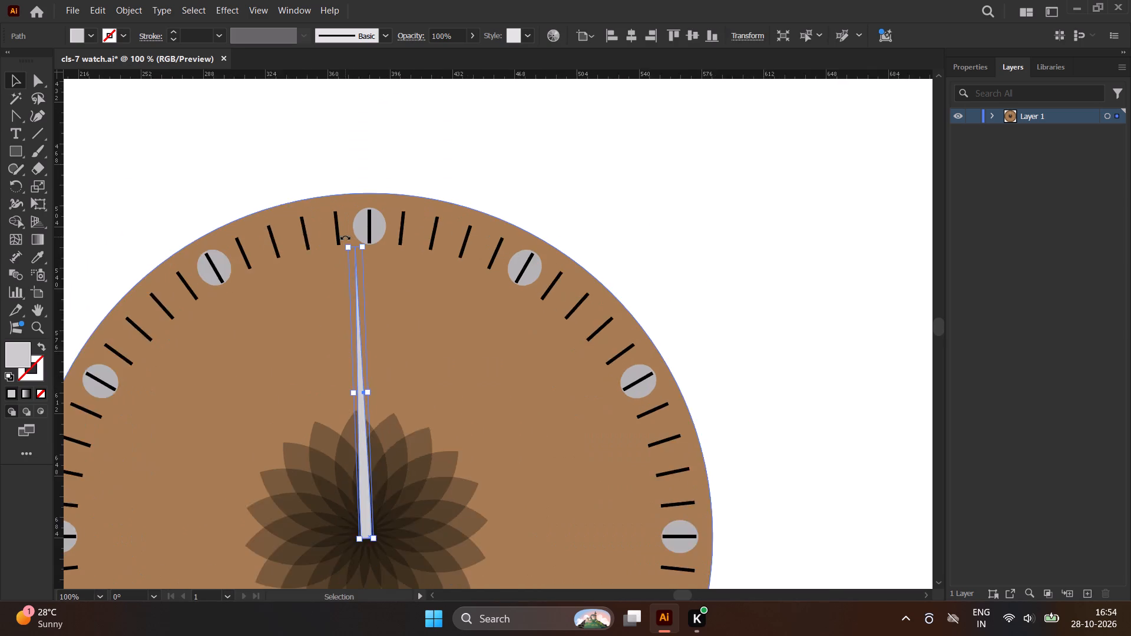
scroll(345, 237, "up", 1)
left_click_drag(356, 249, 355, 211)
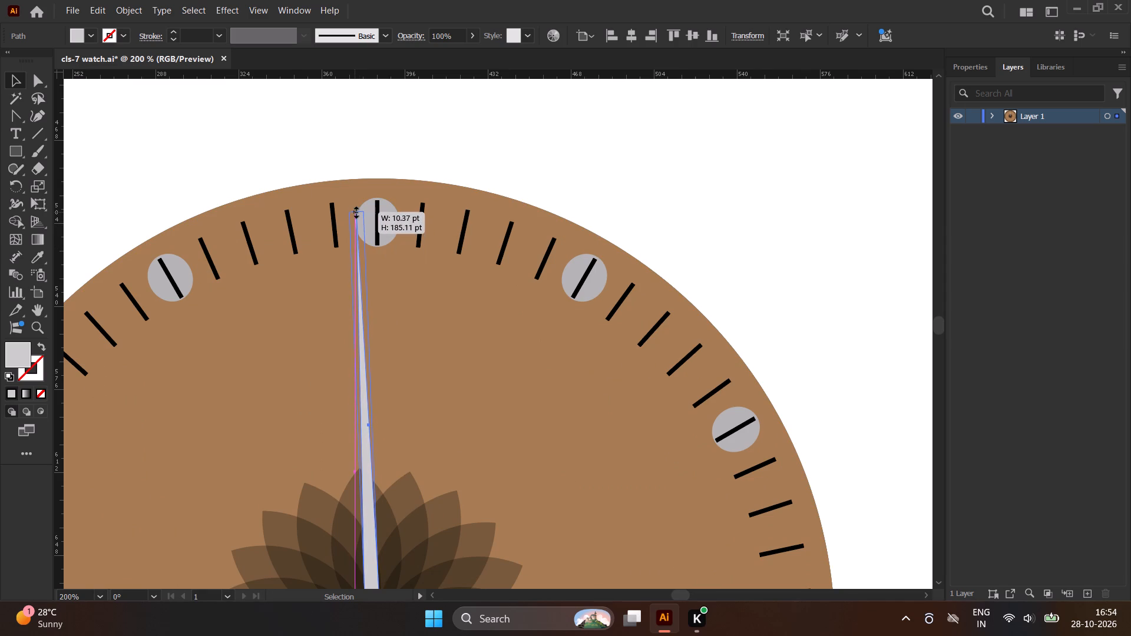
left_click_drag(355, 211, 354, 204)
left_click(611, 155)
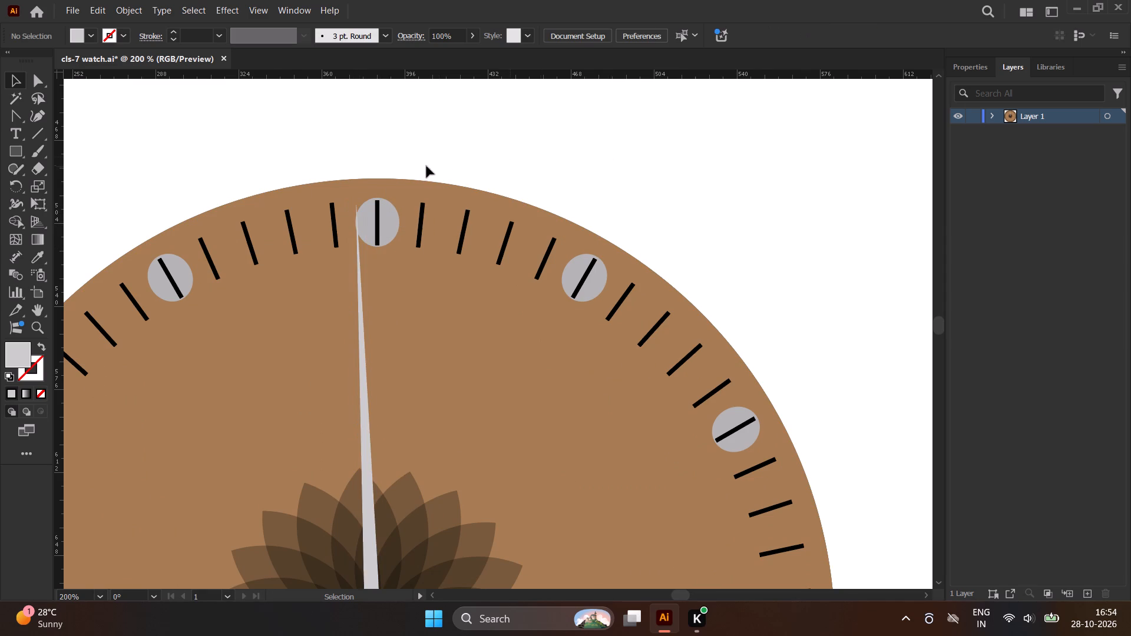
Nudge the hand about 0.2 pt straight down at the flower's centre.
scroll(298, 125, "down", 1)
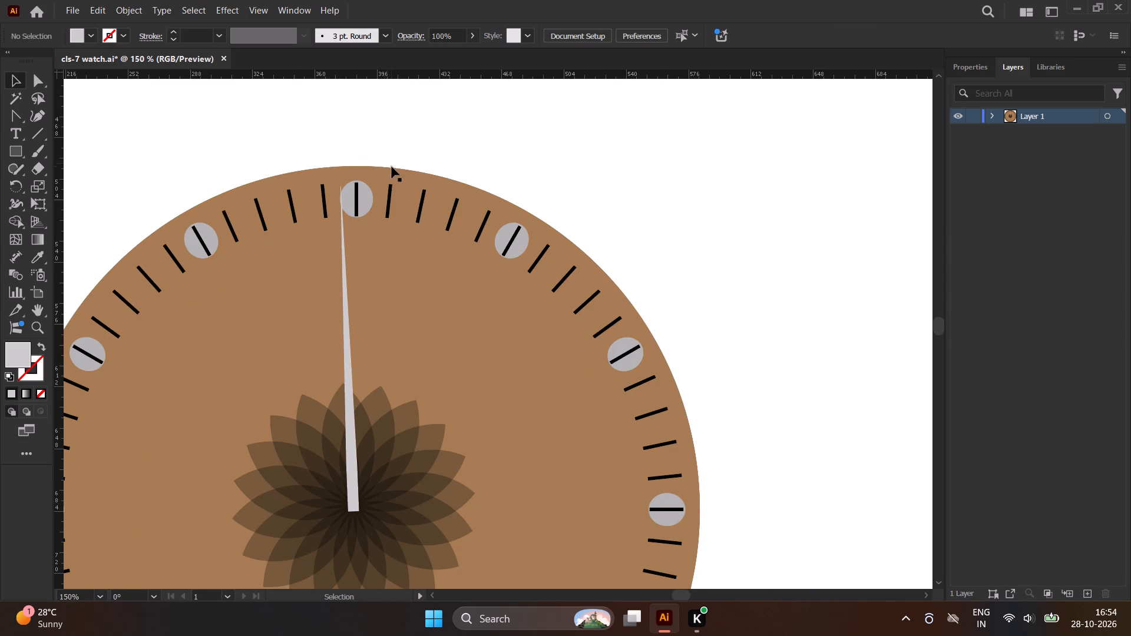
scroll(395, 171, "down", 1)
scroll(420, 212, "down", 1)
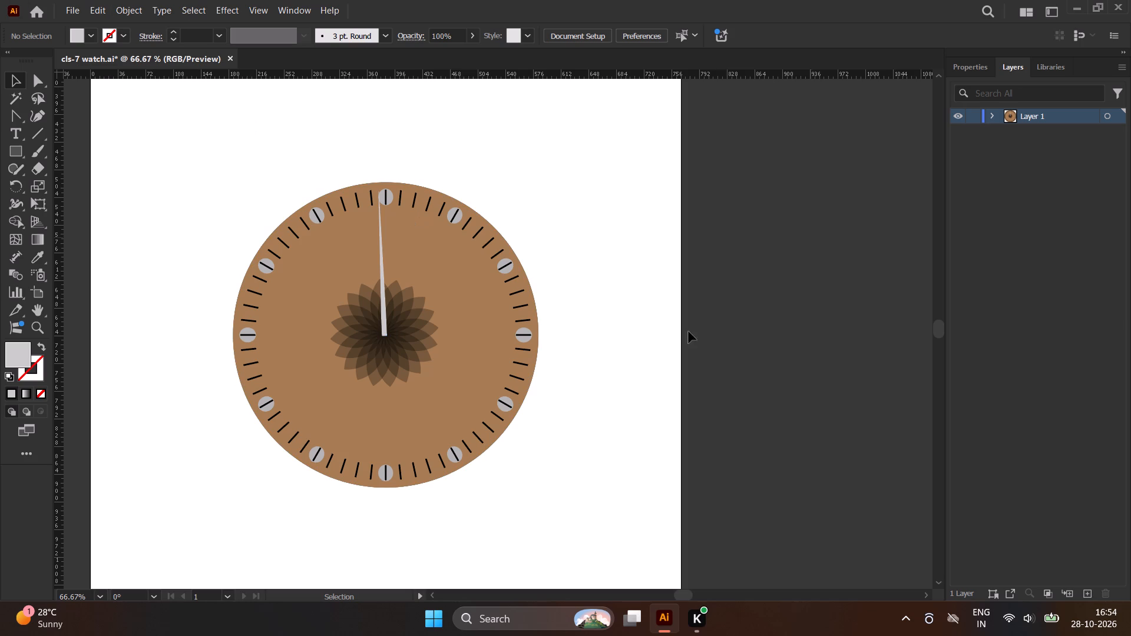
scroll(385, 330, "up", 8)
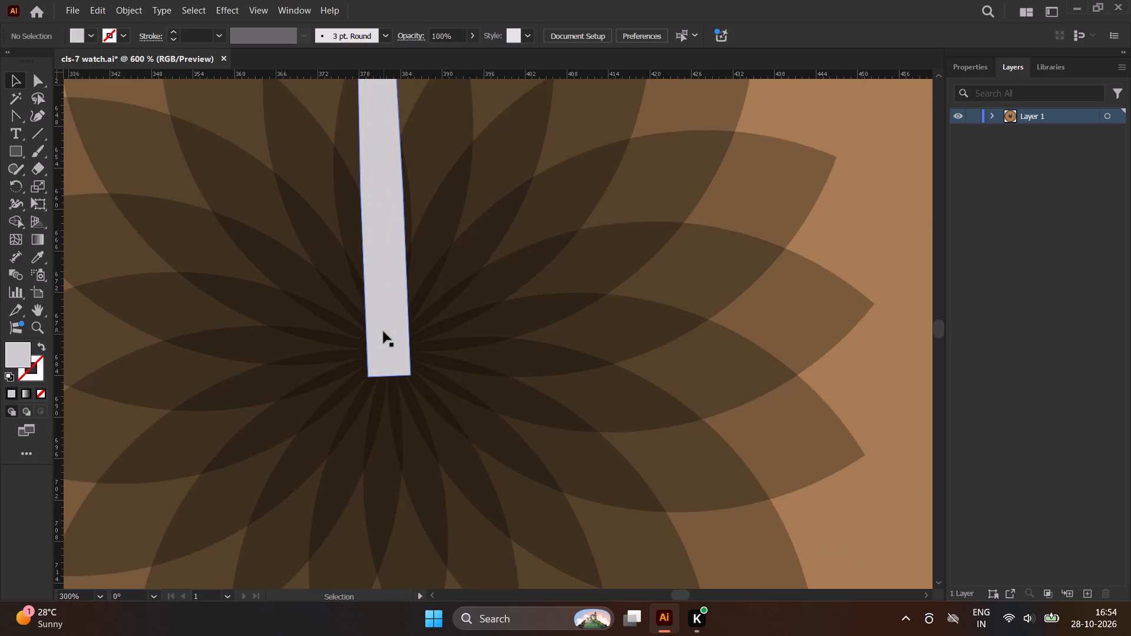
left_click(407, 330)
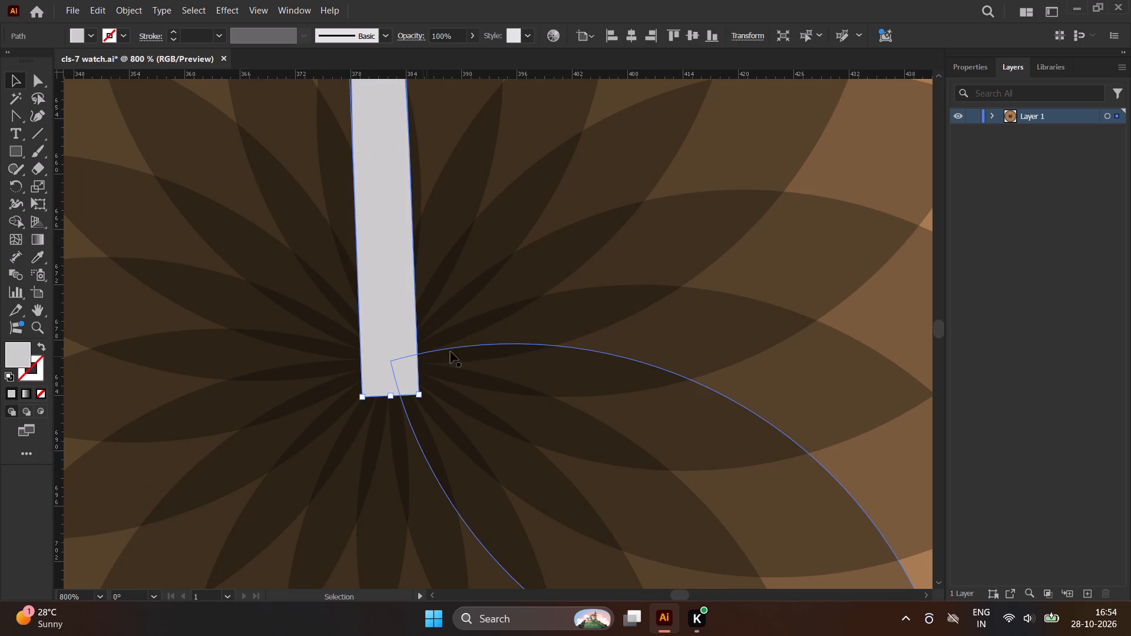
left_click(399, 343)
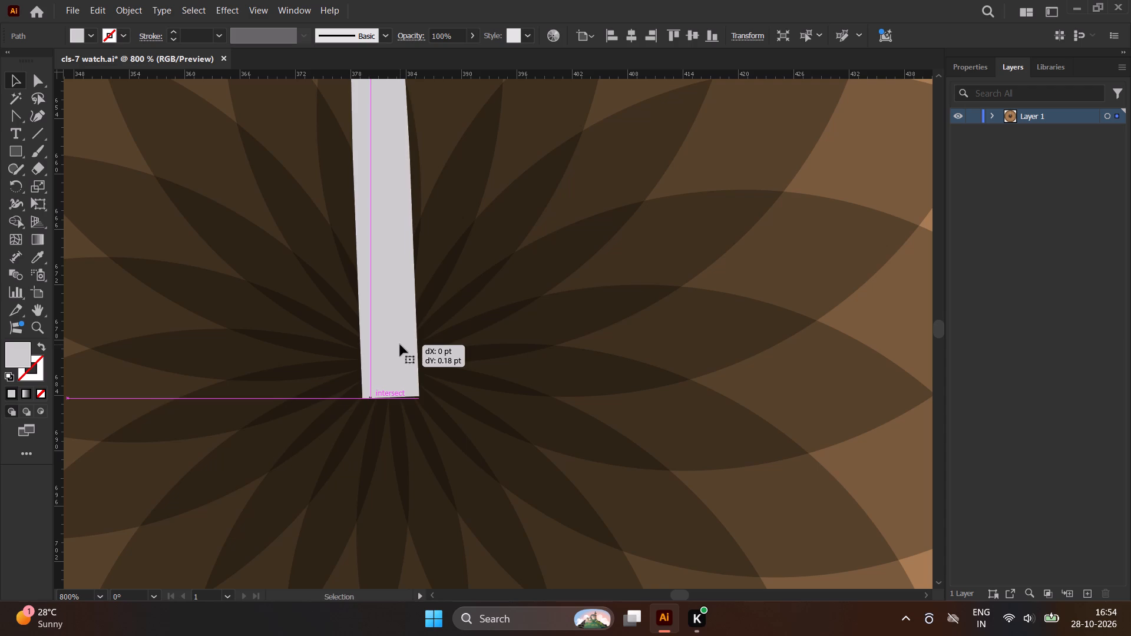
Draw a circle about 2 pt wide with the Ellipse tool on the hand's base at the flower's centre, and fill it black.
right_click(13, 150)
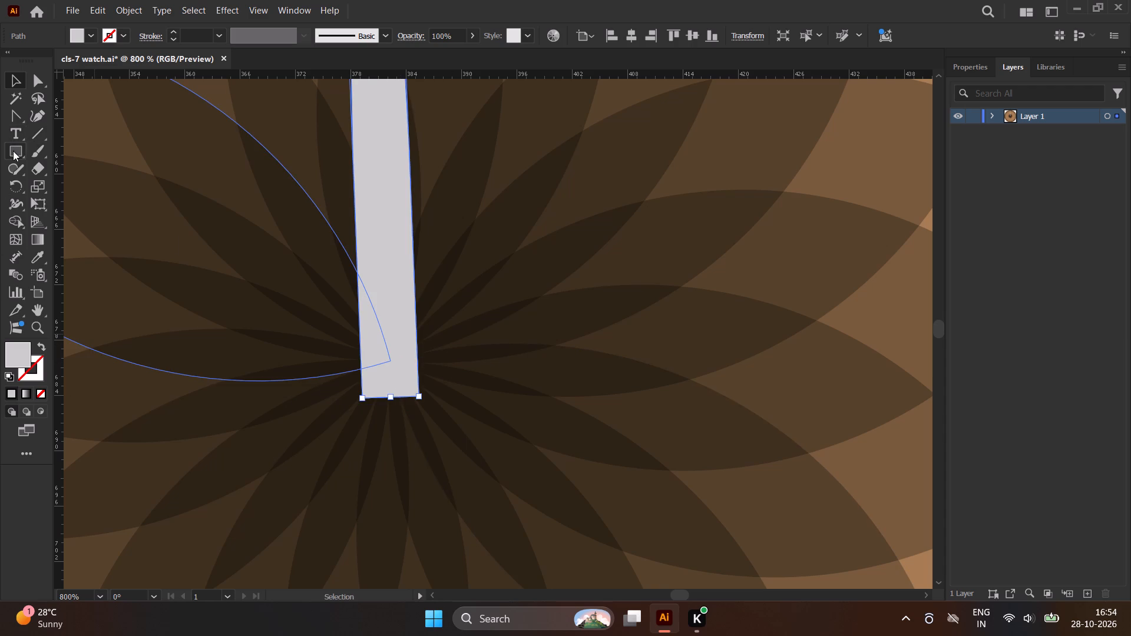
left_click(77, 182)
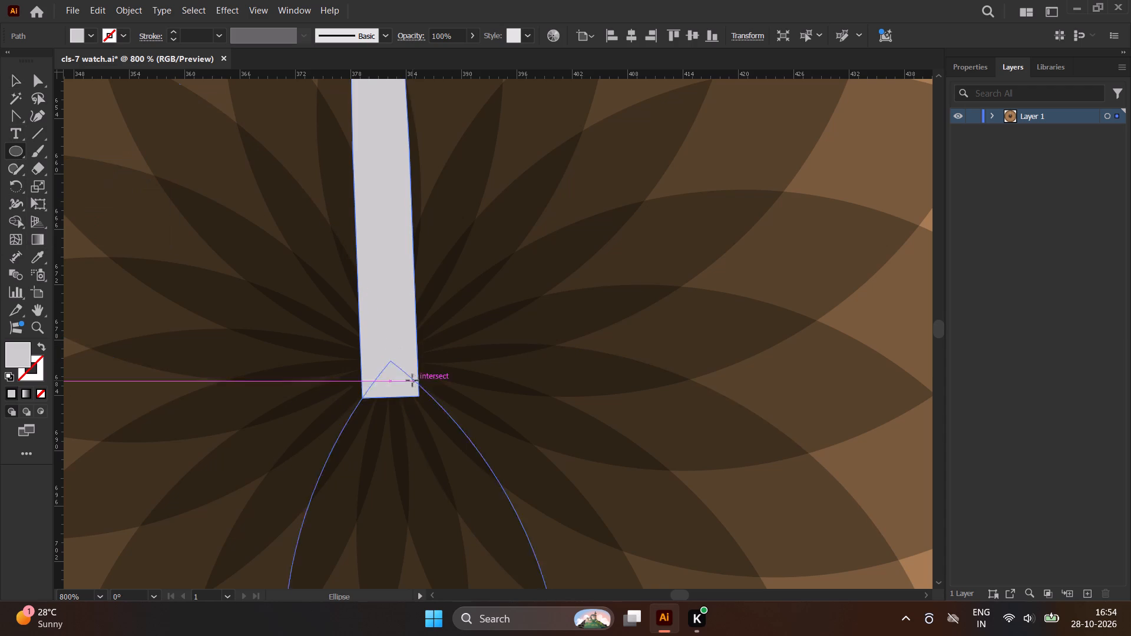
left_click_drag(385, 360, 398, 365)
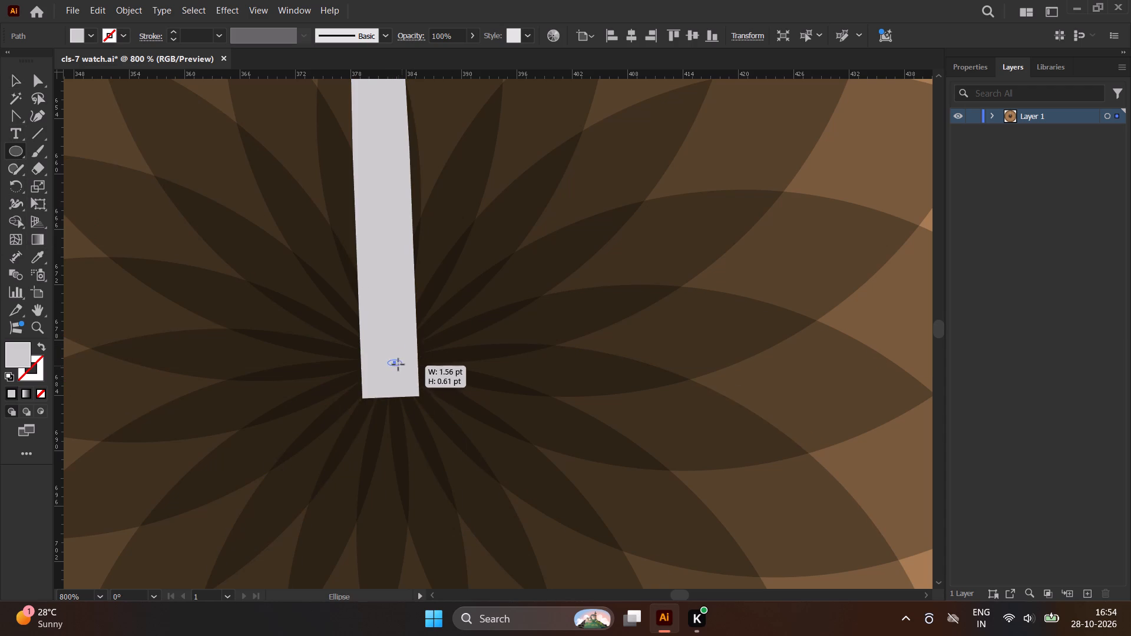
left_click_drag(398, 365, 395, 366)
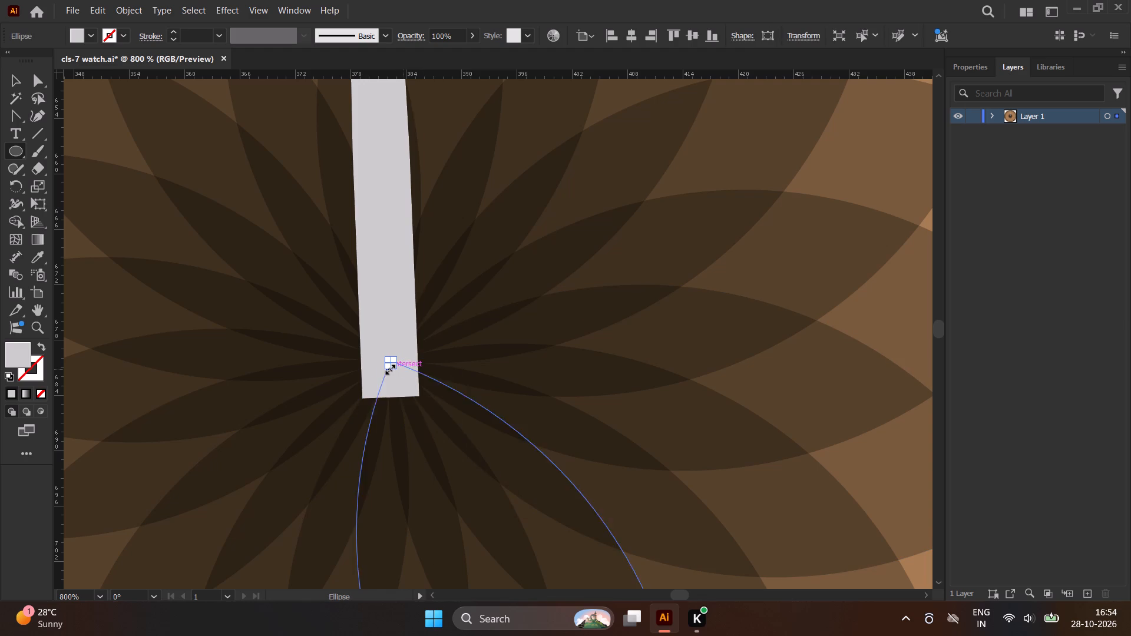
key("ctrl+z")
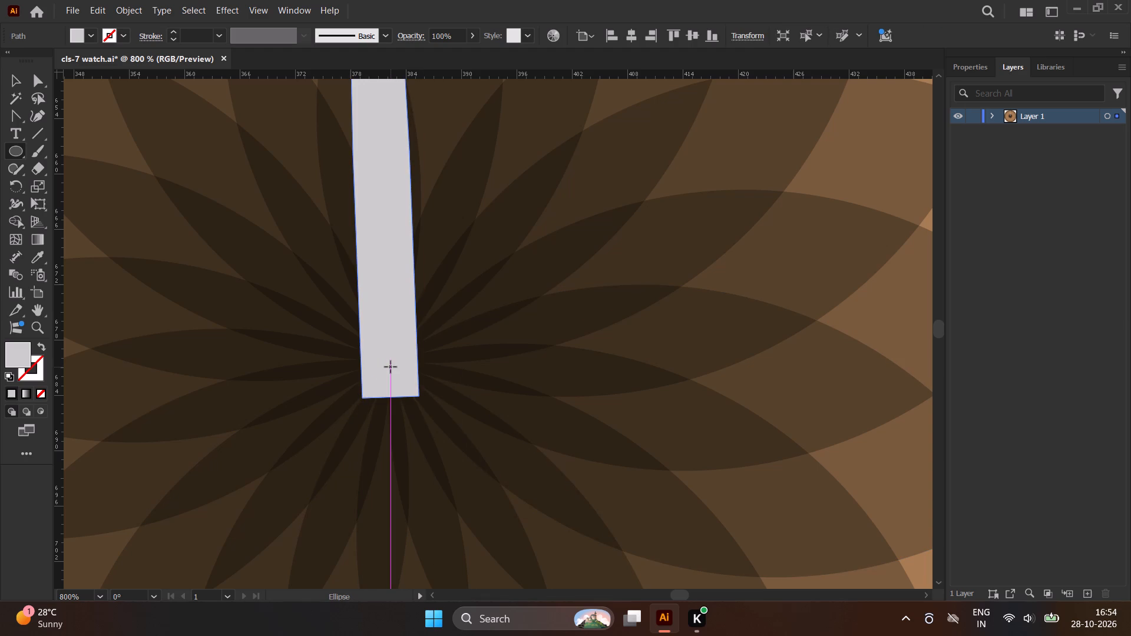
left_click_drag(391, 367, 395, 375, "alt+shift")
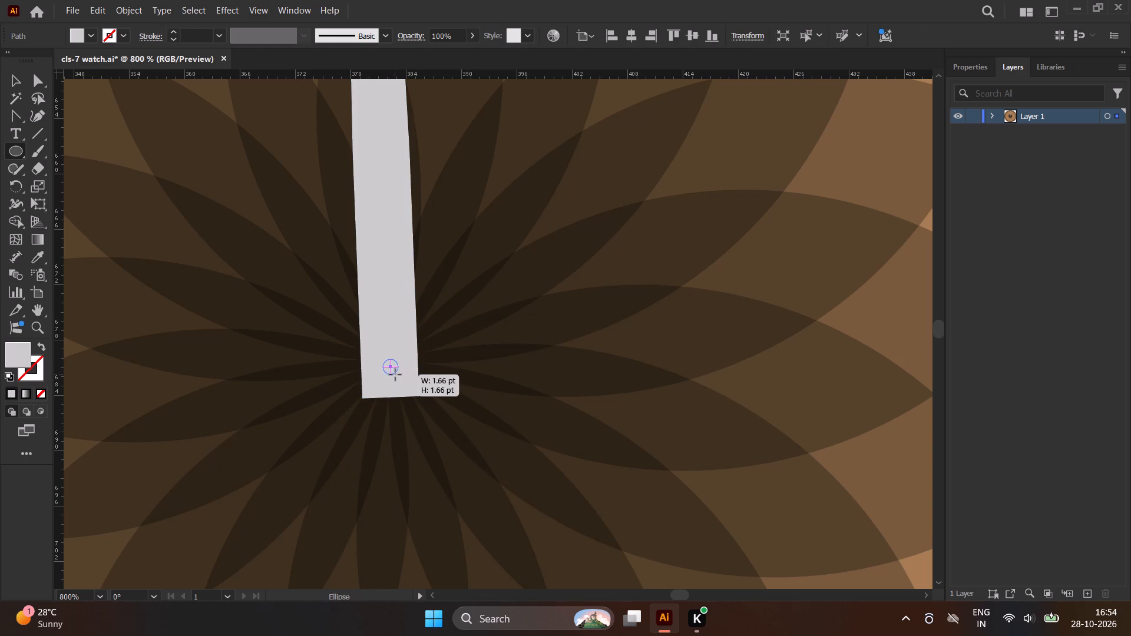
left_click_drag(395, 375, 398, 377, "alt+shift")
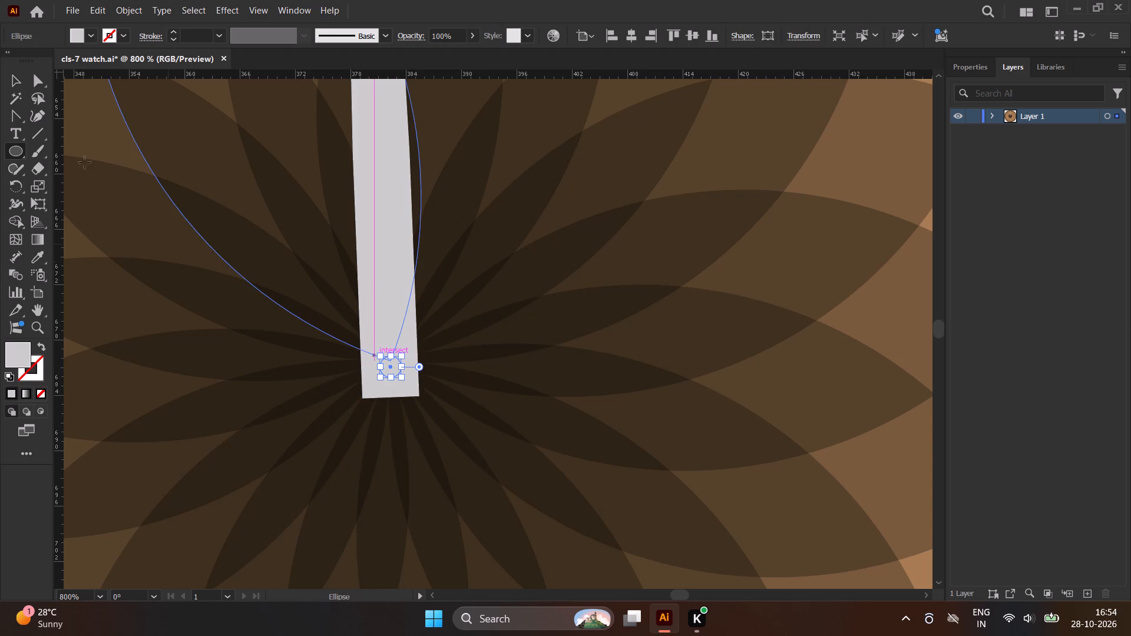
left_click(98, 31)
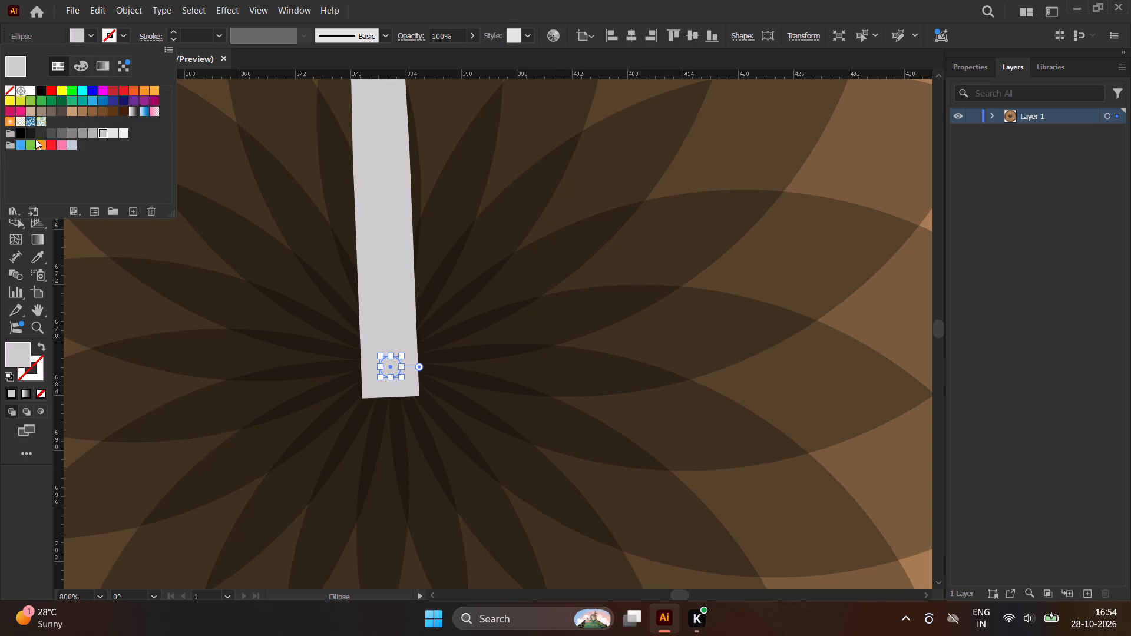
left_click(20, 131)
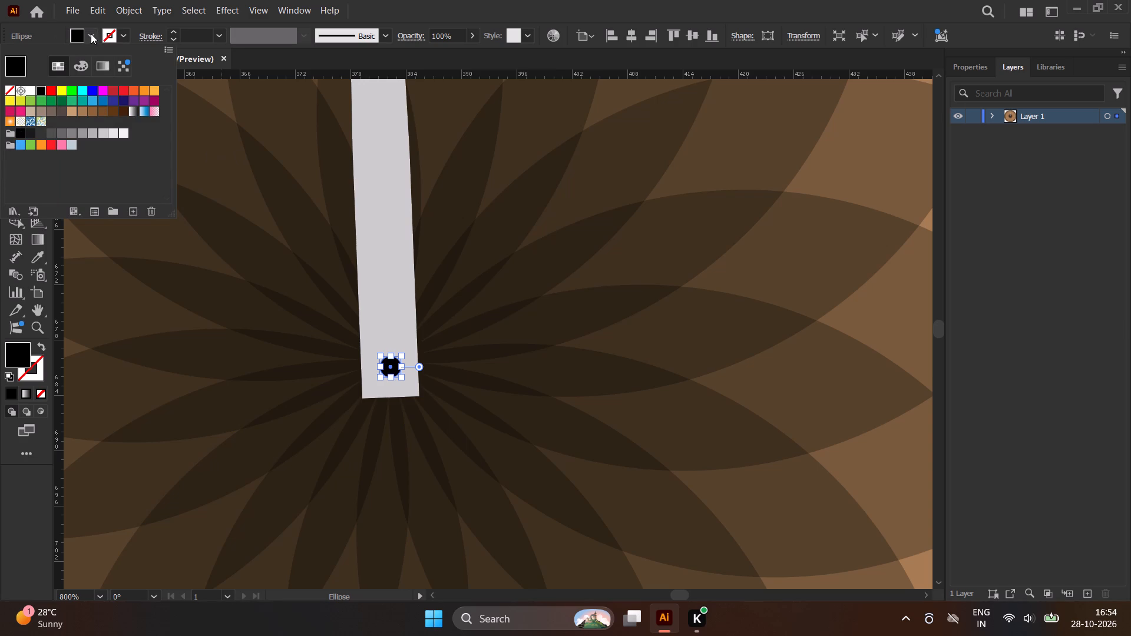
left_click(86, 35)
left_click(18, 83)
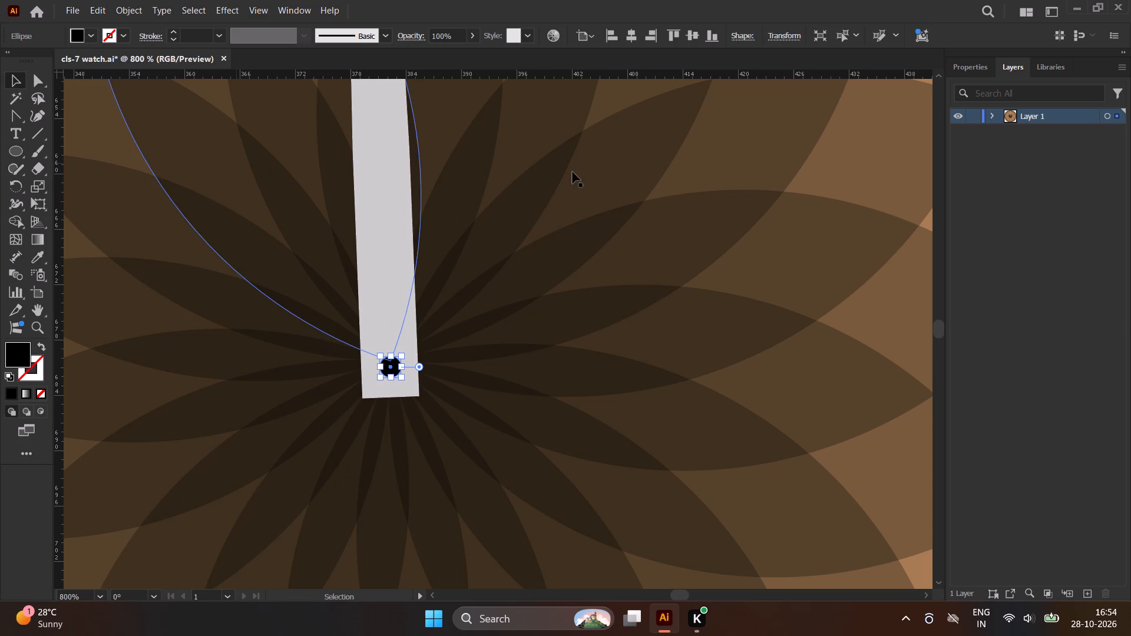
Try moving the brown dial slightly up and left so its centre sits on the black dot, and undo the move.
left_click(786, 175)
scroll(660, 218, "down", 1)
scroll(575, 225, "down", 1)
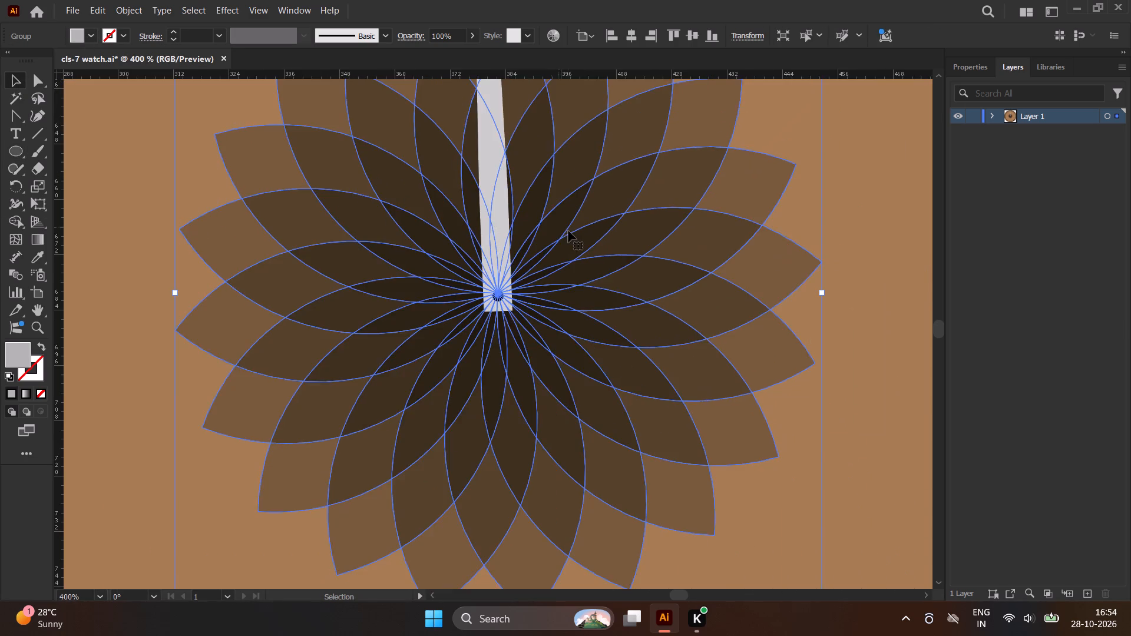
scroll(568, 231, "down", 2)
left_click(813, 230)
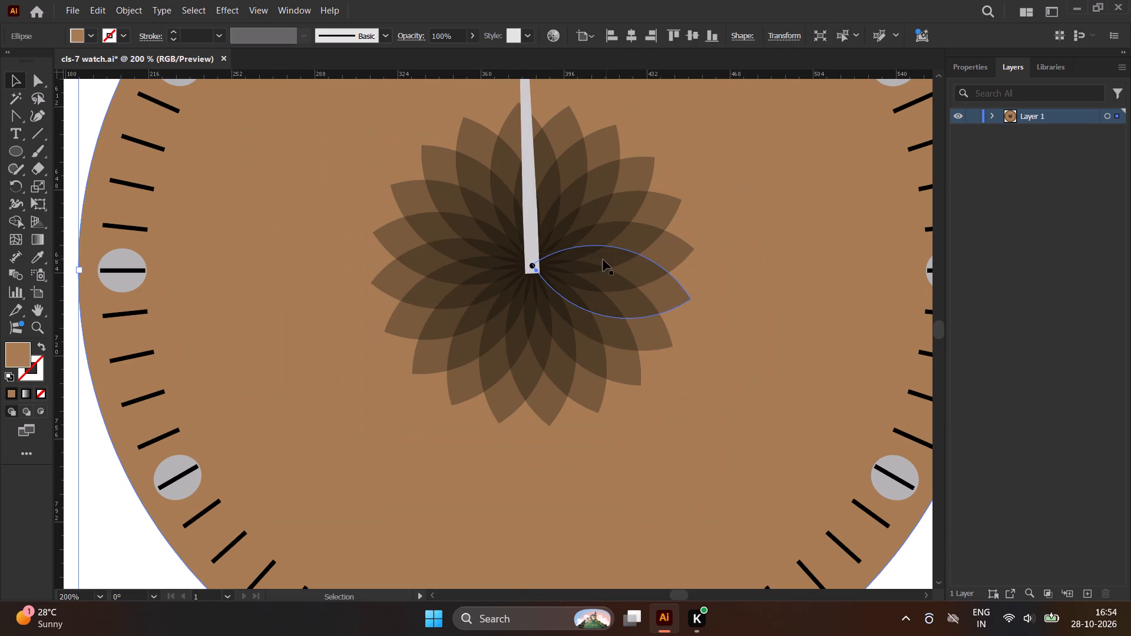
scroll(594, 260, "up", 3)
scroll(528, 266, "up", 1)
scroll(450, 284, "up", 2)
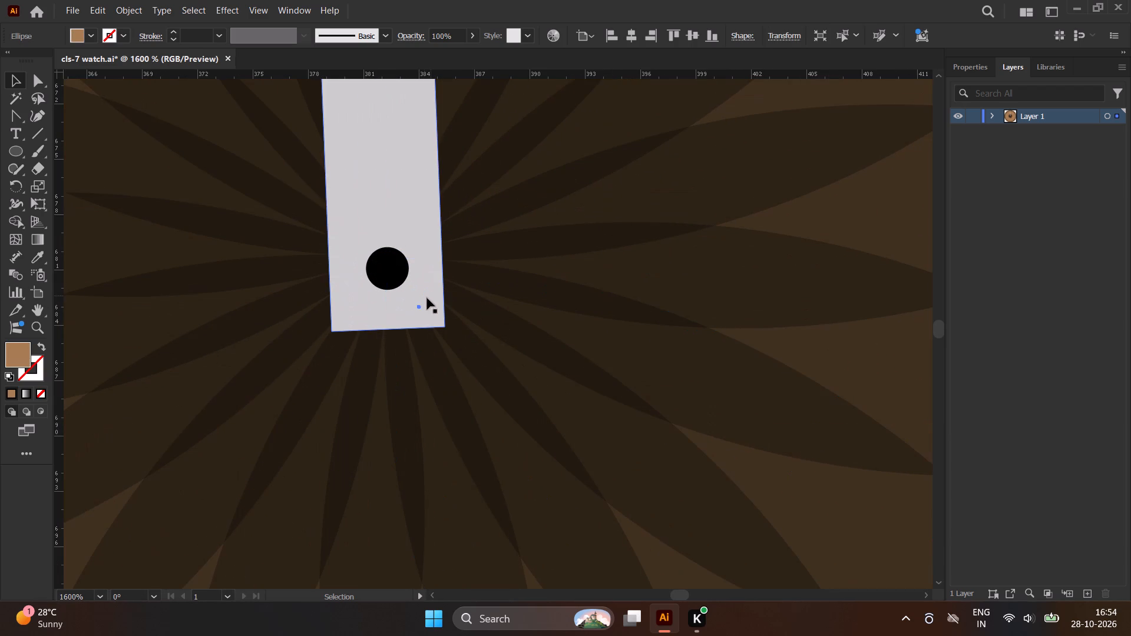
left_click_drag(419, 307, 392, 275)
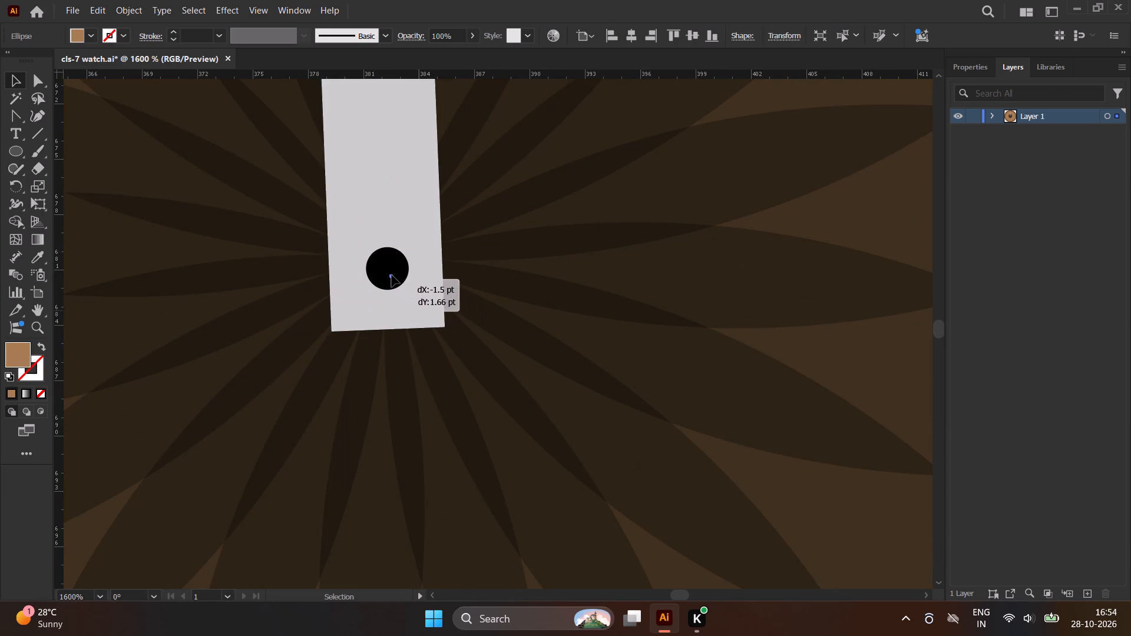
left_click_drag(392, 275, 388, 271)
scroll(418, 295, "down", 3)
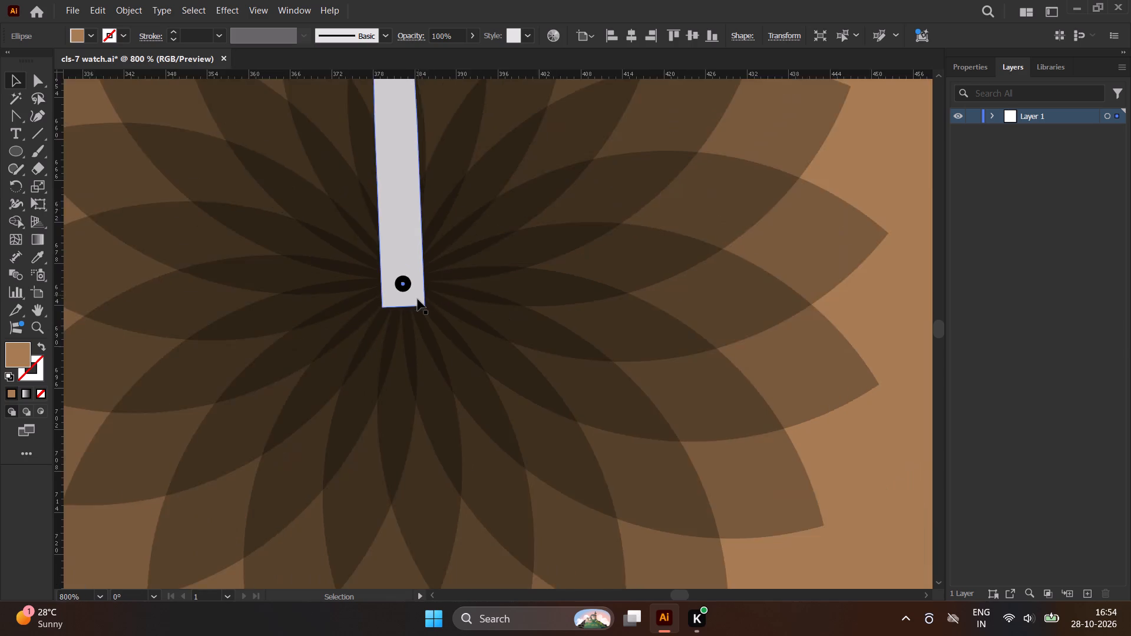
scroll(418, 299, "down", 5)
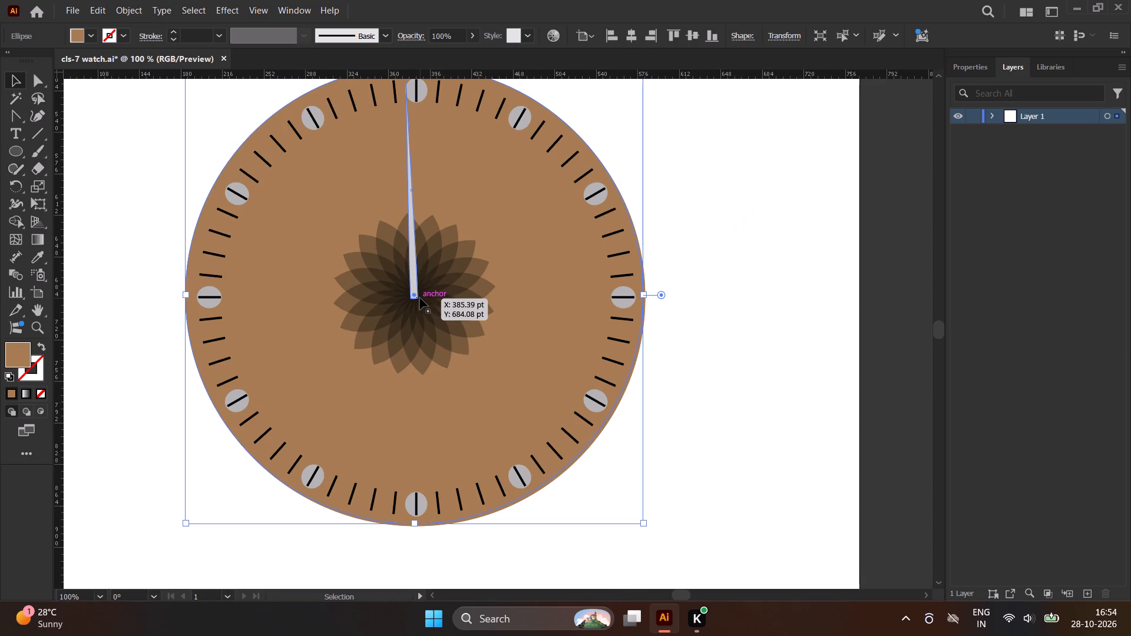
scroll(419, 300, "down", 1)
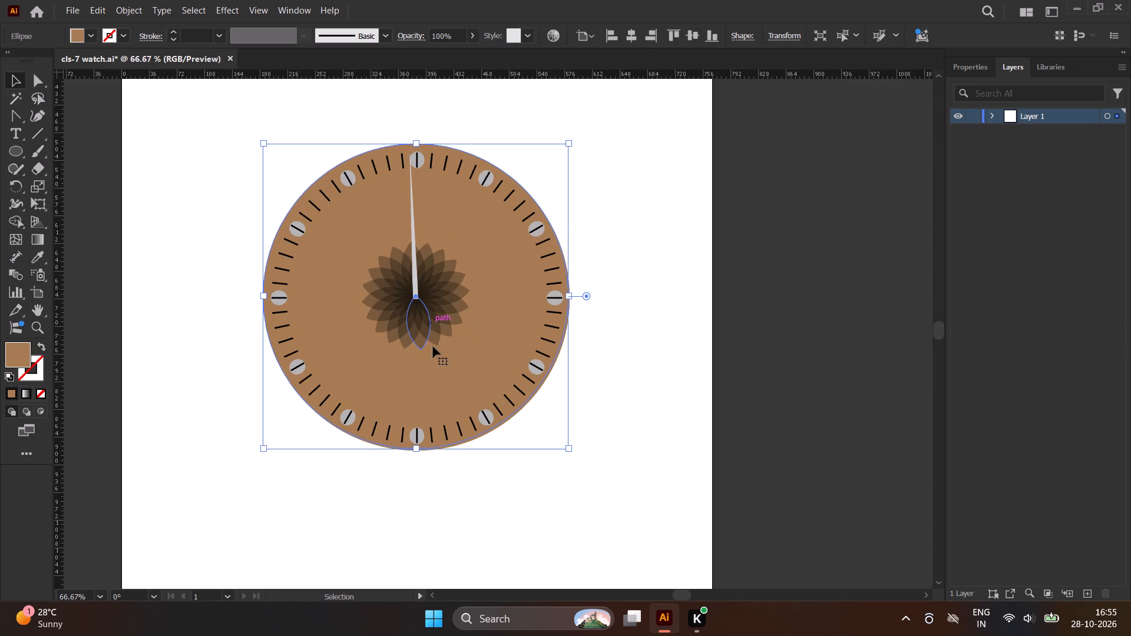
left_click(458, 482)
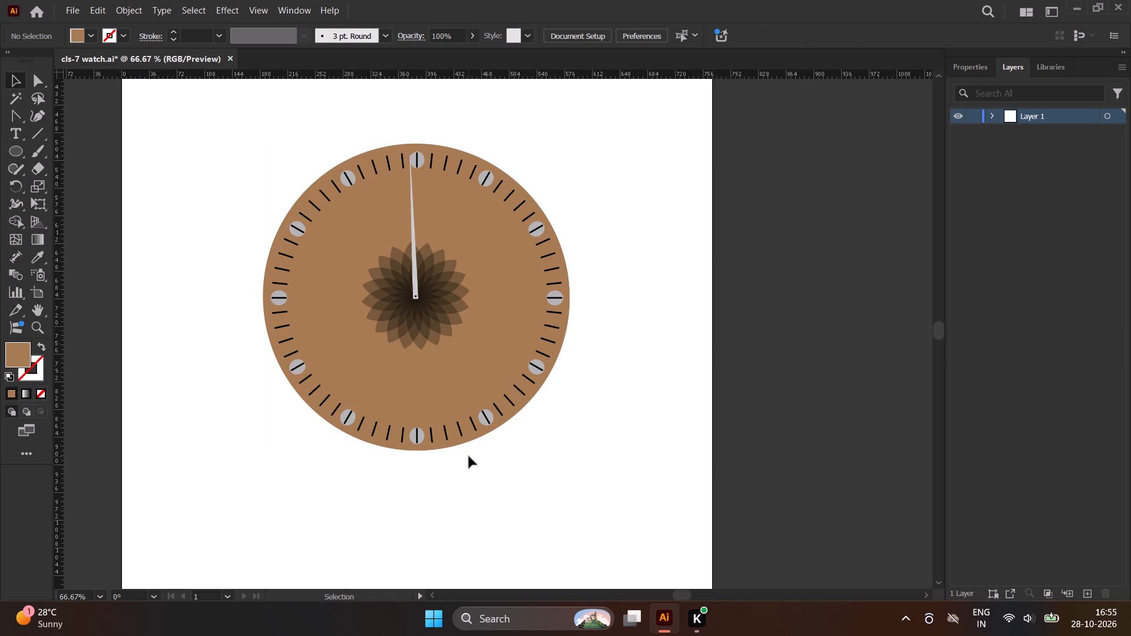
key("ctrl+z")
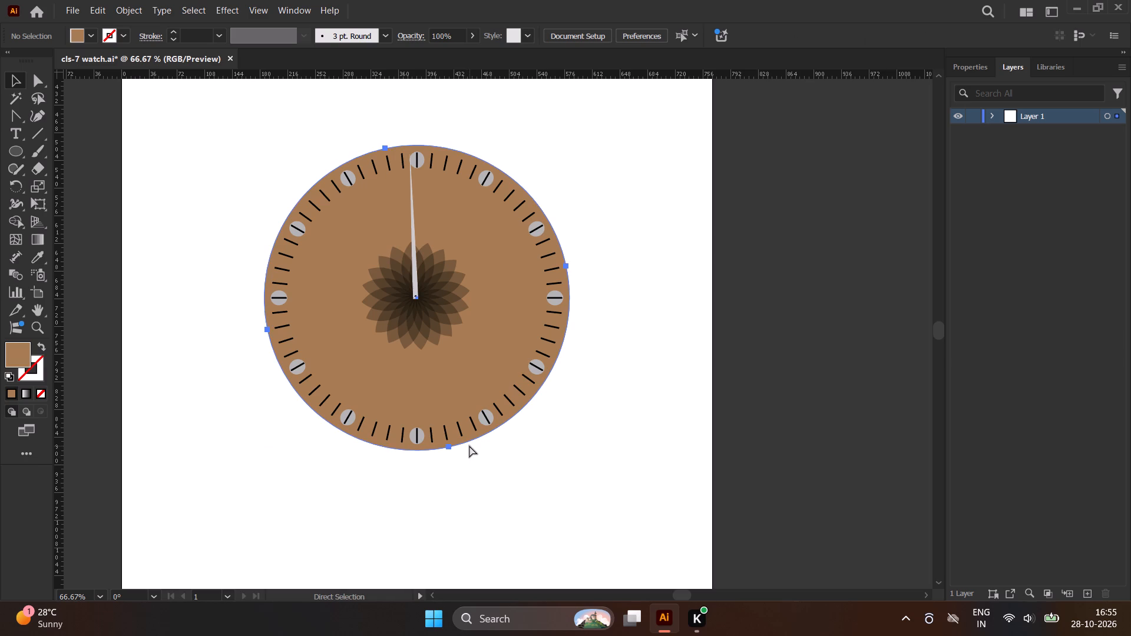
Move the petal flower about 1 pt right and 2 pt down so its middle sits near the dial's centre point.
scroll(416, 303, "up", 2)
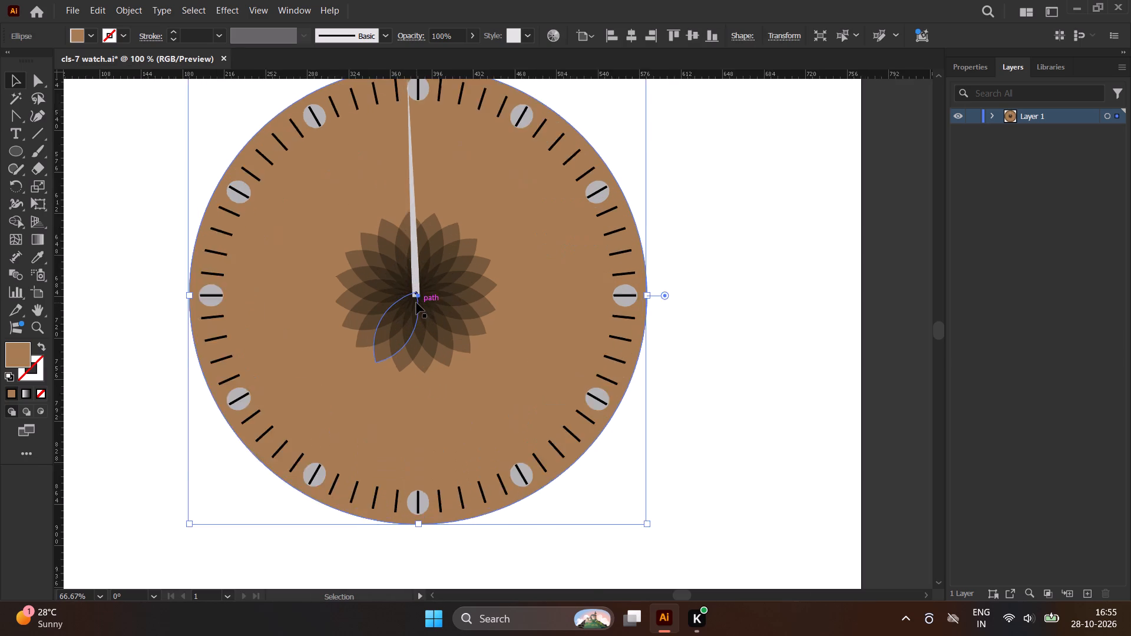
scroll(418, 292, "up", 4)
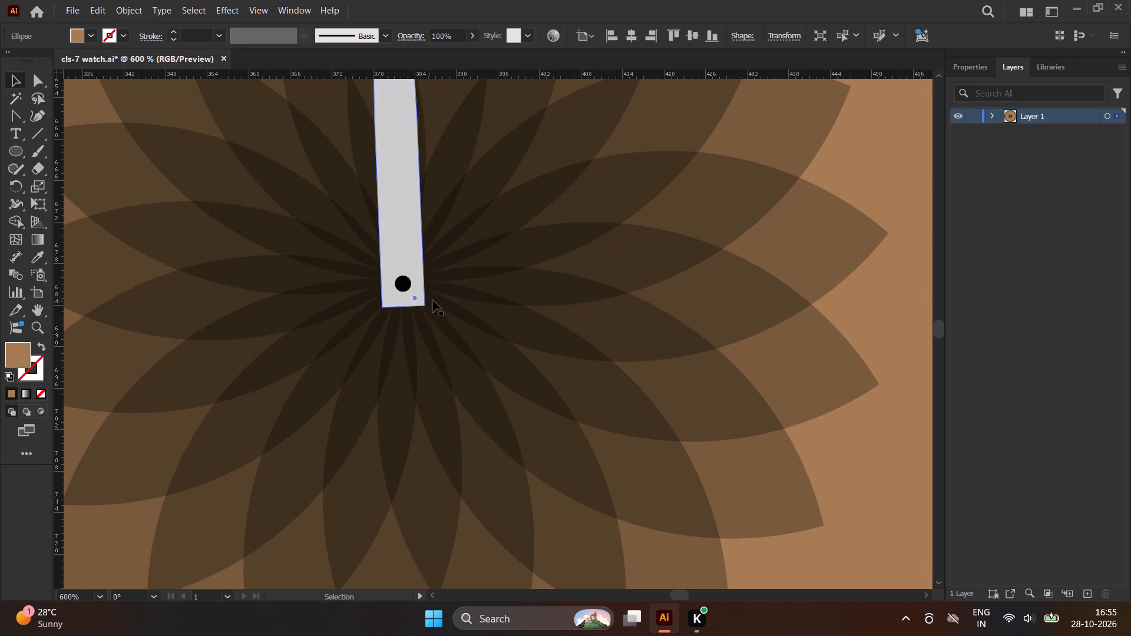
left_click(464, 291)
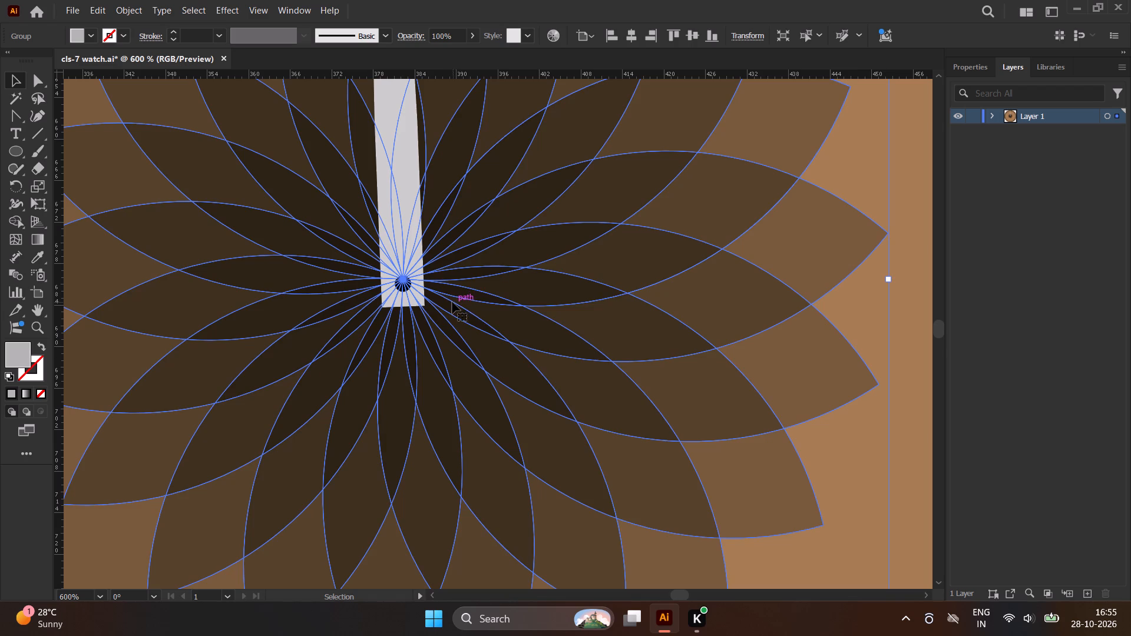
left_click_drag(452, 302, 460, 318)
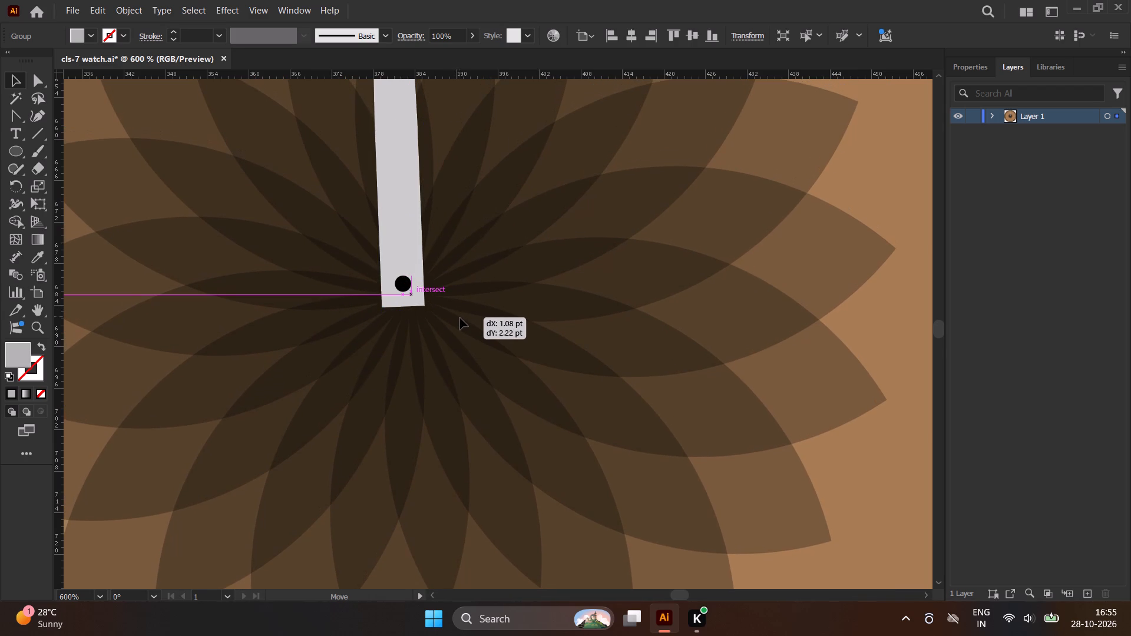
left_click_drag(460, 318, 460, 316)
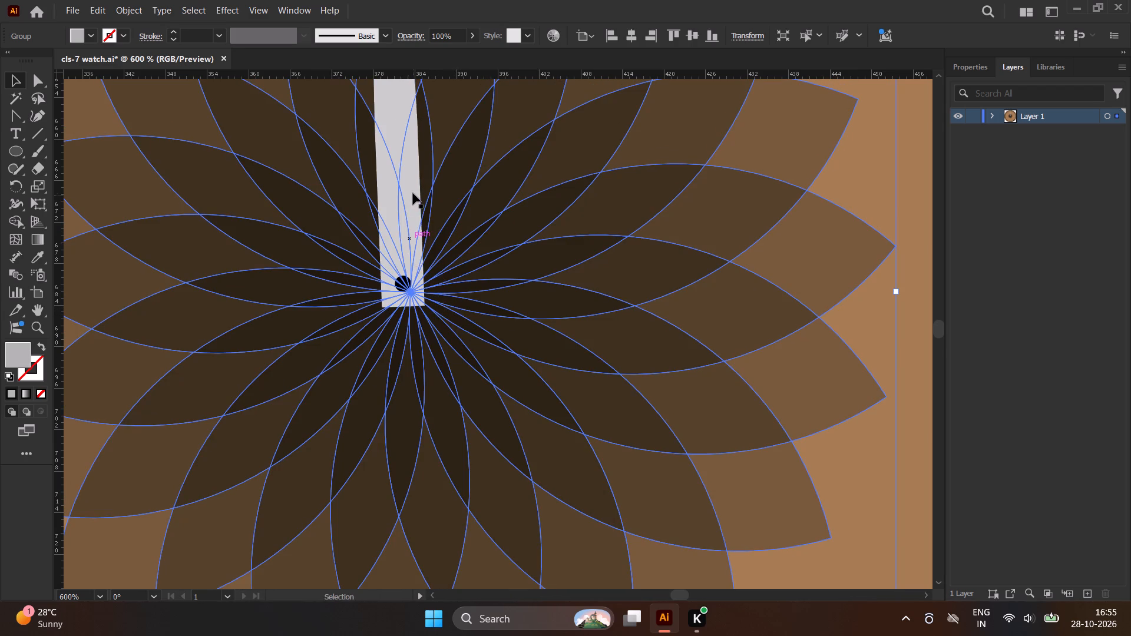
Move the hand about 2 pt right and 3 pt down, and shift the black dot right and down onto its base.
left_click(413, 193)
left_click_drag(410, 217, 418, 227)
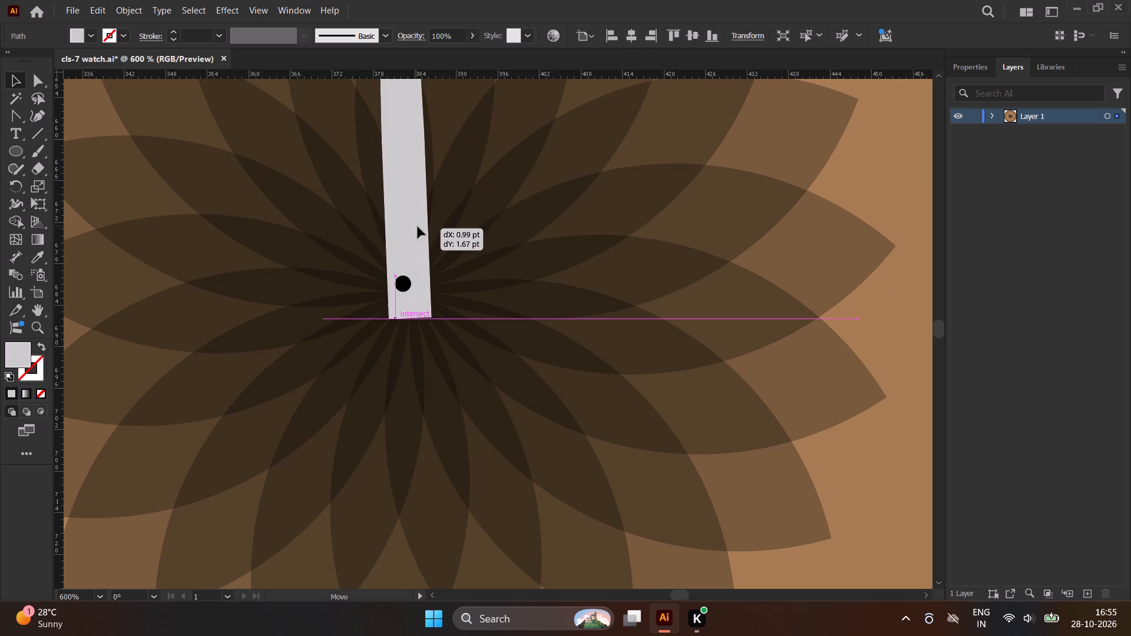
left_click_drag(418, 227, 425, 240)
left_click_drag(408, 281, 414, 286)
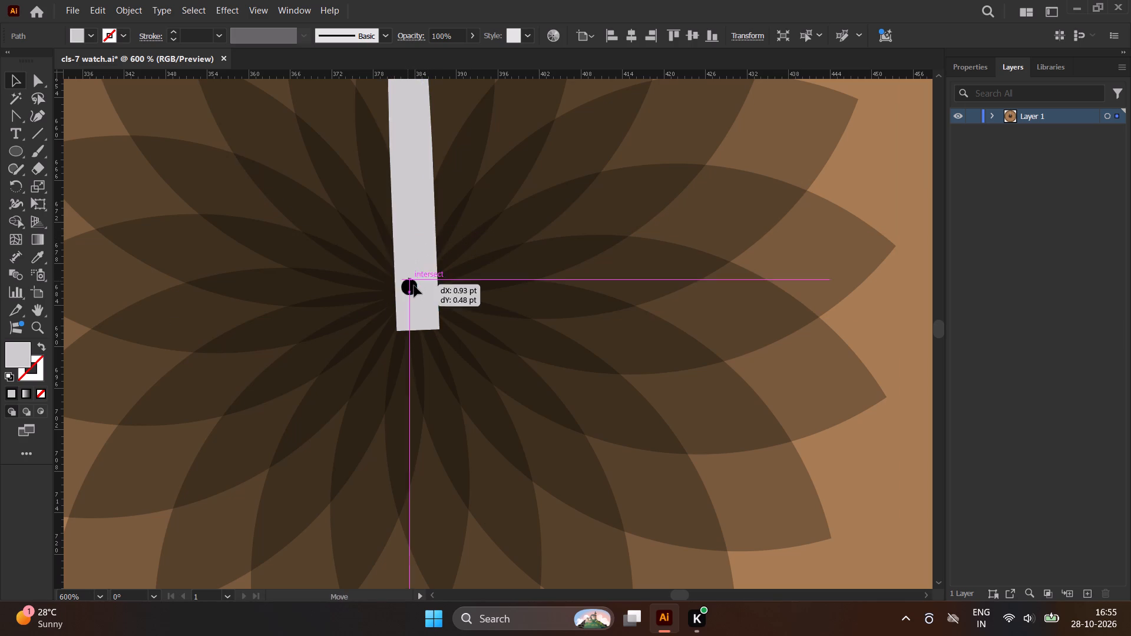
left_click_drag(414, 286, 418, 294)
Nudge the hand about 0.6 pt straight up around the black dot and deselect it.
left_click(421, 269)
left_click(421, 264)
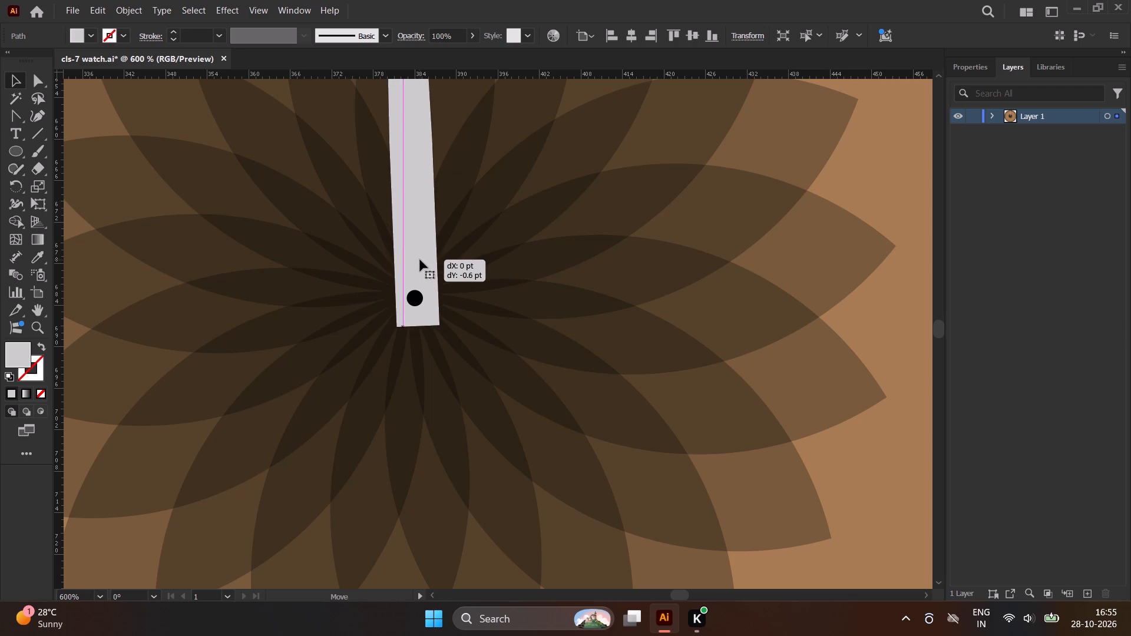
scroll(320, 281, "down", 5)
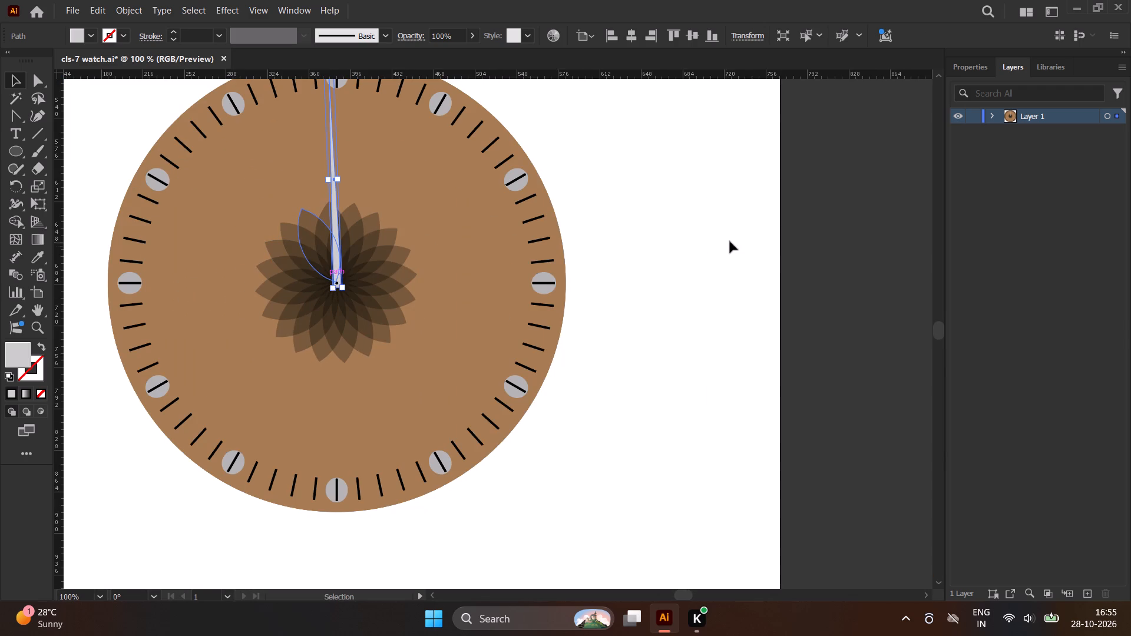
left_click(730, 241)
Duplicate the hand to its lower right and rotate the copy so its tip points towards the five o'clock marker.
scroll(608, 267, "down", 1)
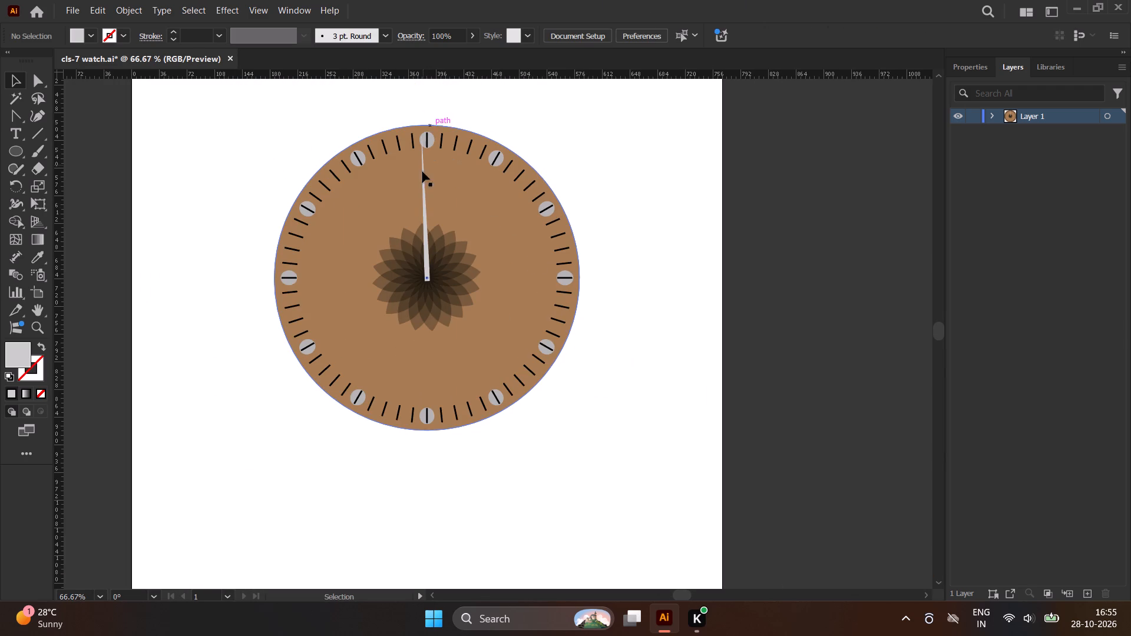
left_click(425, 193, "alt")
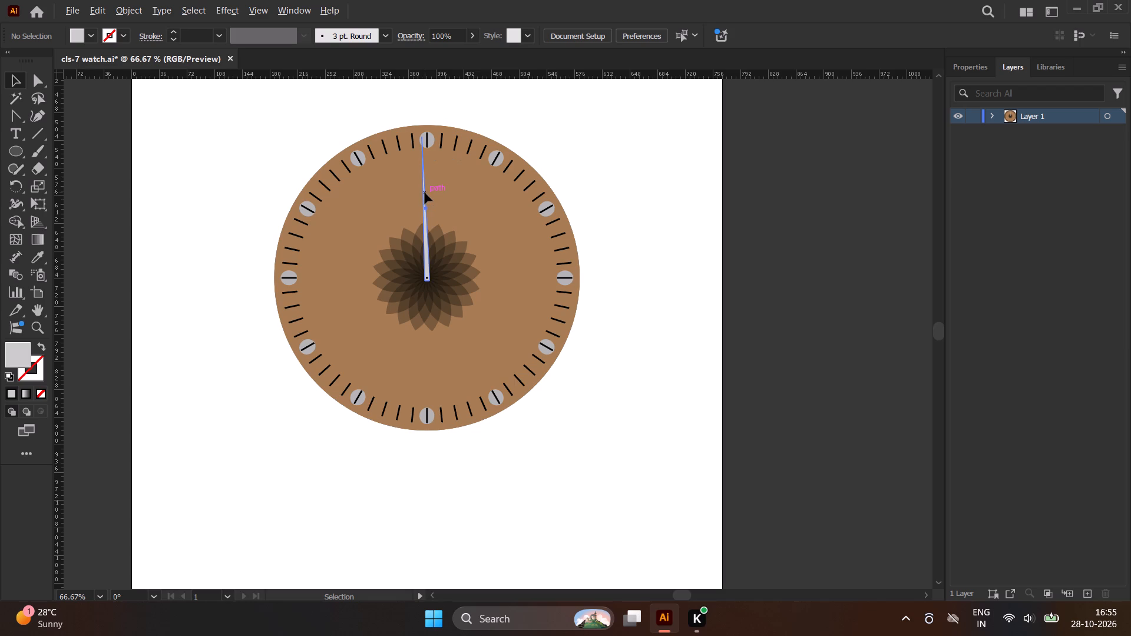
left_click_drag(425, 193, 447, 204, "alt")
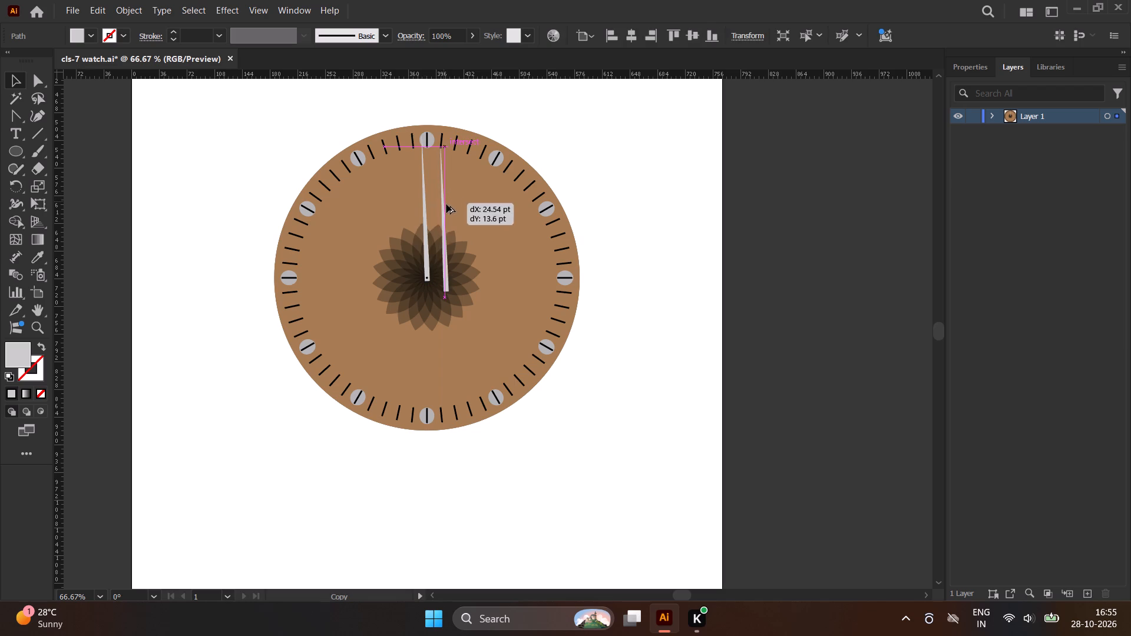
left_click_drag(447, 204, 449, 223, "alt")
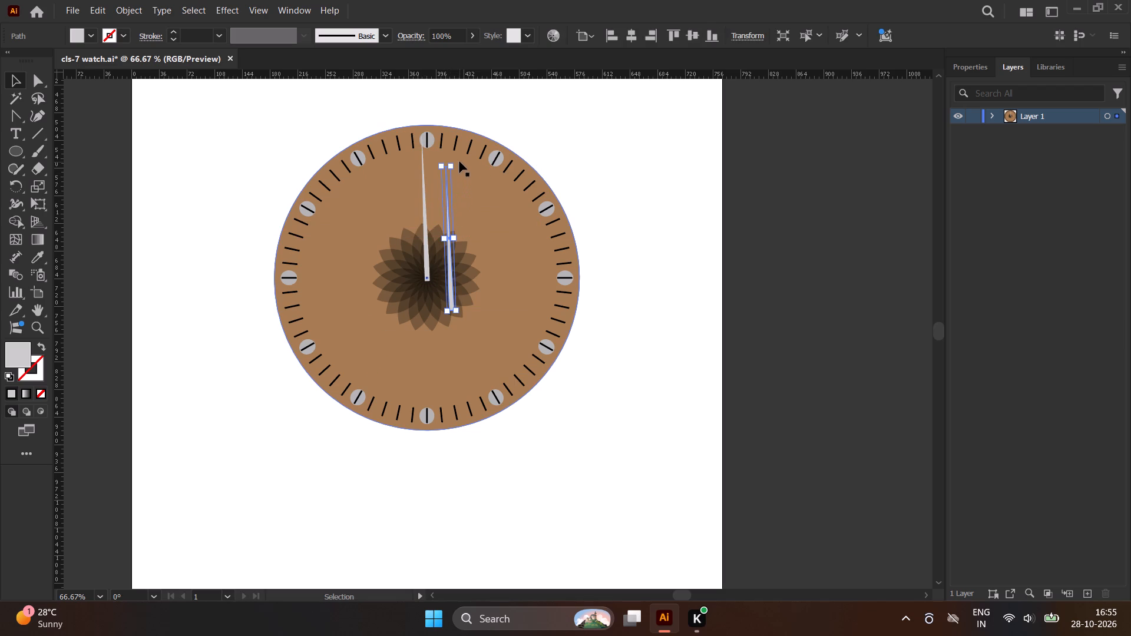
left_click_drag(457, 163, 469, 302)
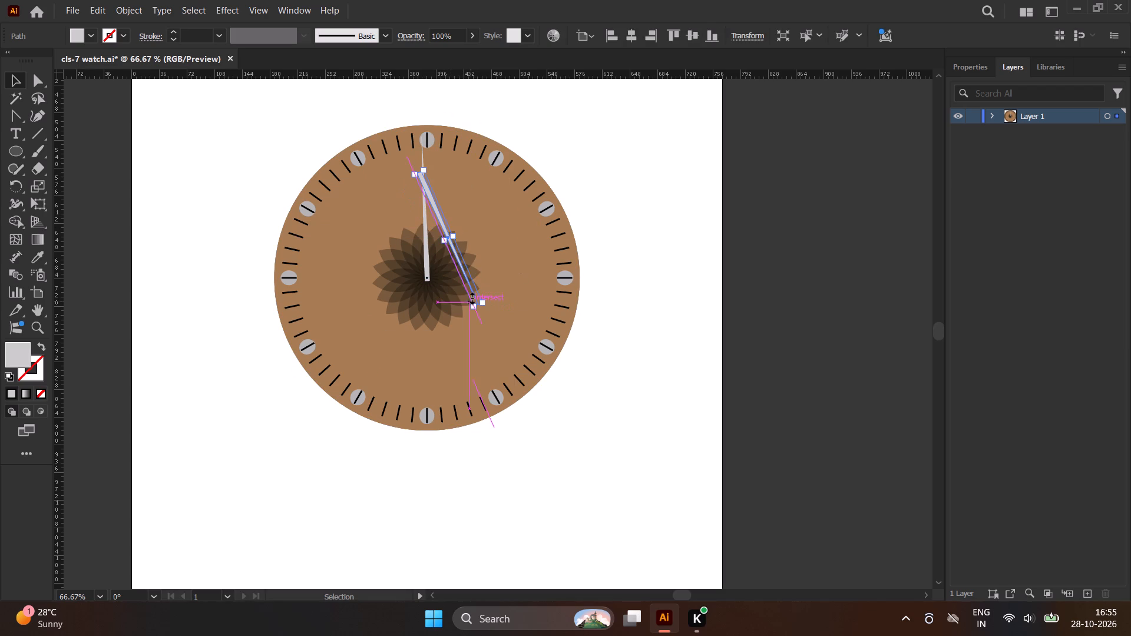
Move the rotated hand copy down so its wide base sits over the black dot at the flower's centre.
left_click_drag(442, 218, 448, 259)
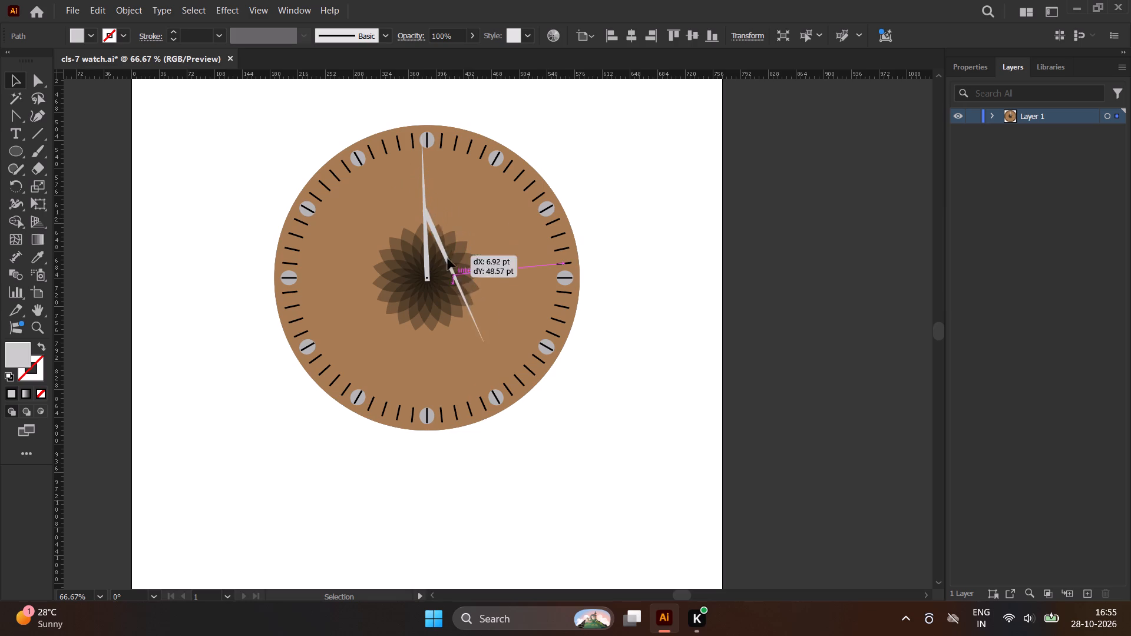
left_click_drag(448, 259, 448, 322)
scroll(429, 273, "up", 6)
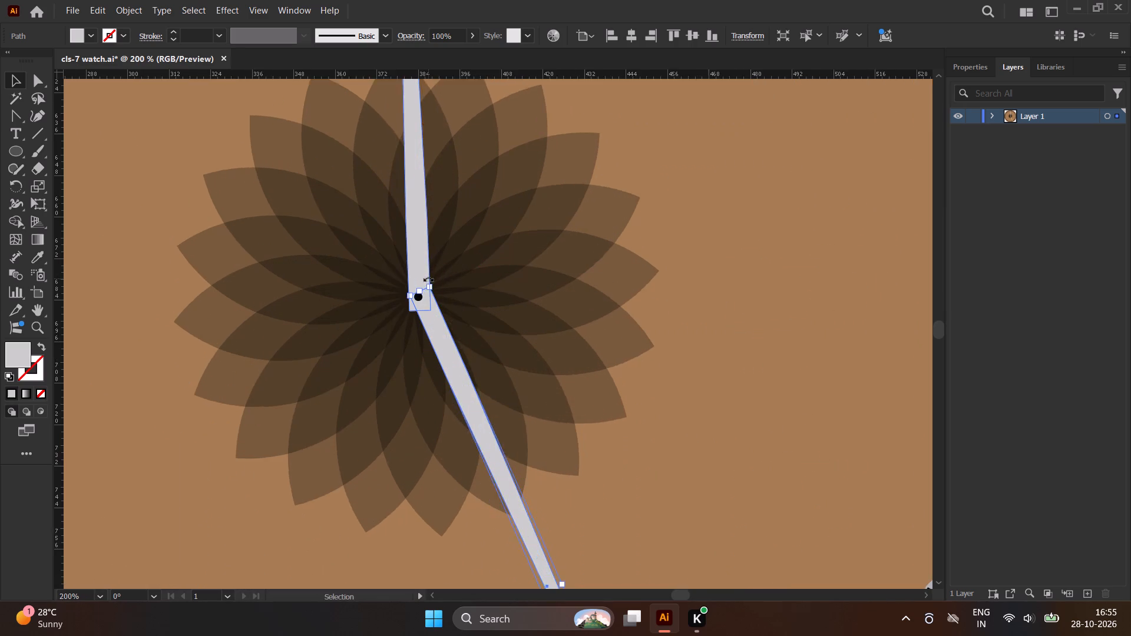
Nudge the five o'clock hand slightly left and up so its wide base surrounds the black dot.
scroll(428, 279, "up", 1)
left_click_drag(443, 369, 429, 351)
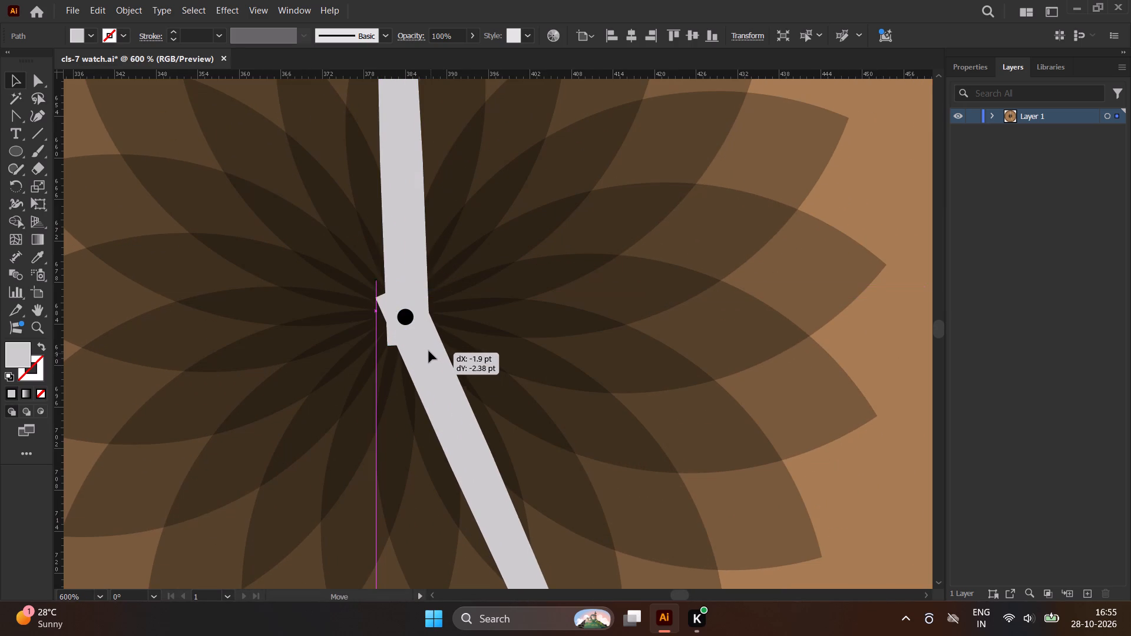
left_click_drag(429, 351, 425, 345)
Shorten the five o'clock hand so its tip stops short of the minute markers, and widen it slightly.
scroll(447, 246, "down", 3)
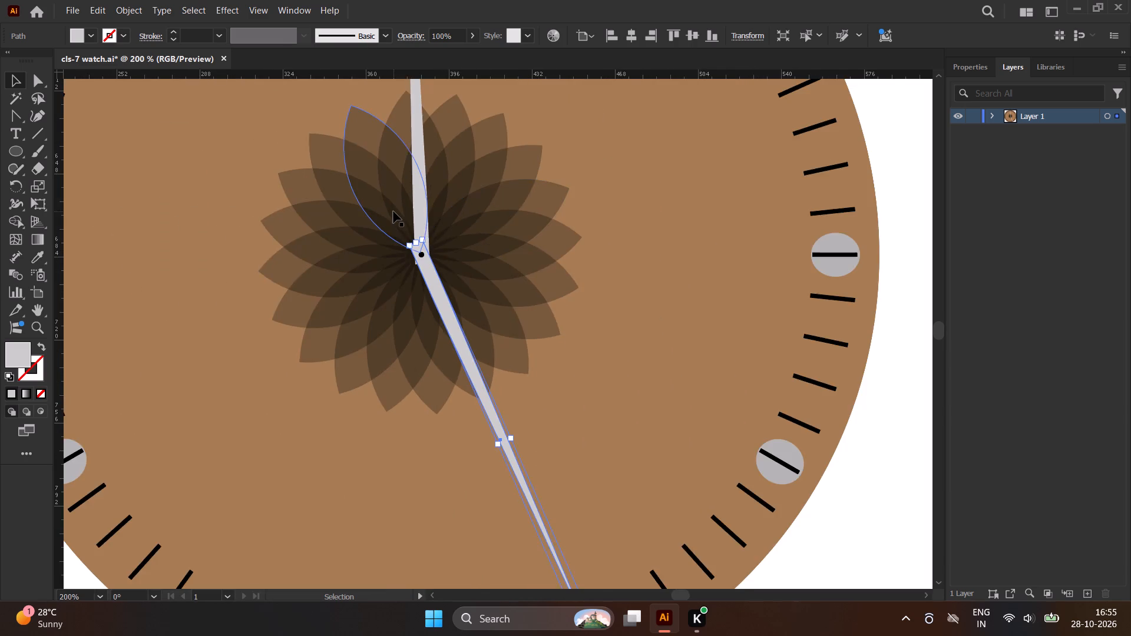
scroll(393, 216, "down", 1)
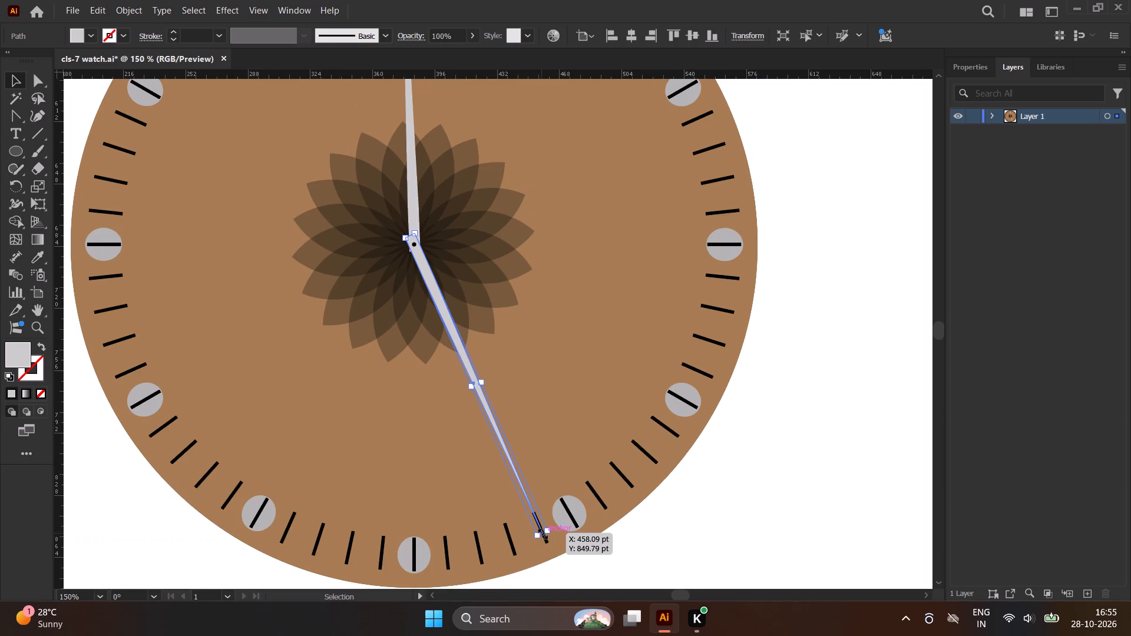
left_click_drag(541, 531, 521, 495)
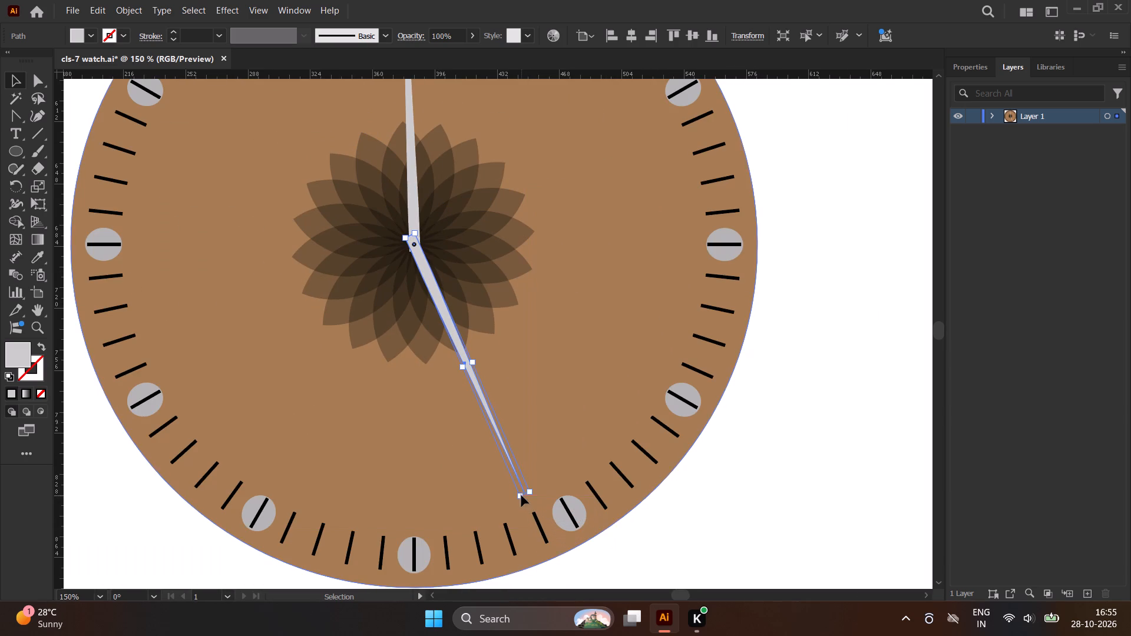
scroll(465, 363, "up", 5)
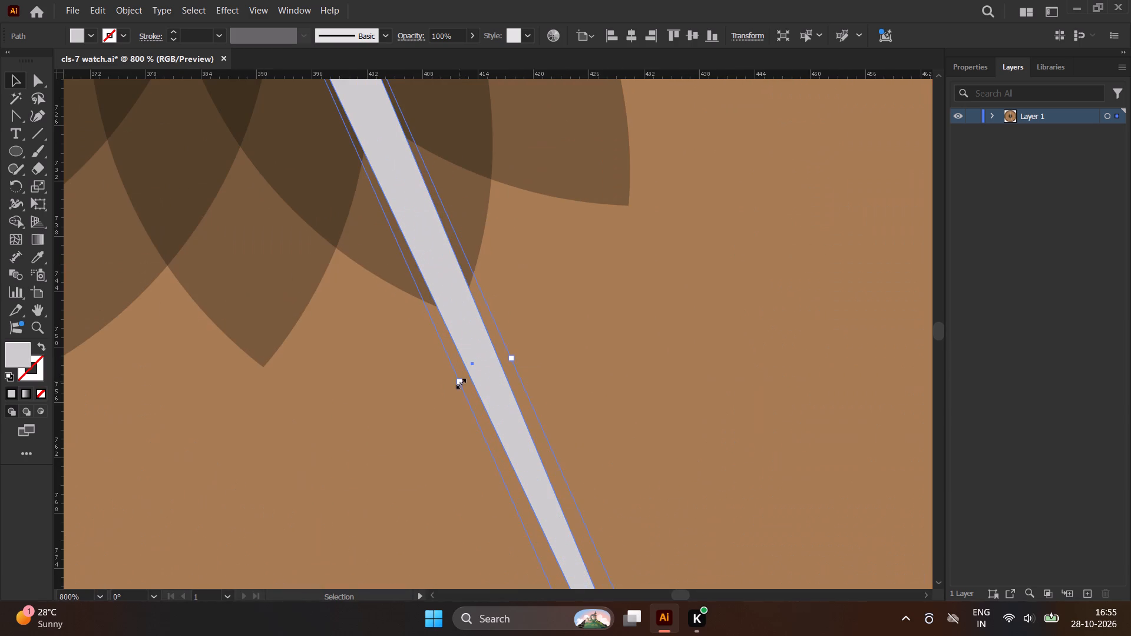
left_click_drag(458, 386, 442, 397)
Nudge the widened five o'clock hand slightly right and up to recentre its base around the black dot, and deselect it.
scroll(564, 345, "down", 2)
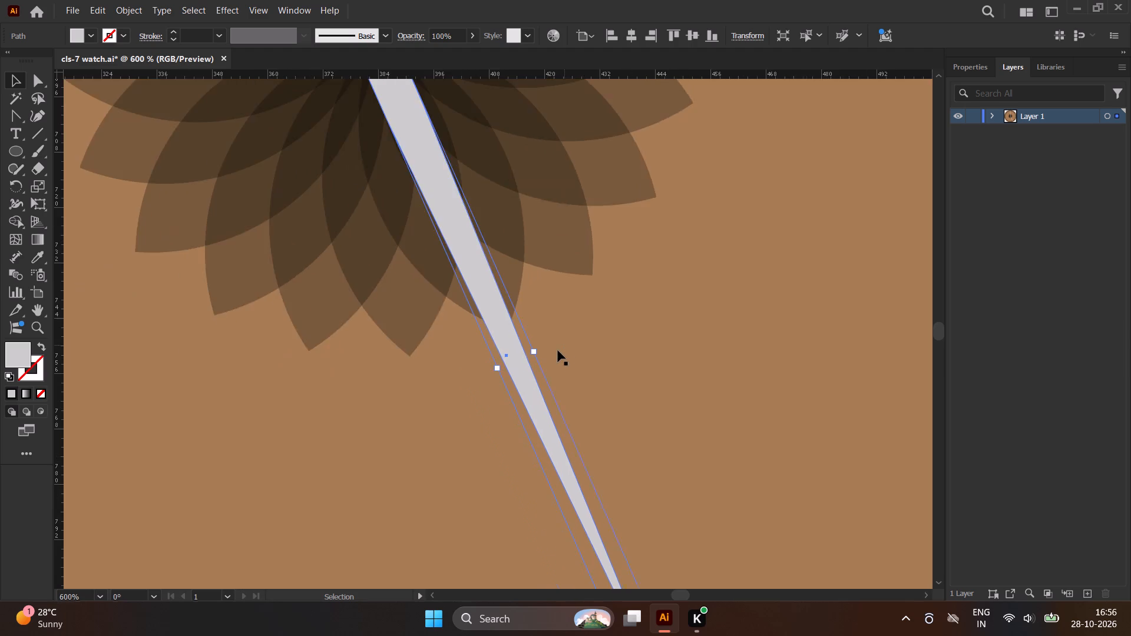
scroll(558, 350, "down", 2)
scroll(462, 151, "up", 4)
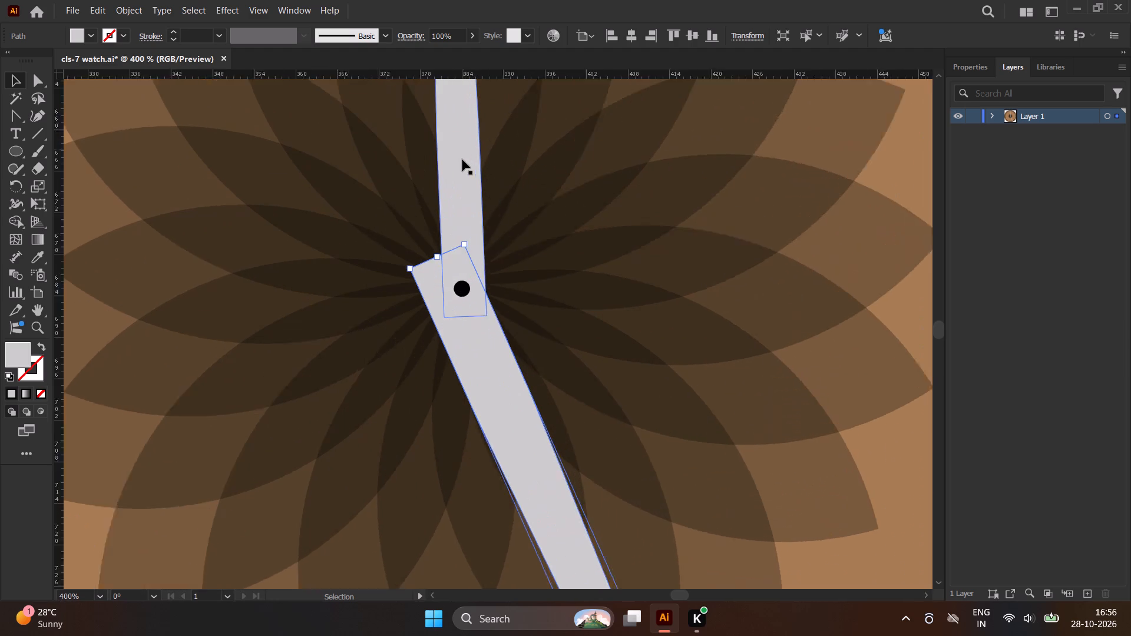
left_click_drag(483, 402, 497, 397)
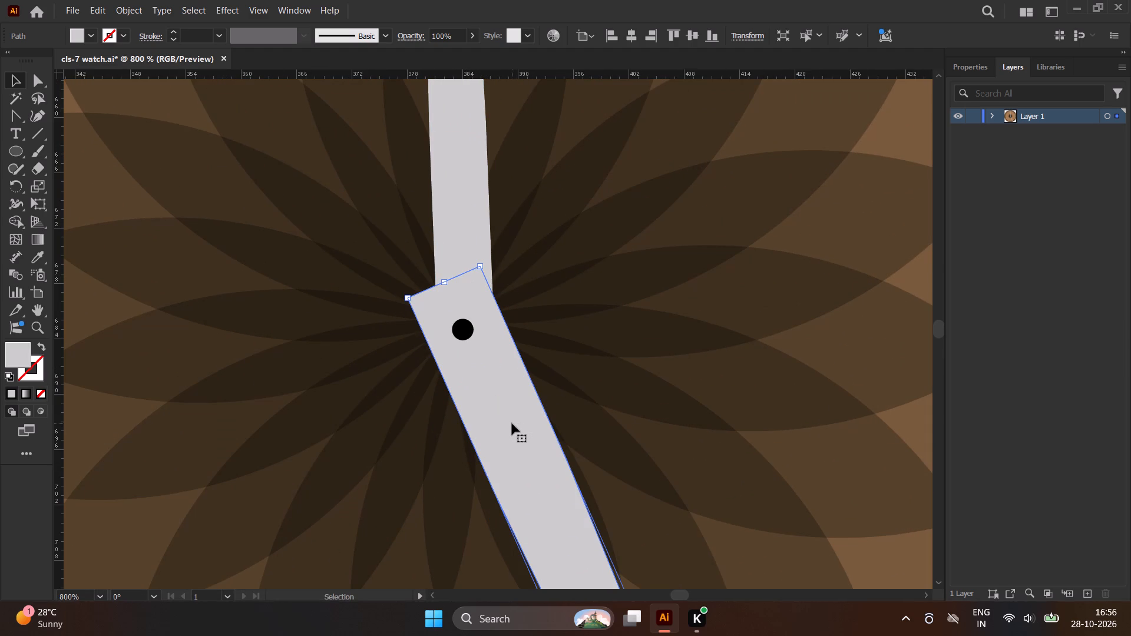
scroll(506, 411, "down", 5)
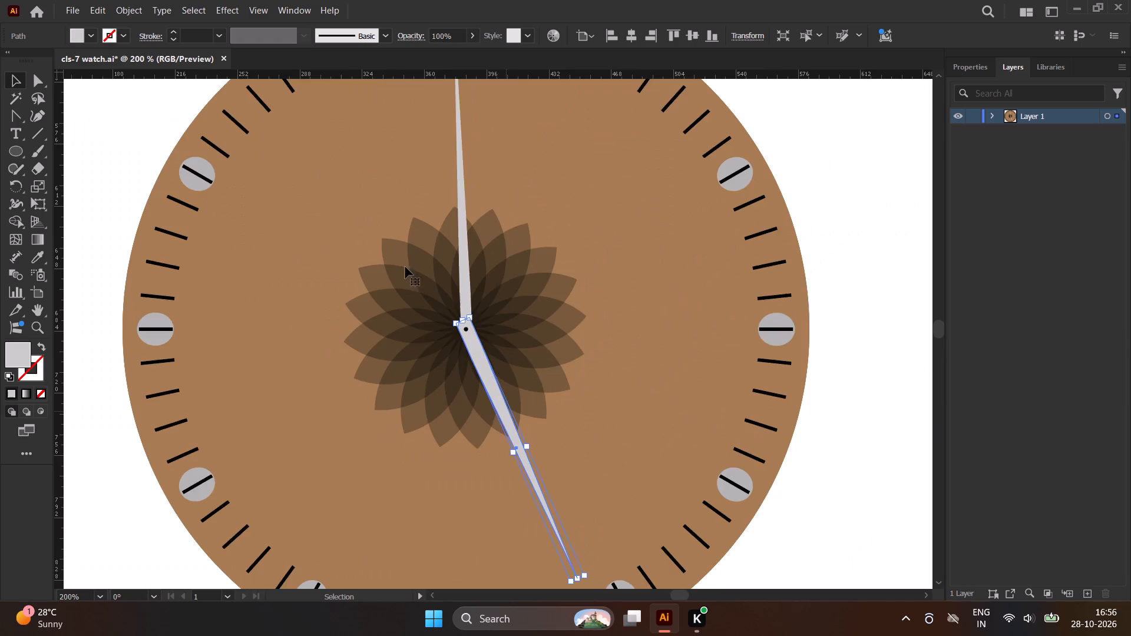
scroll(405, 267, "down", 1)
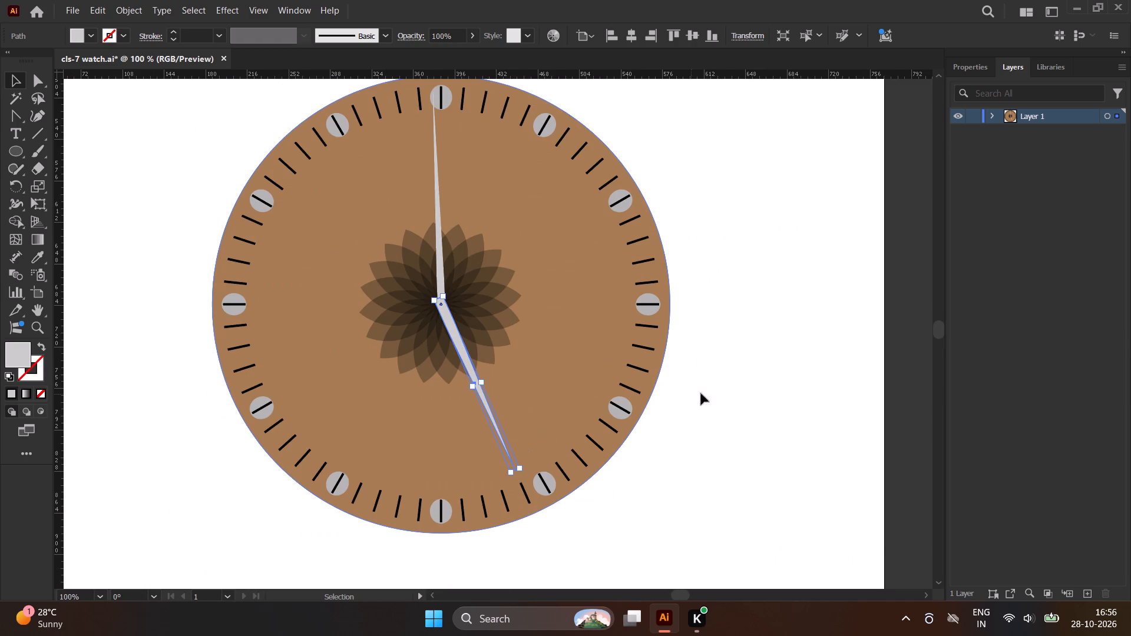
left_click(751, 389)
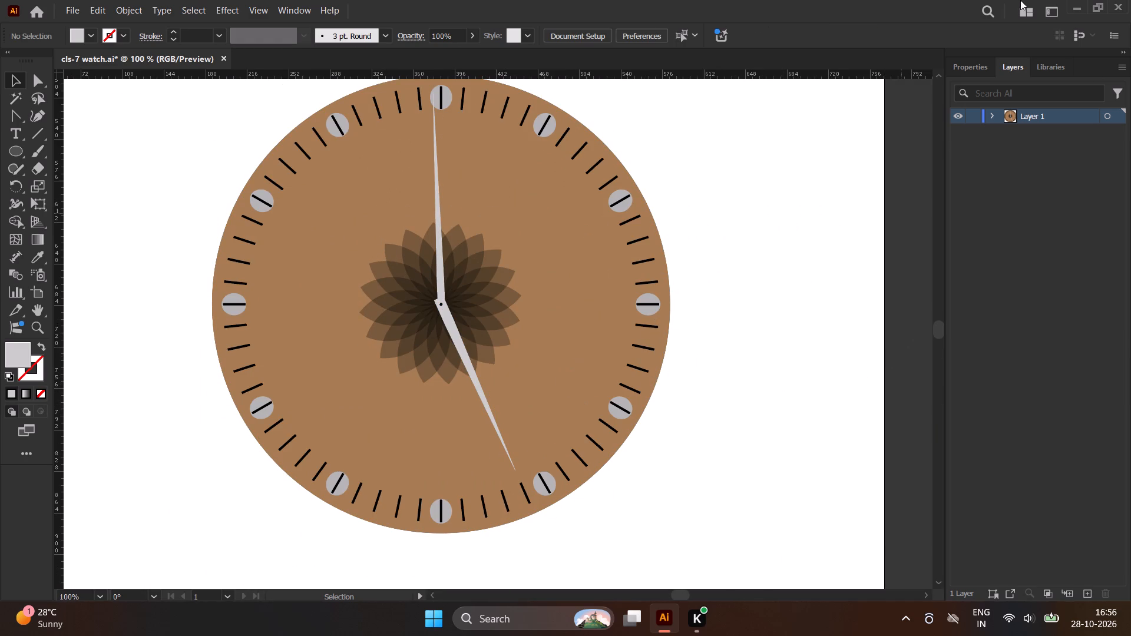
Duplicate the five o'clock hand, rotate the copy to point towards the eight o'clock marker, and place its base over the black dot.
left_click(450, 325)
left_click_drag(450, 325, 406, 331, "alt")
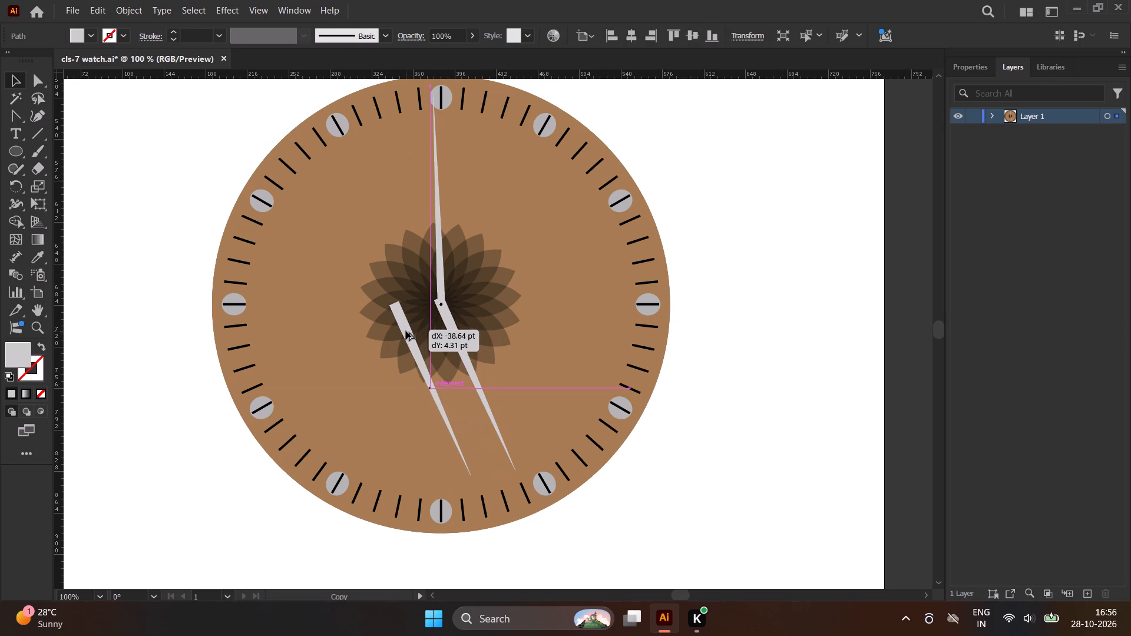
left_click_drag(406, 331, 407, 332, "alt")
left_click_drag(406, 299, 479, 369)
left_click_drag(474, 367, 432, 334)
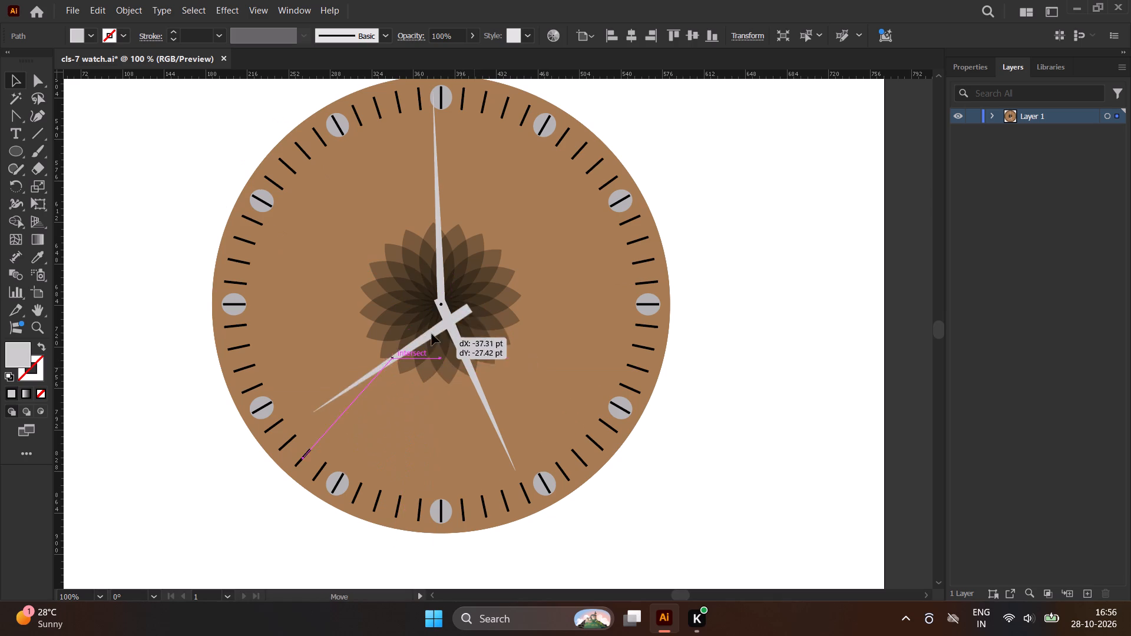
left_click_drag(432, 334, 411, 330)
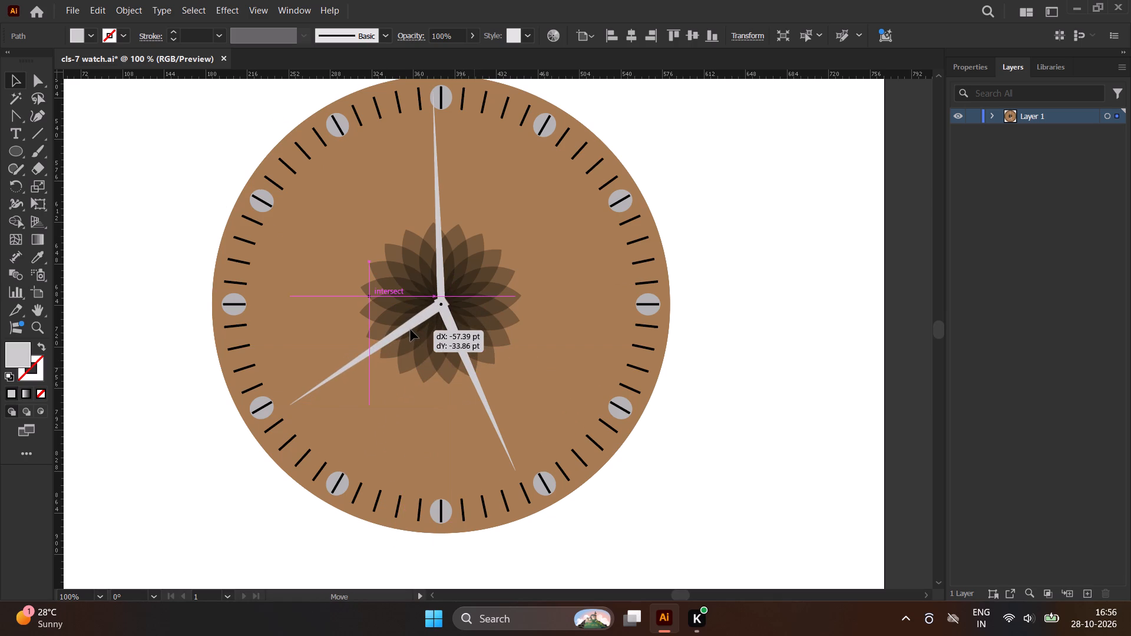
left_click_drag(411, 330, 414, 330)
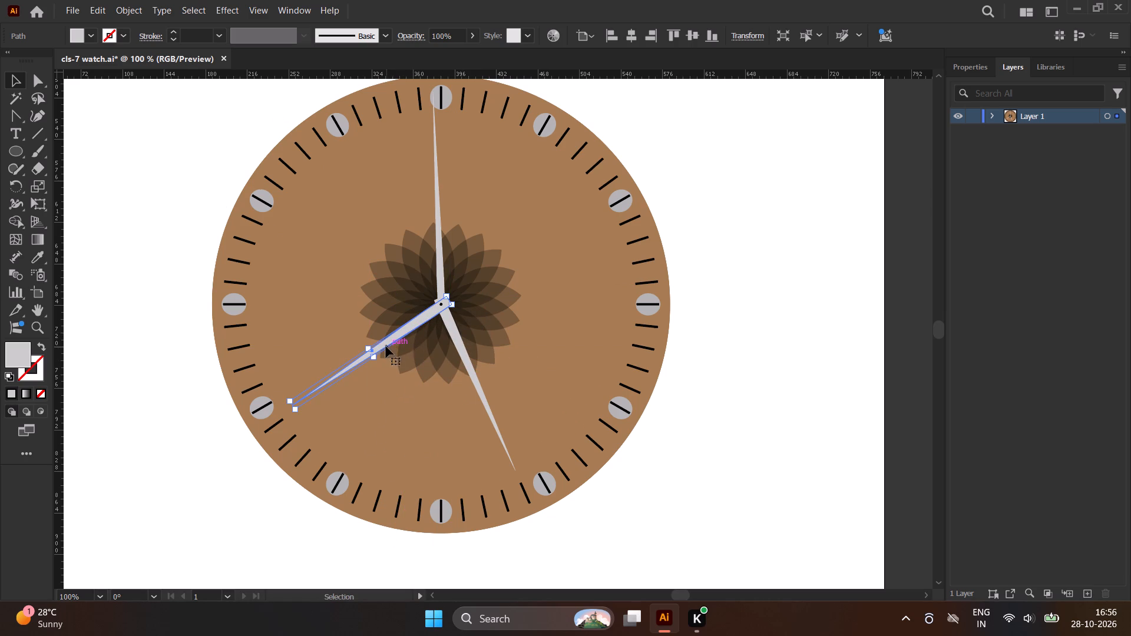
Widen the eight o'clock hand slightly and shift it up and left to recentre its base around the black dot.
scroll(388, 349, "up", 3)
left_click_drag(344, 368, 350, 376)
left_click_drag(451, 286, 444, 275)
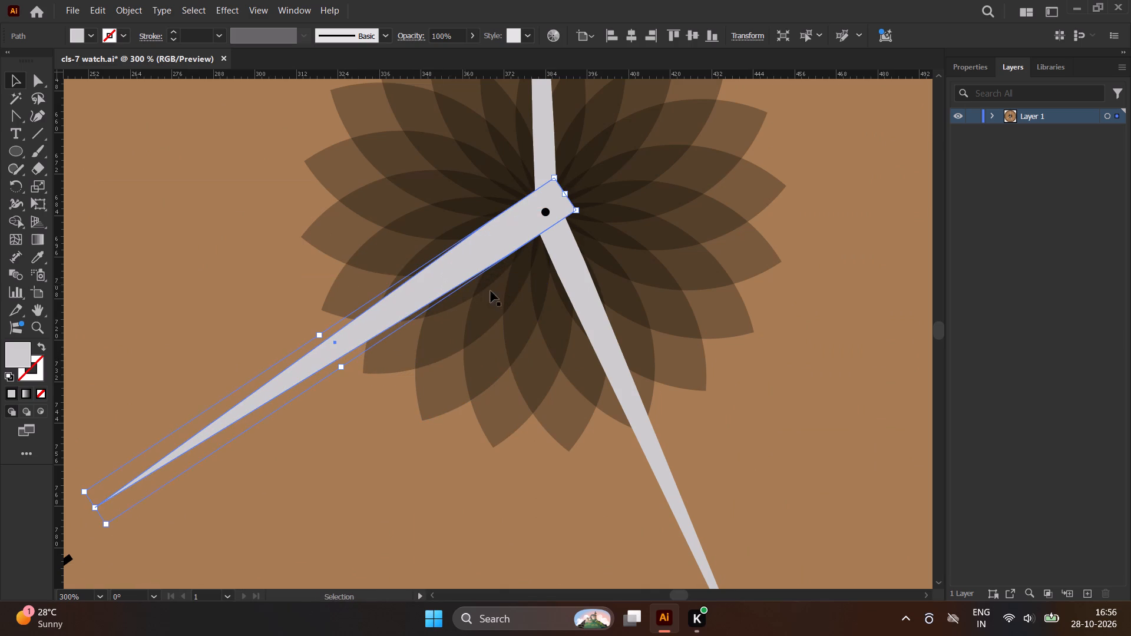
Shorten the eight o'clock hand by pulling its tip in towards the flower, and deselect everything.
left_click_drag(93, 507, 107, 499)
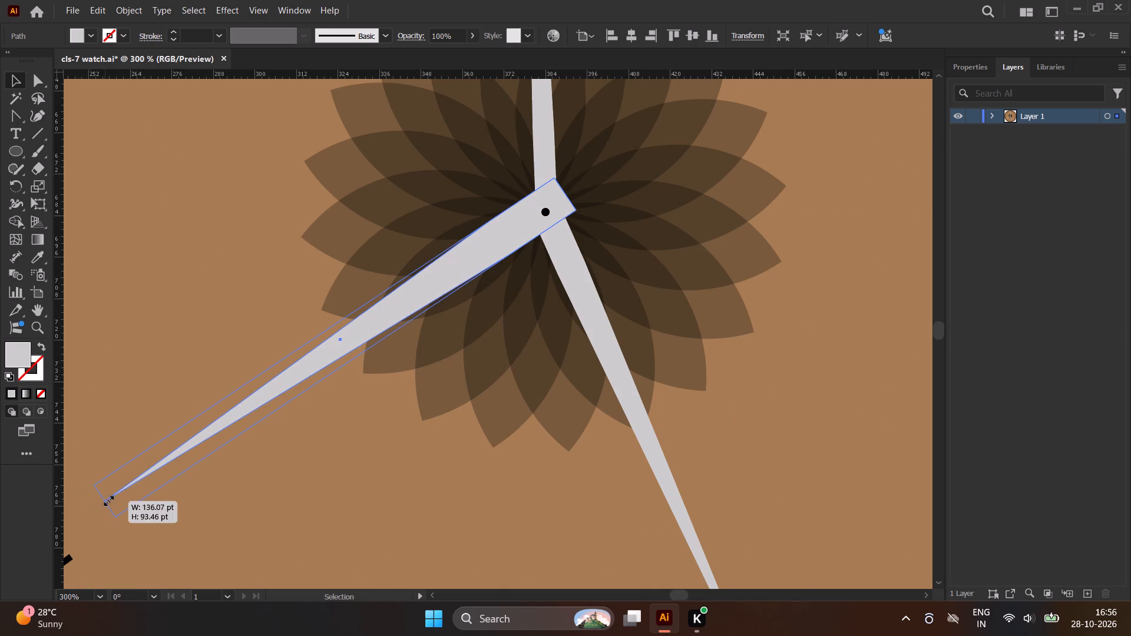
left_click_drag(107, 499, 130, 481)
left_click(344, 483)
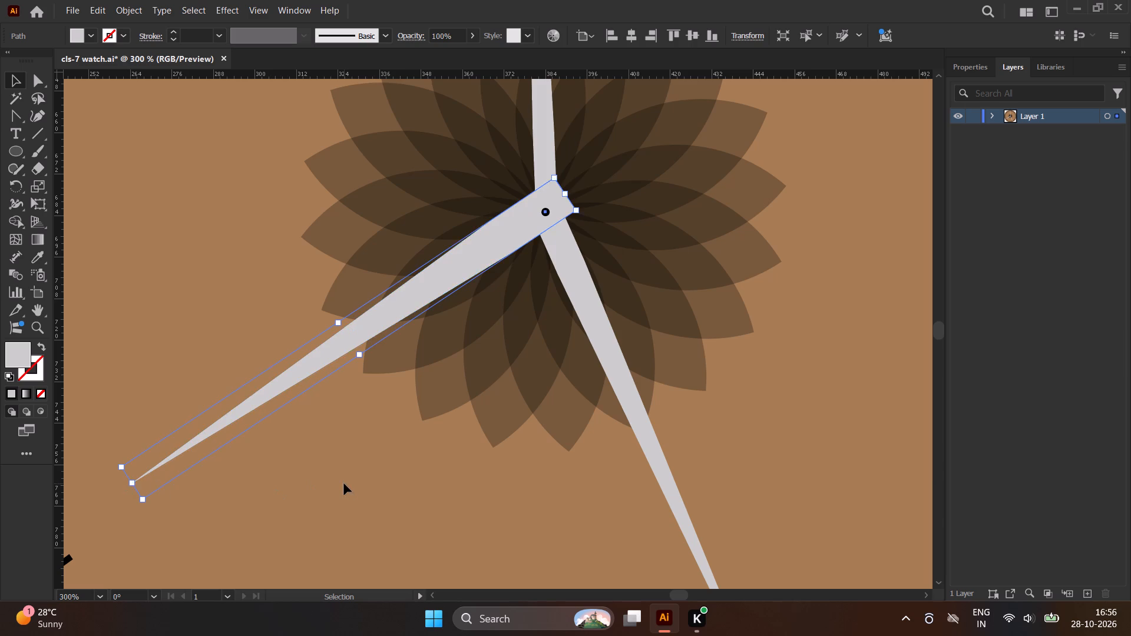
scroll(237, 434, "down", 3)
left_click(696, 309)
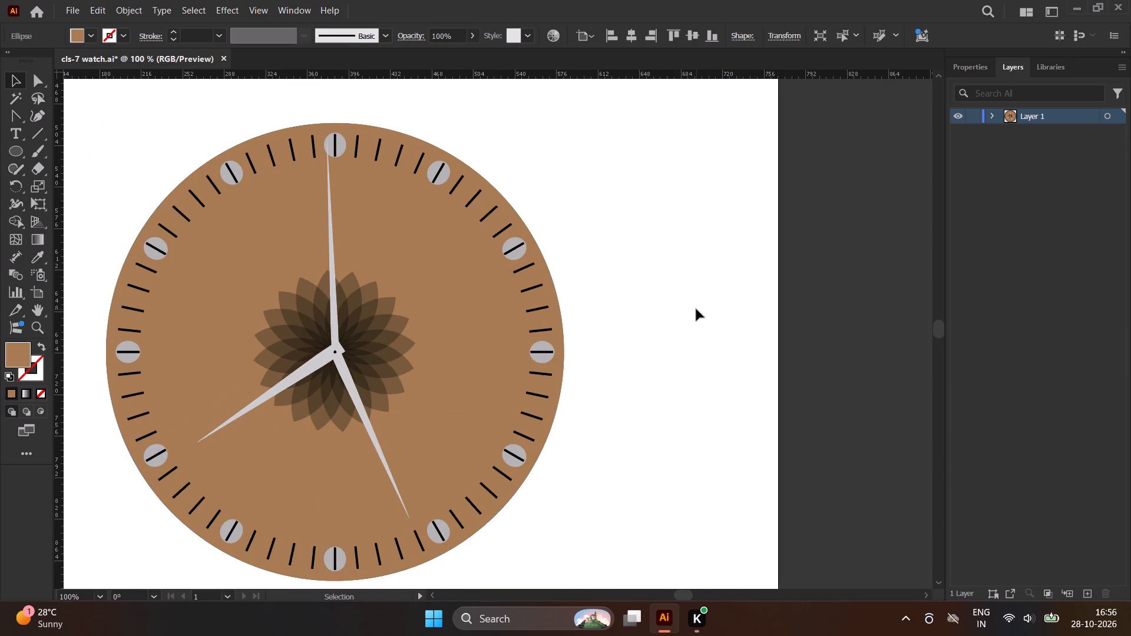
Nudge the five o'clock hand slightly left and up around the black dot, and deselect it.
left_click(346, 375)
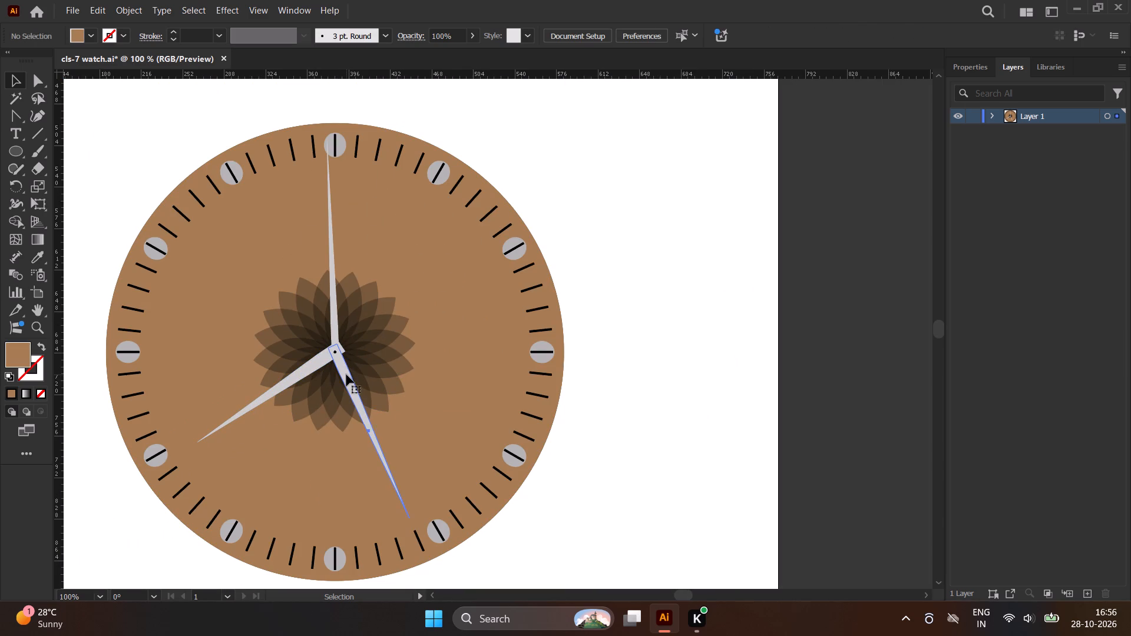
scroll(328, 340, "up", 5)
left_click_drag(398, 475, 396, 466)
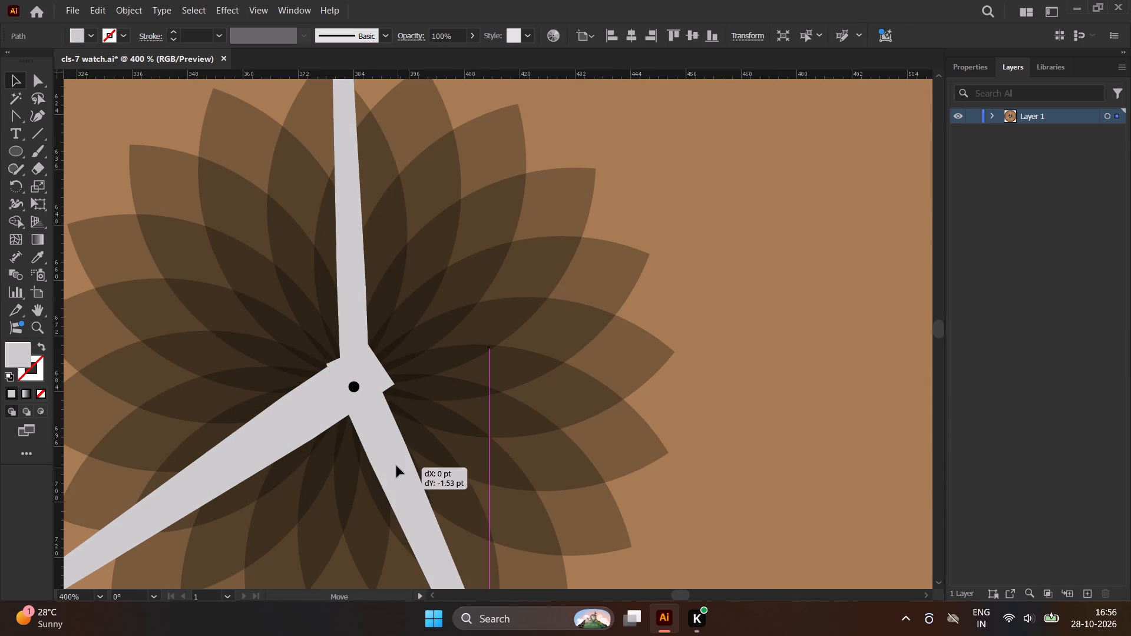
left_click_drag(396, 466, 388, 461)
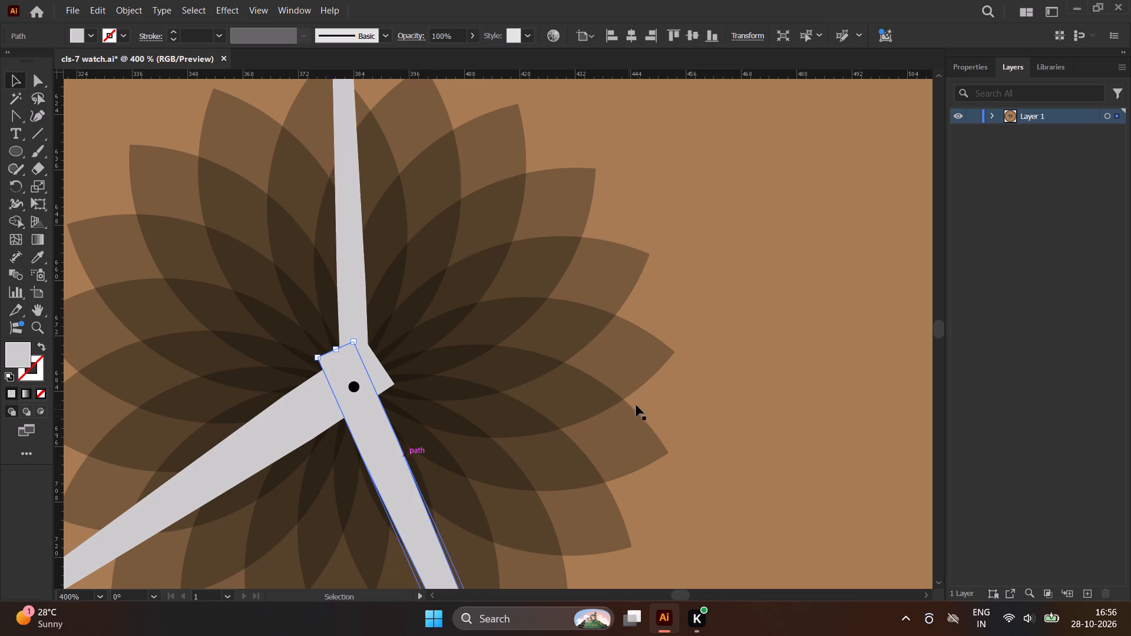
scroll(538, 396, "down", 6)
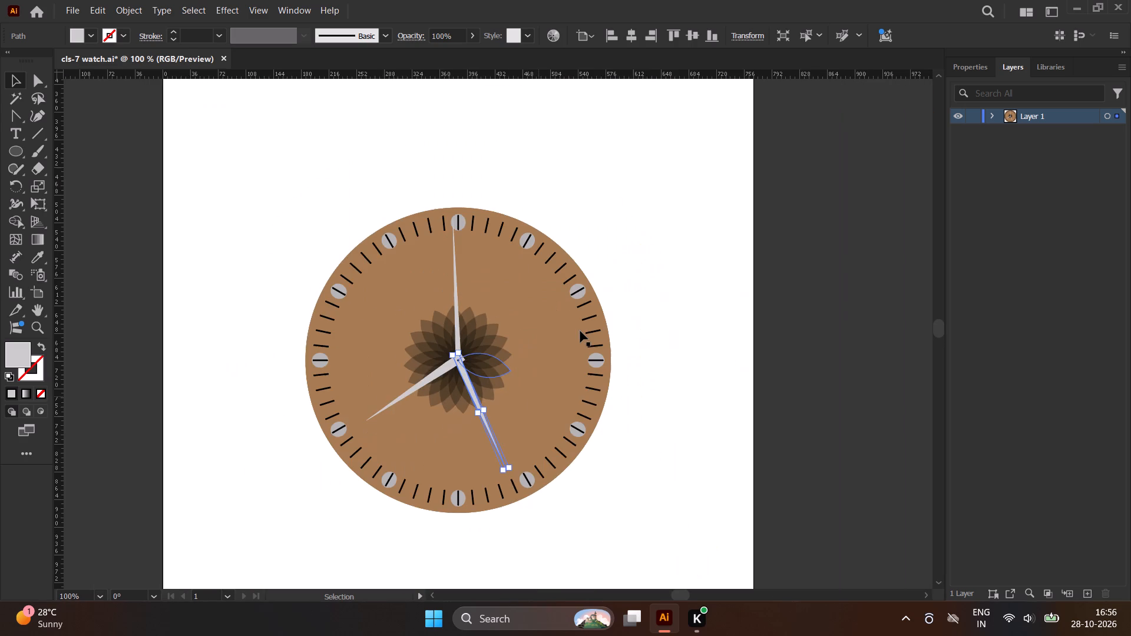
left_click(646, 323)
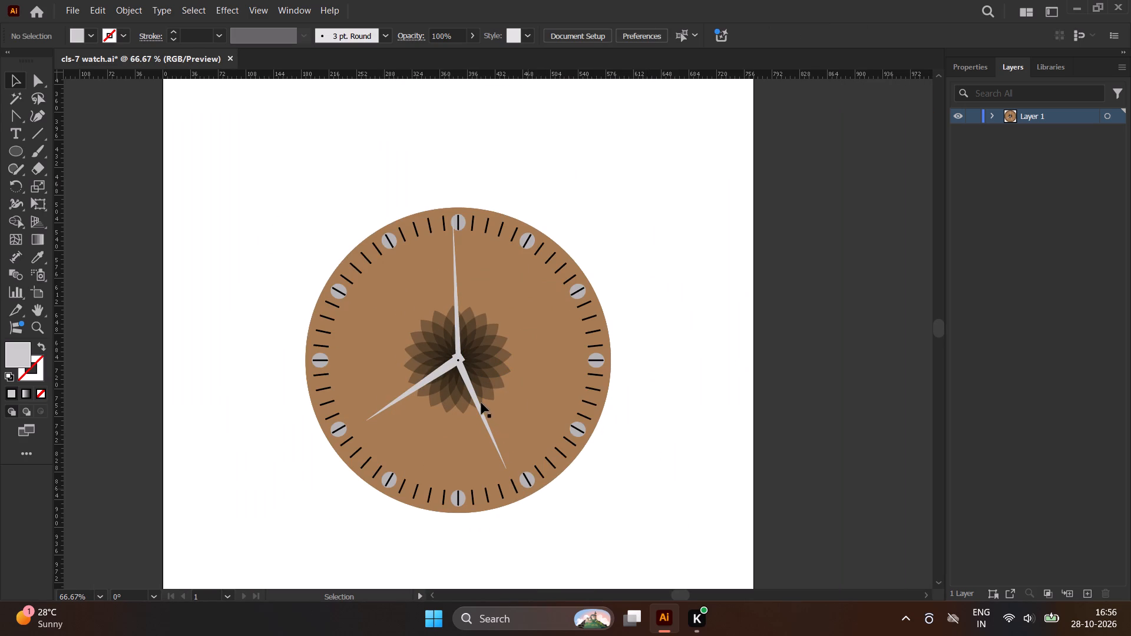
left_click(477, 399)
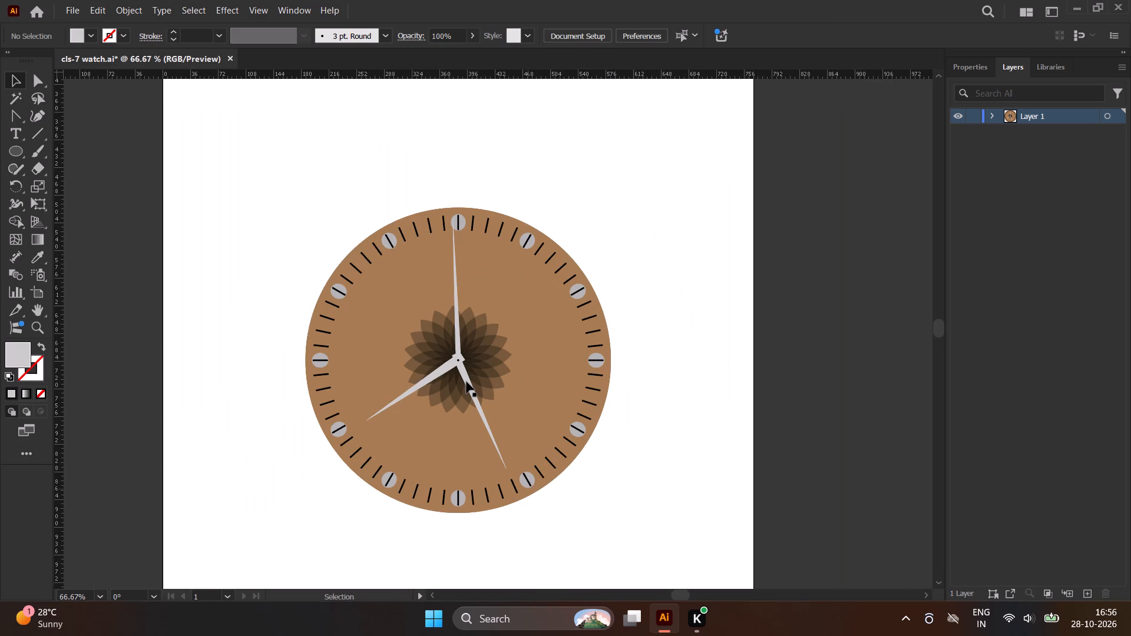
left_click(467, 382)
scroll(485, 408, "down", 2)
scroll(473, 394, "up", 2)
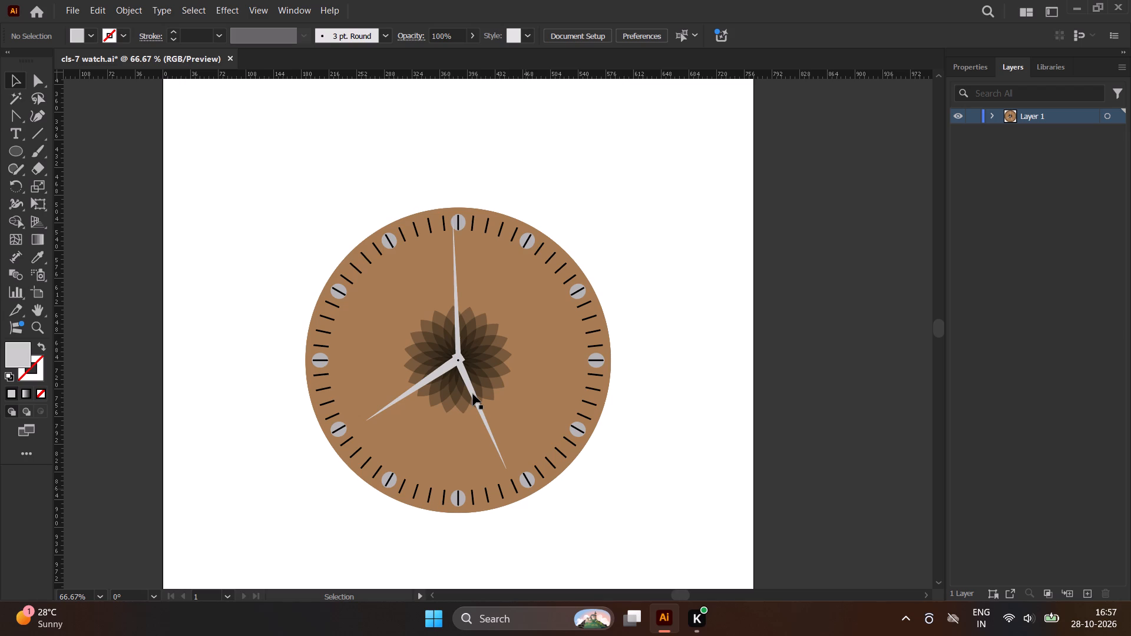
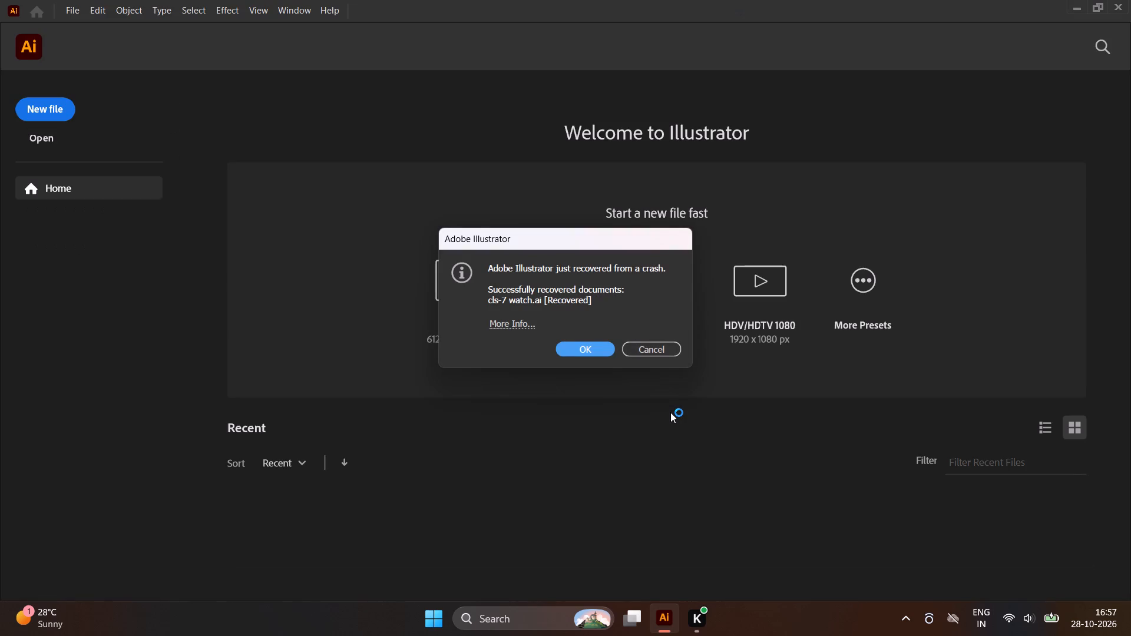
Acknowledge the crash recovery notice and bring up the recovered cls-7 watch document.
left_click(601, 350)
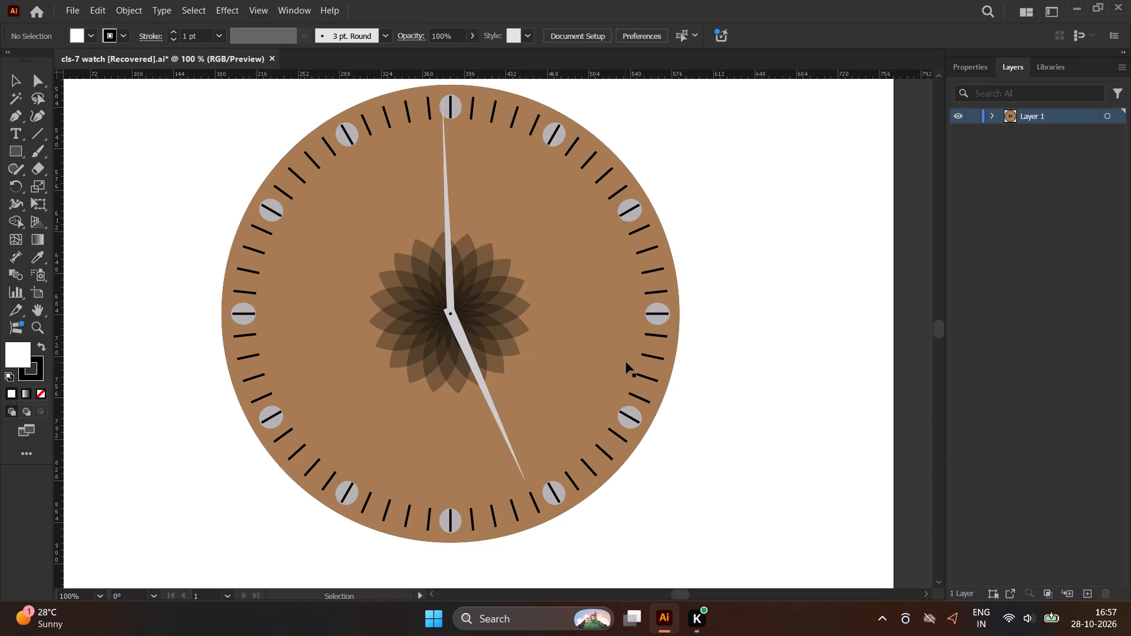
key("ctrl+z")
key("ctrl+shift+z")
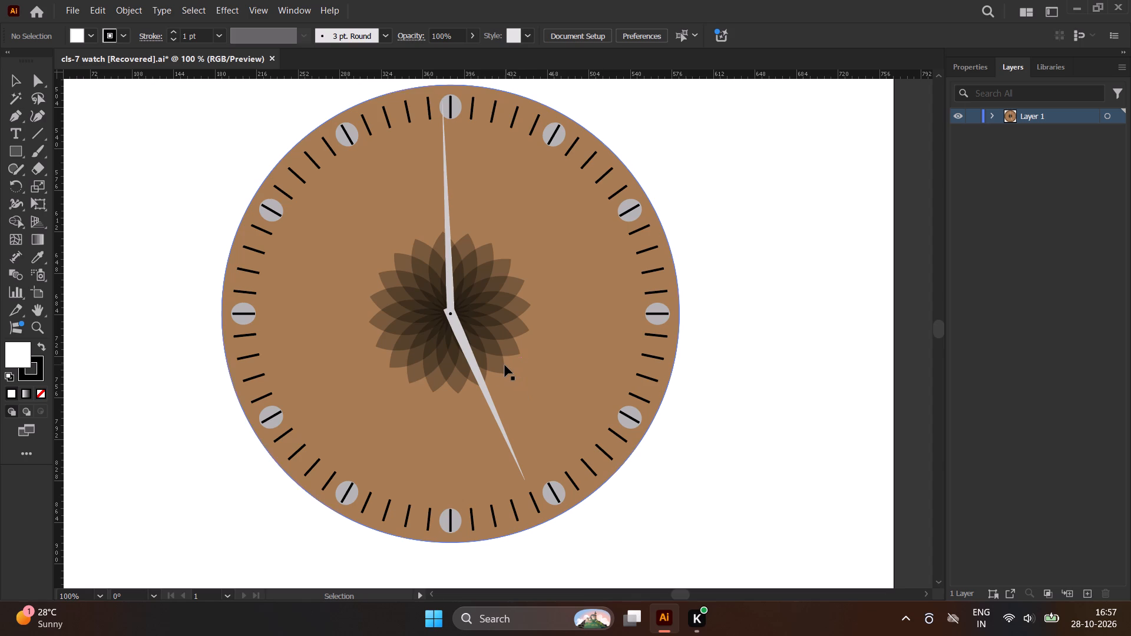
Duplicate the five o'clock hand, rotate the copy to point towards the eight o'clock marker, and place its base over the black dot.
left_click(484, 386)
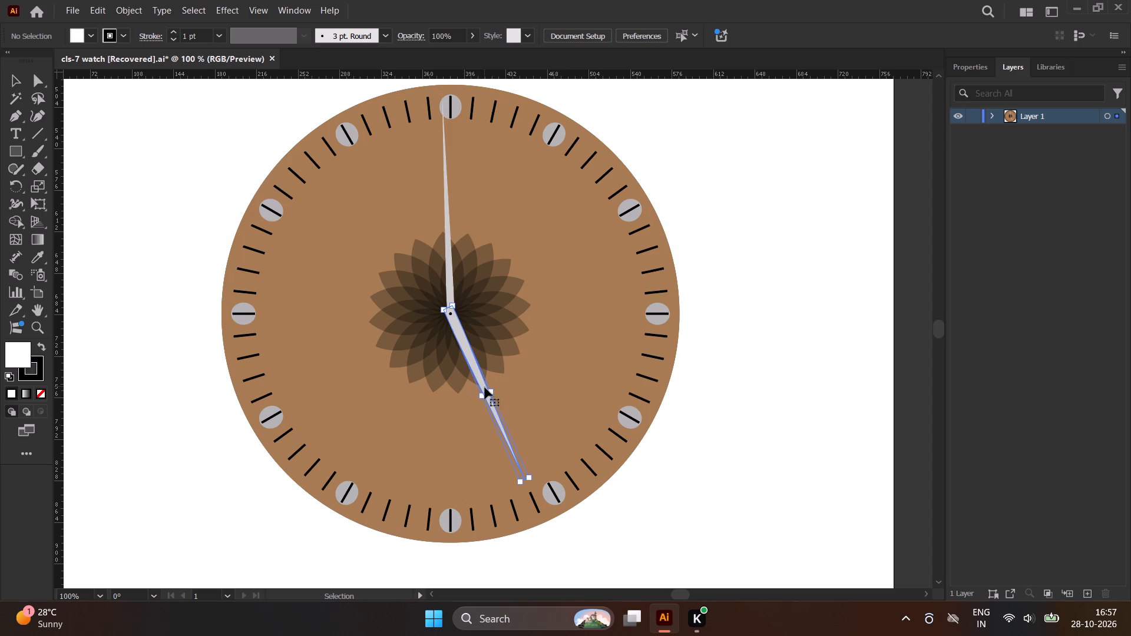
left_click_drag(476, 370, 376, 366, "alt")
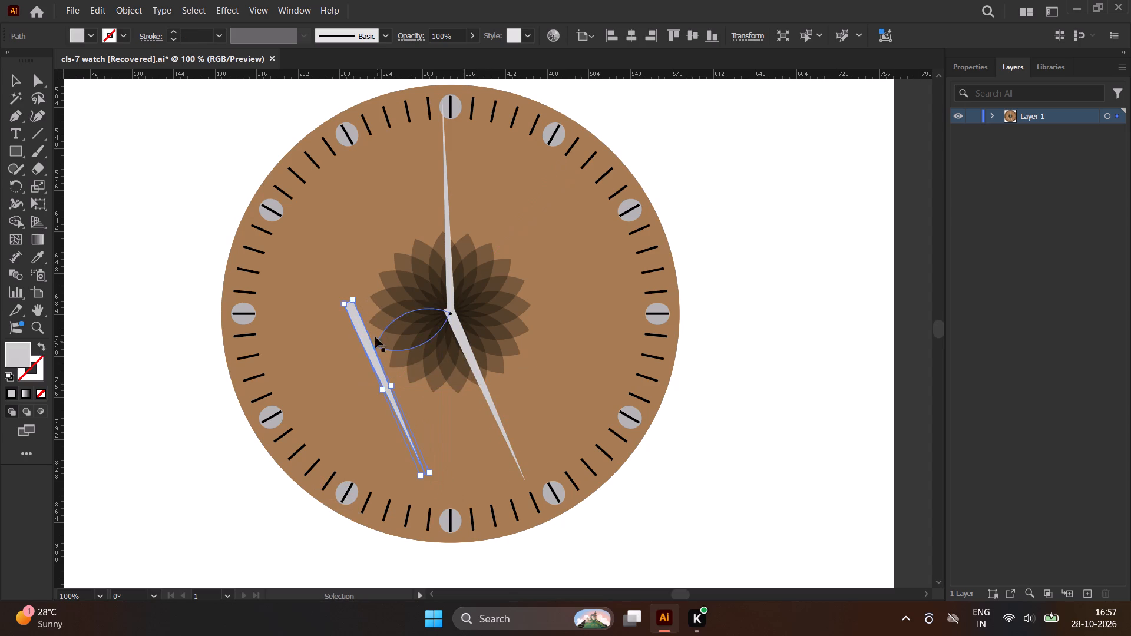
left_click(359, 289)
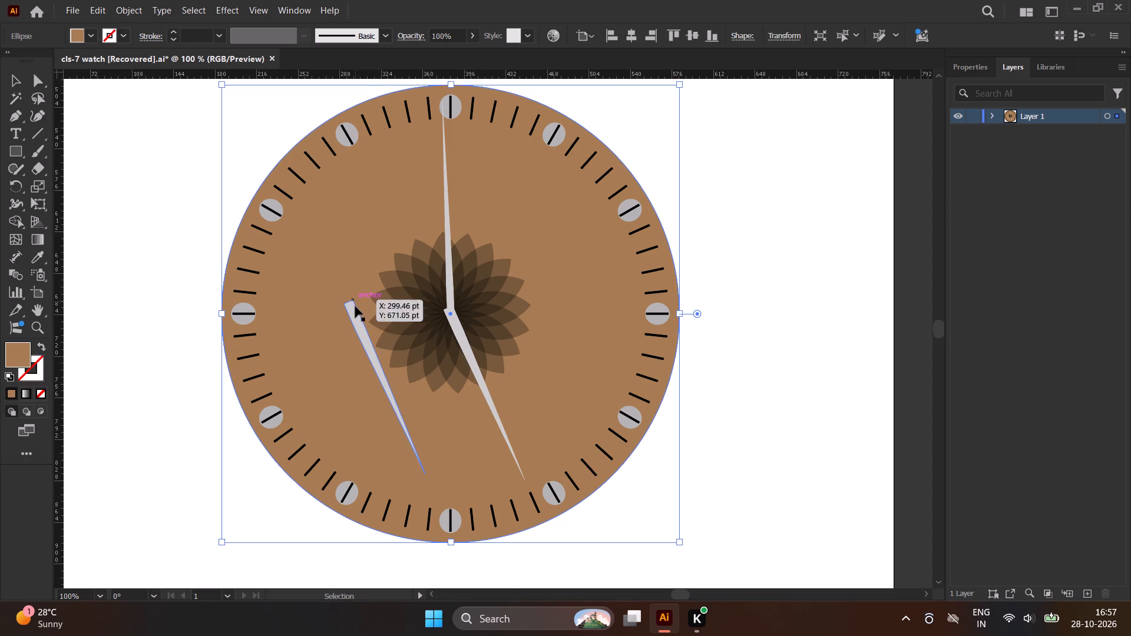
left_click(355, 310)
left_click_drag(358, 292, 428, 370)
left_click_drag(434, 359, 424, 326)
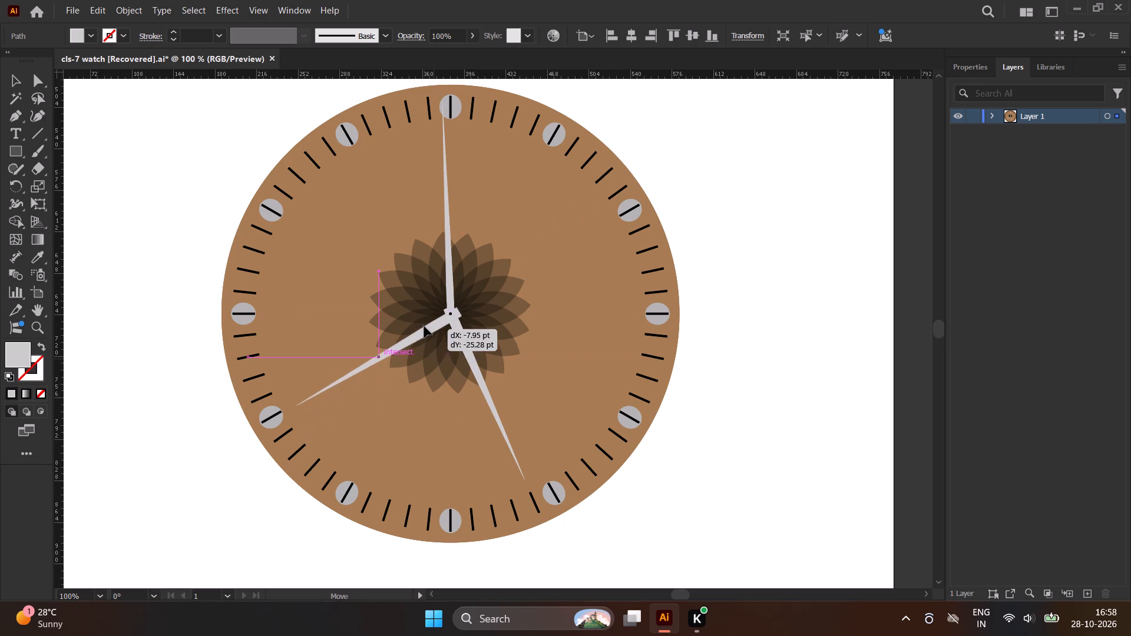
left_click_drag(424, 326, 423, 324)
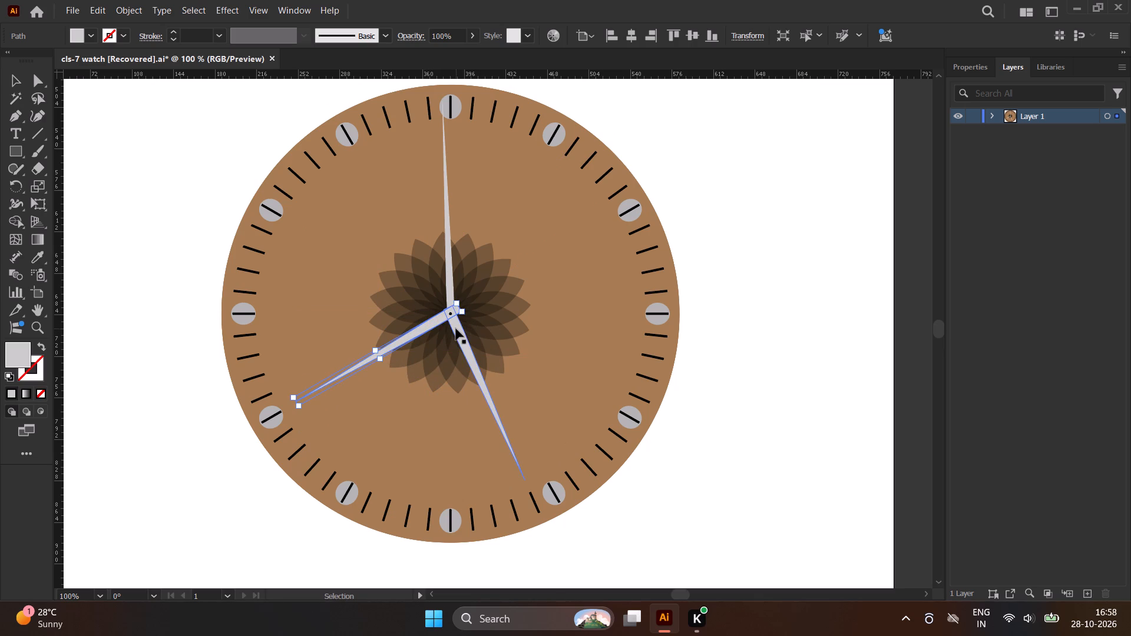
Nudge the five o'clock hand slightly left and up to centre its base around the black dot.
left_click(456, 329)
scroll(442, 299, "up", 5)
left_click_drag(517, 446, 510, 438)
Lengthen the eight o'clock hand slightly by pulling its tip out towards the eight o'clock marker.
scroll(526, 376, "down", 1)
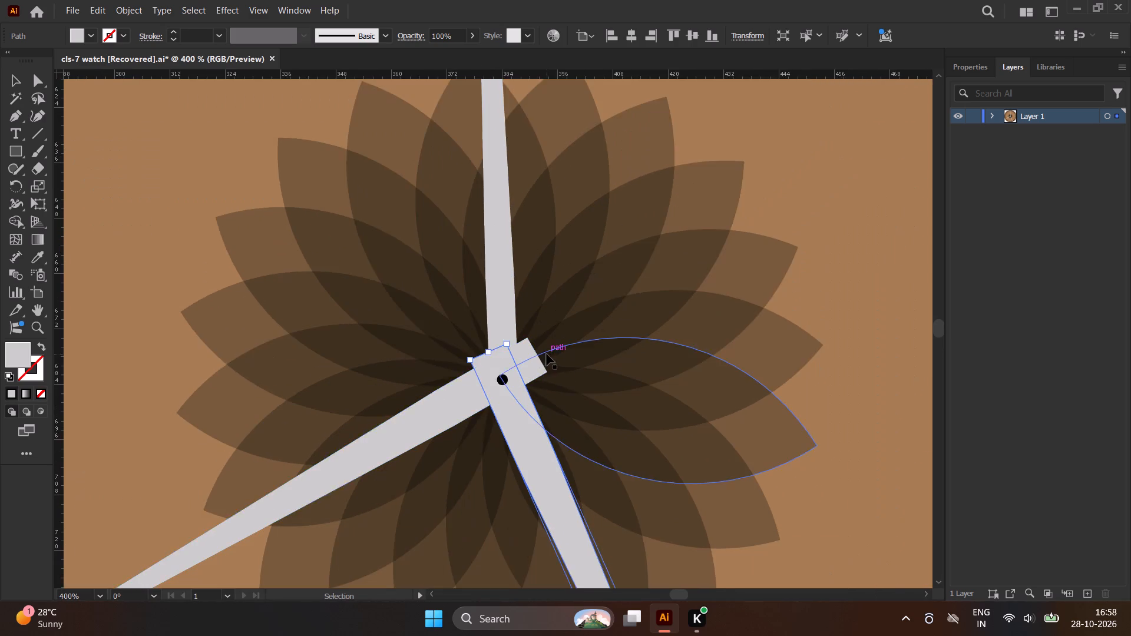
scroll(547, 354, "down", 1)
left_click(460, 409)
scroll(563, 356, "down", 2)
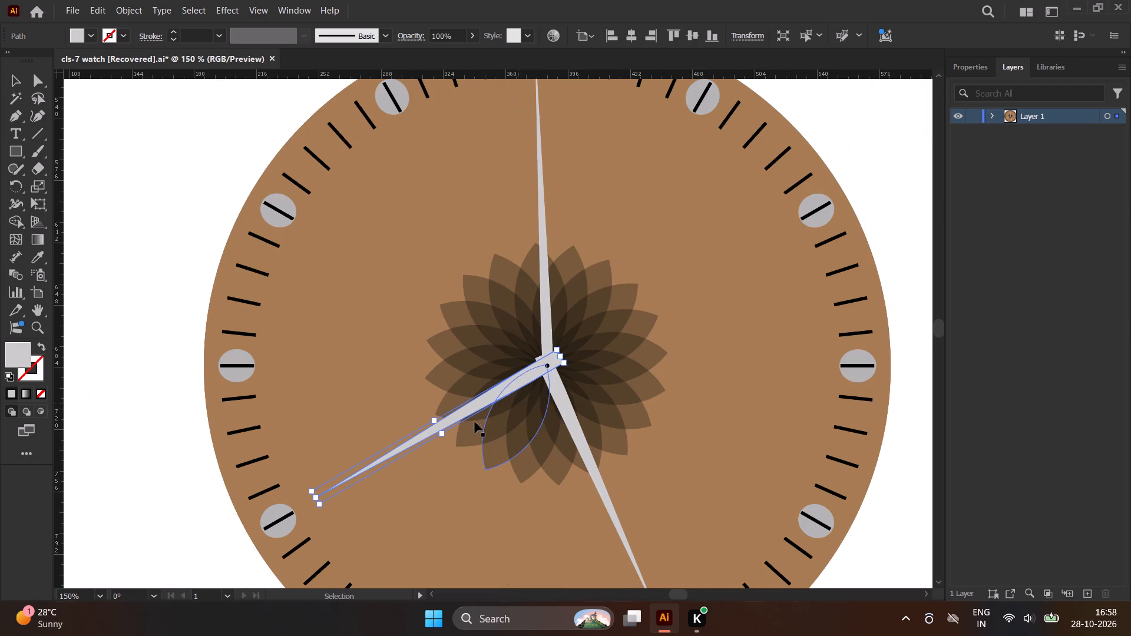
scroll(310, 486, "up", 3)
left_click_drag(322, 509, 264, 534)
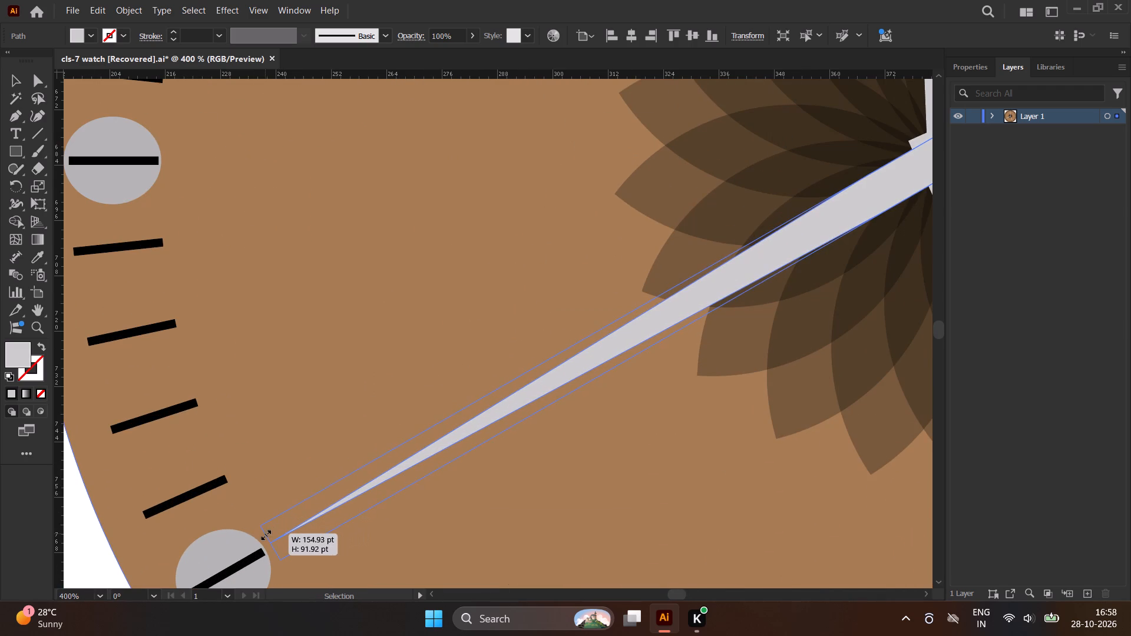
left_click_drag(264, 534, 260, 536)
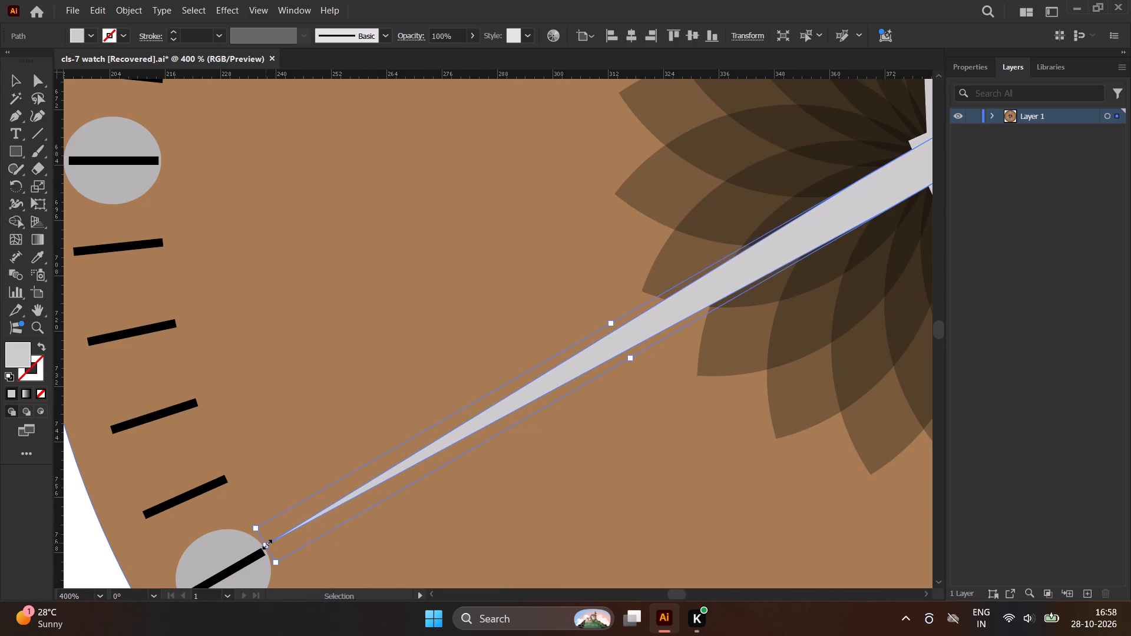
left_click_drag(267, 544, 297, 522)
Widen the five o'clock hand slightly, shift it to recentre its base around the black dot, and deselect it.
scroll(252, 396, "down", 3)
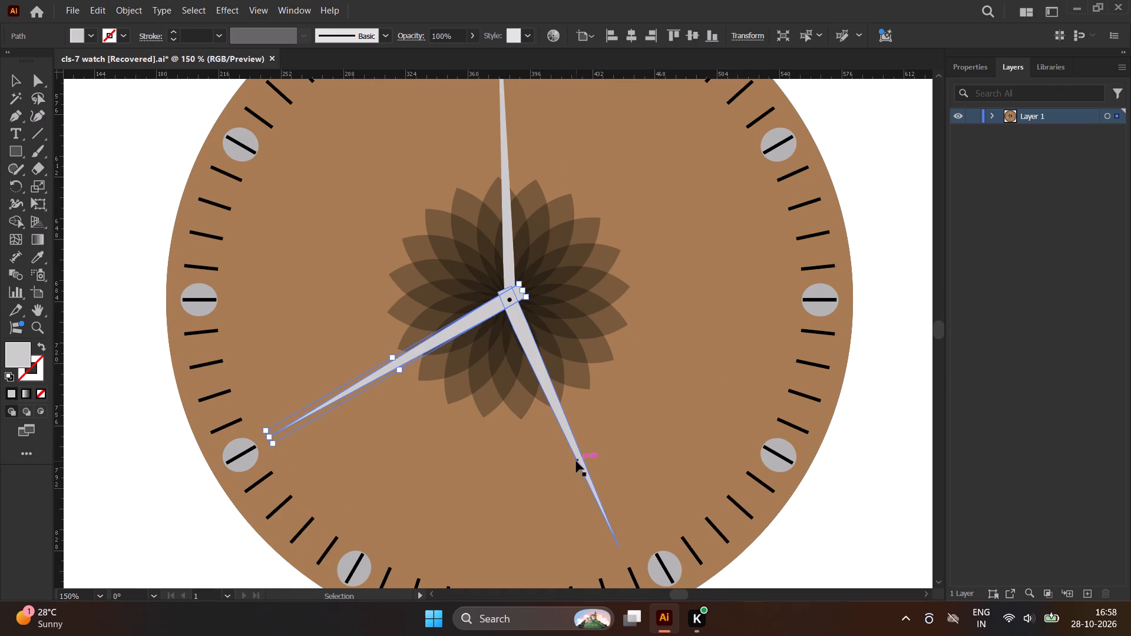
right_click(678, 571)
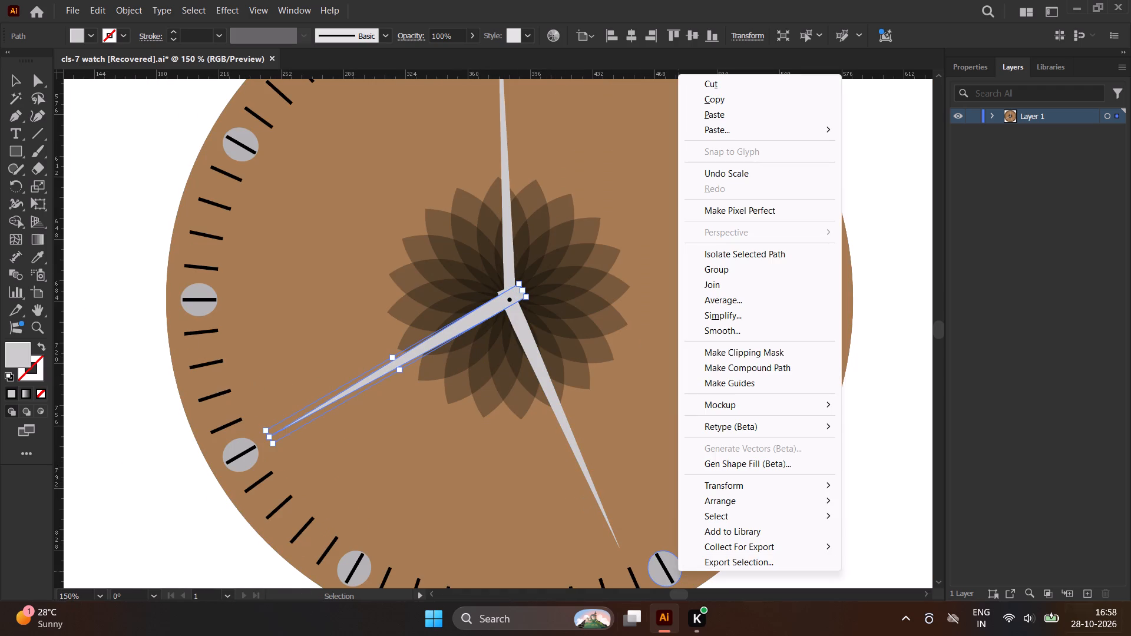
left_click(528, 340)
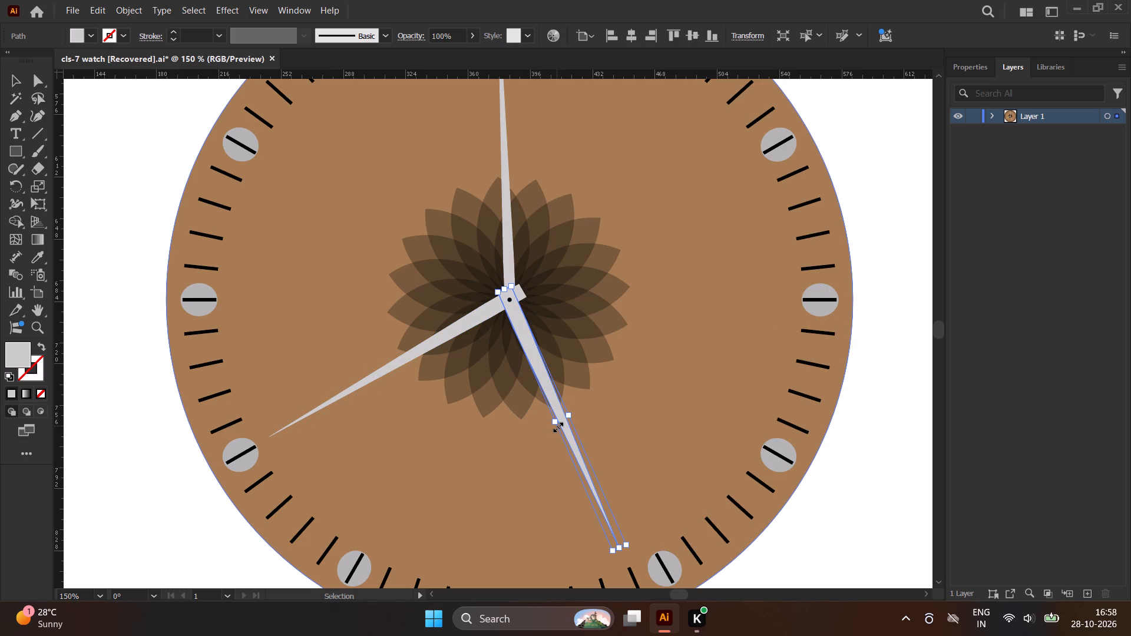
scroll(557, 423, "up", 2)
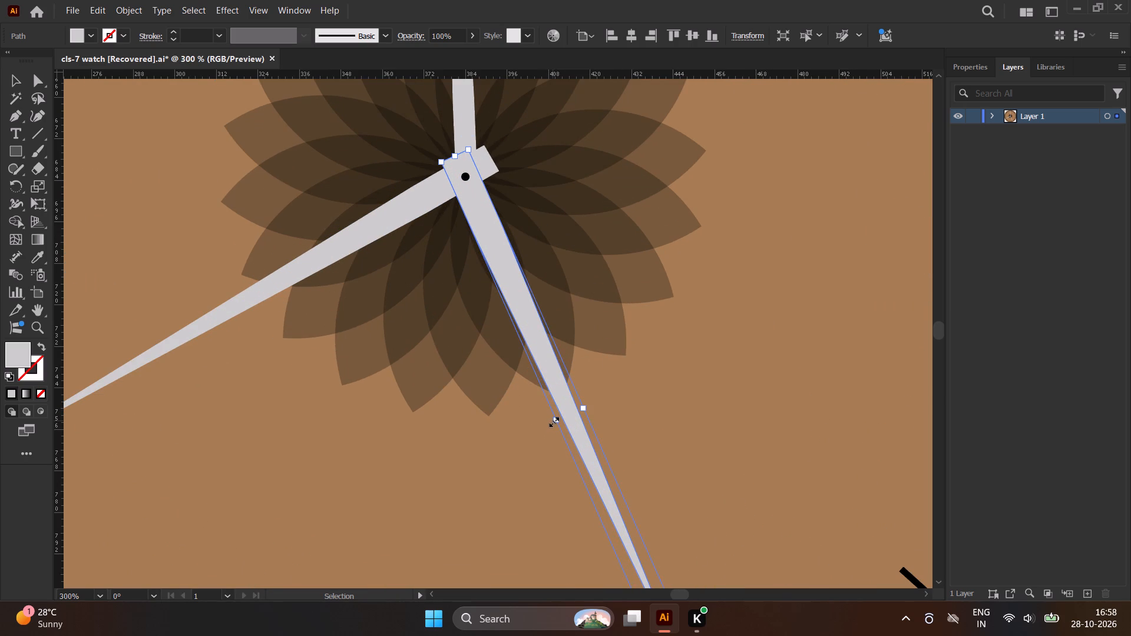
left_click(553, 420)
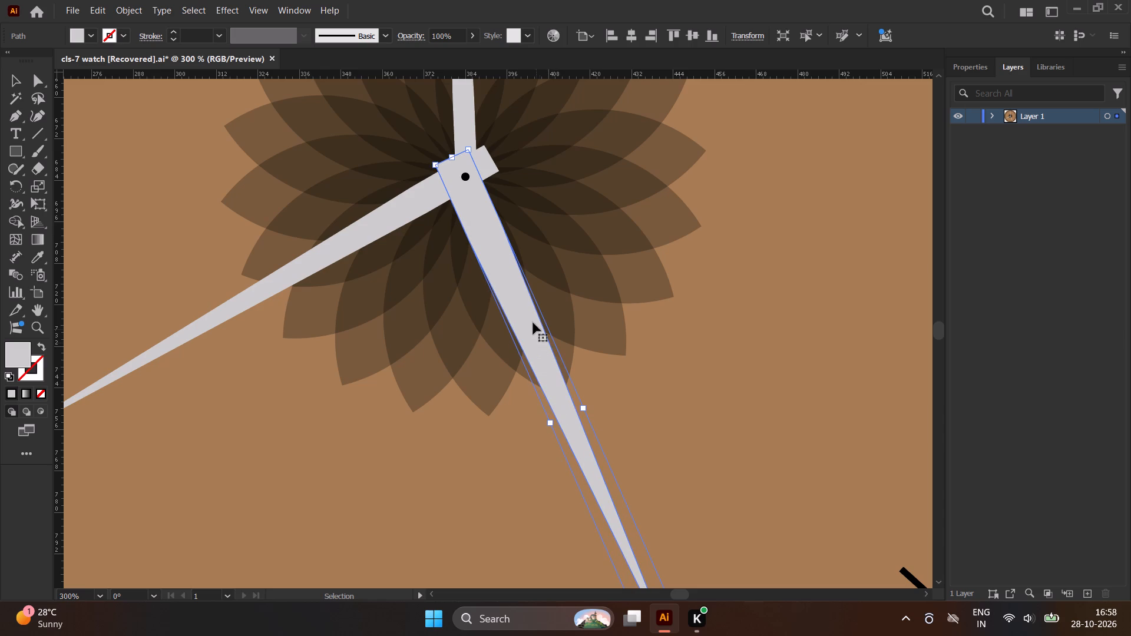
left_click_drag(531, 319, 537, 314)
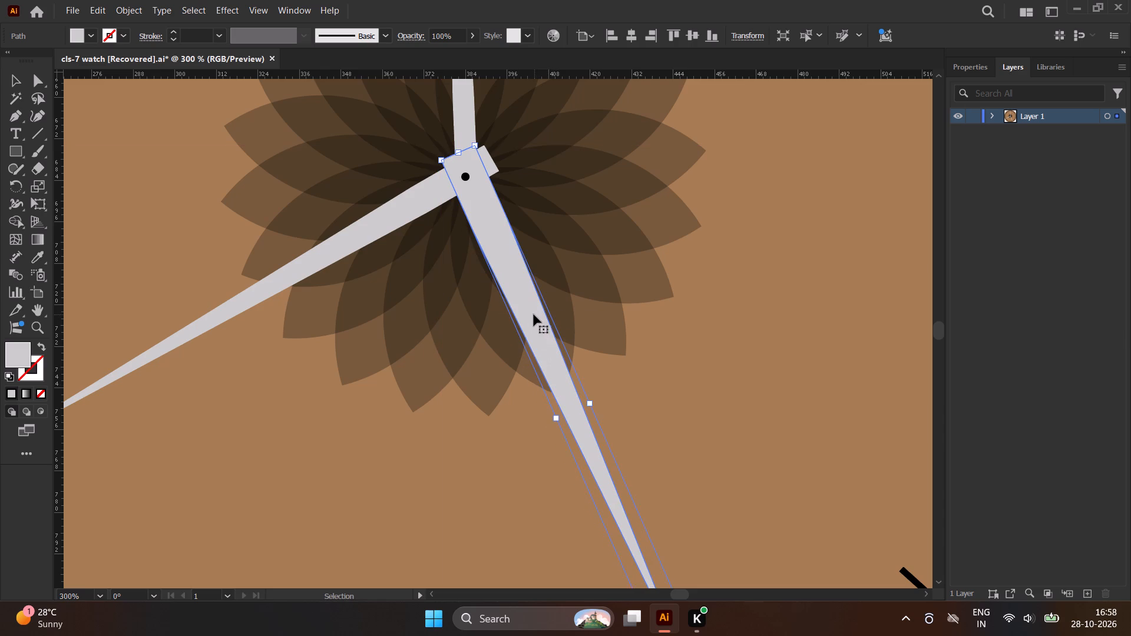
left_click(534, 315)
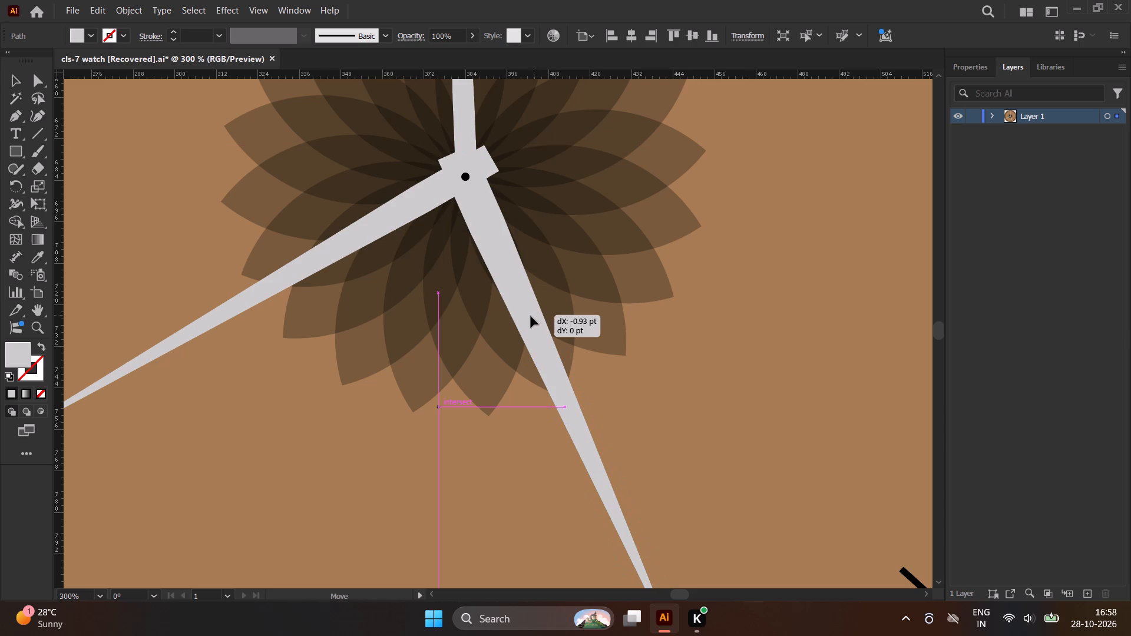
scroll(517, 273, "down", 2)
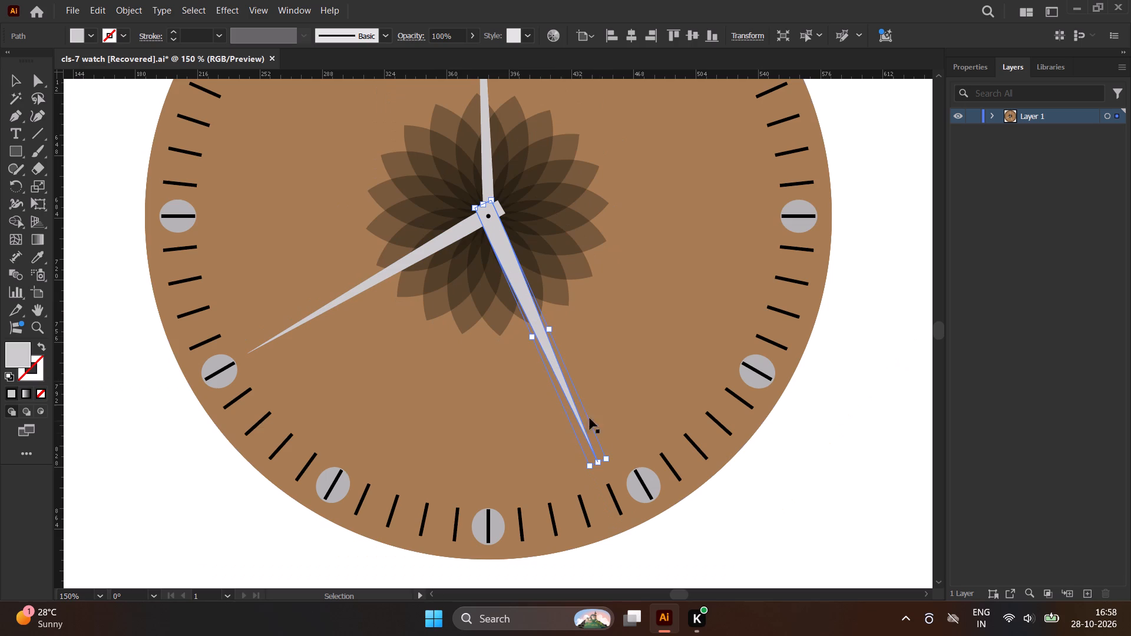
left_click(796, 456)
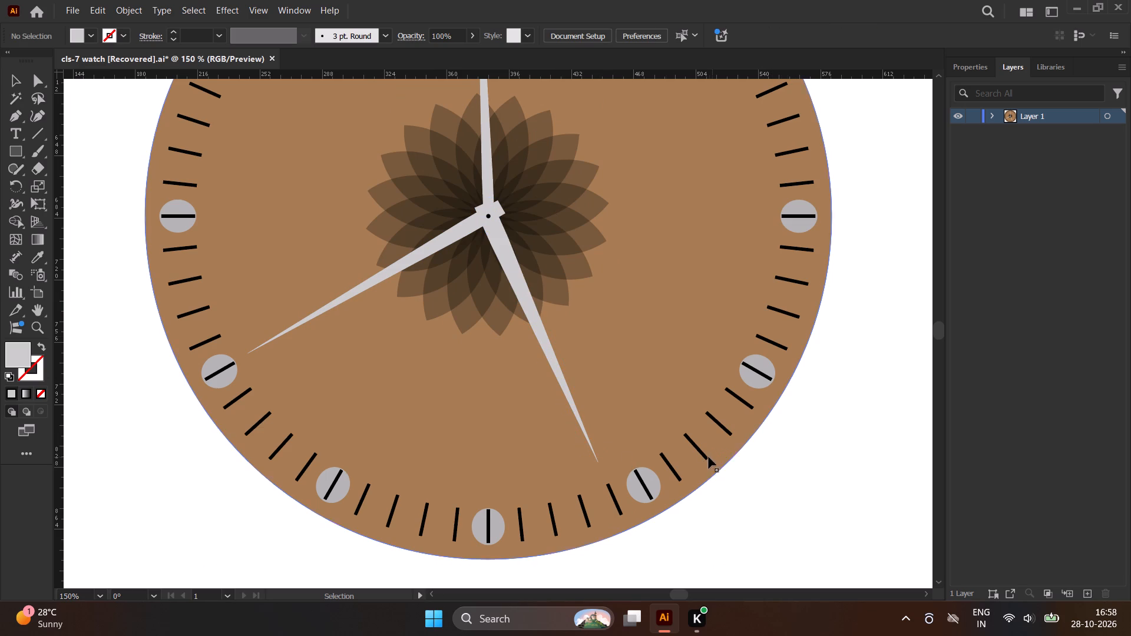
Extend the tip of the eight o'clock hand outwards to the eight o'clock marker and deselect the hand.
left_click(319, 314)
left_click_drag(251, 350, 239, 357)
left_click(145, 393)
Draw a circle with the Ellipse tool from the dial's centre, slightly larger than the brown dial.
scroll(212, 391, "down", 2)
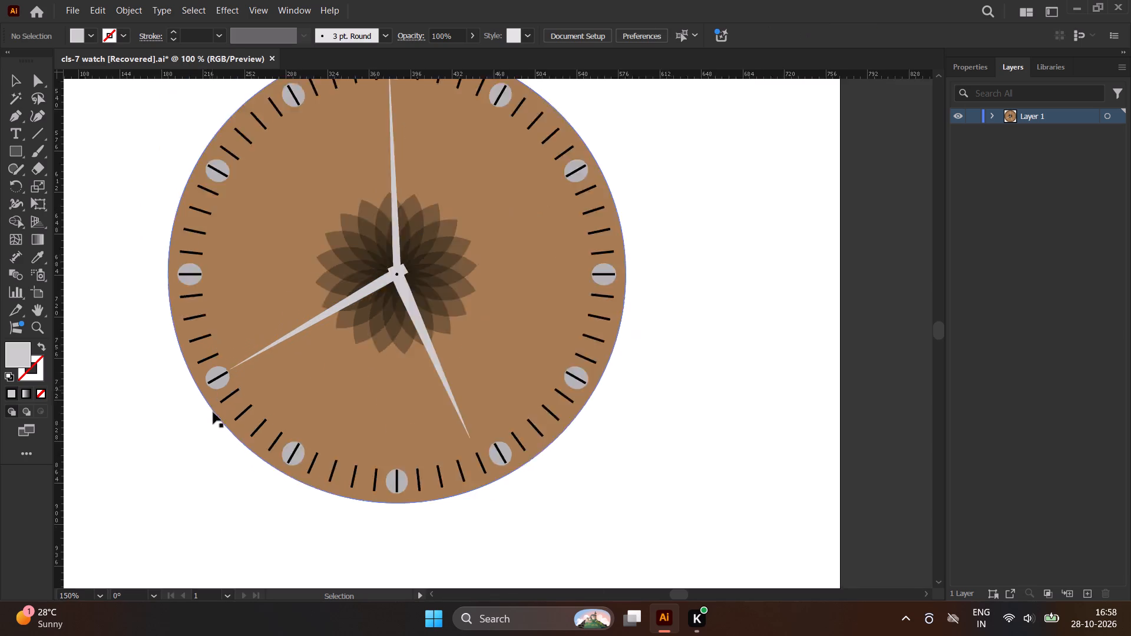
scroll(213, 412, "down", 1)
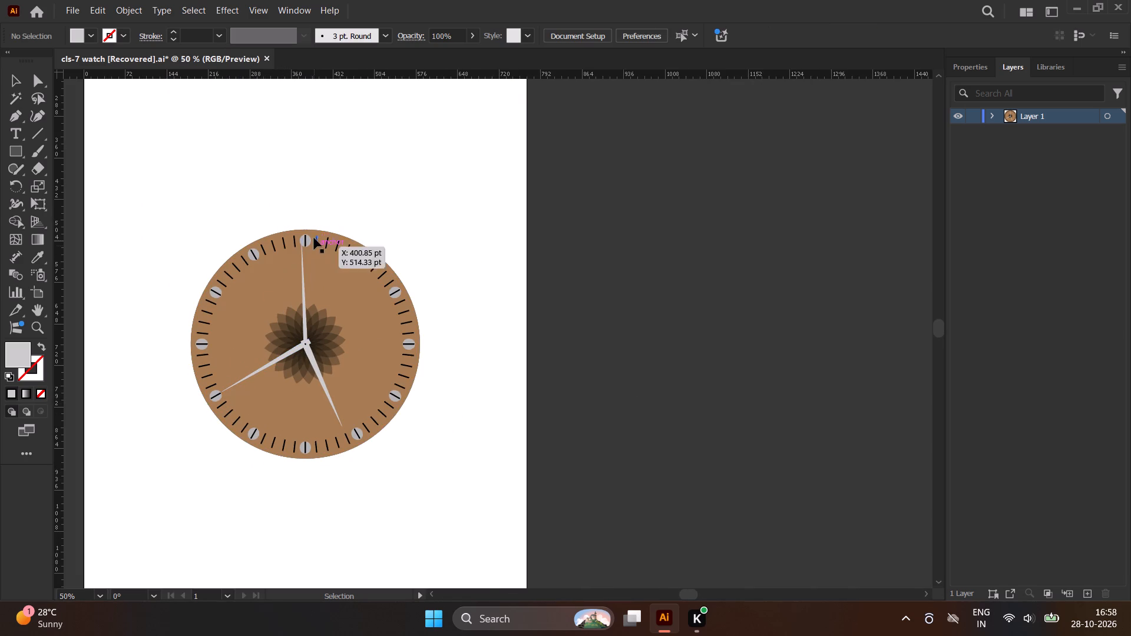
scroll(309, 236, "up", 2)
scroll(339, 222, "down", 1)
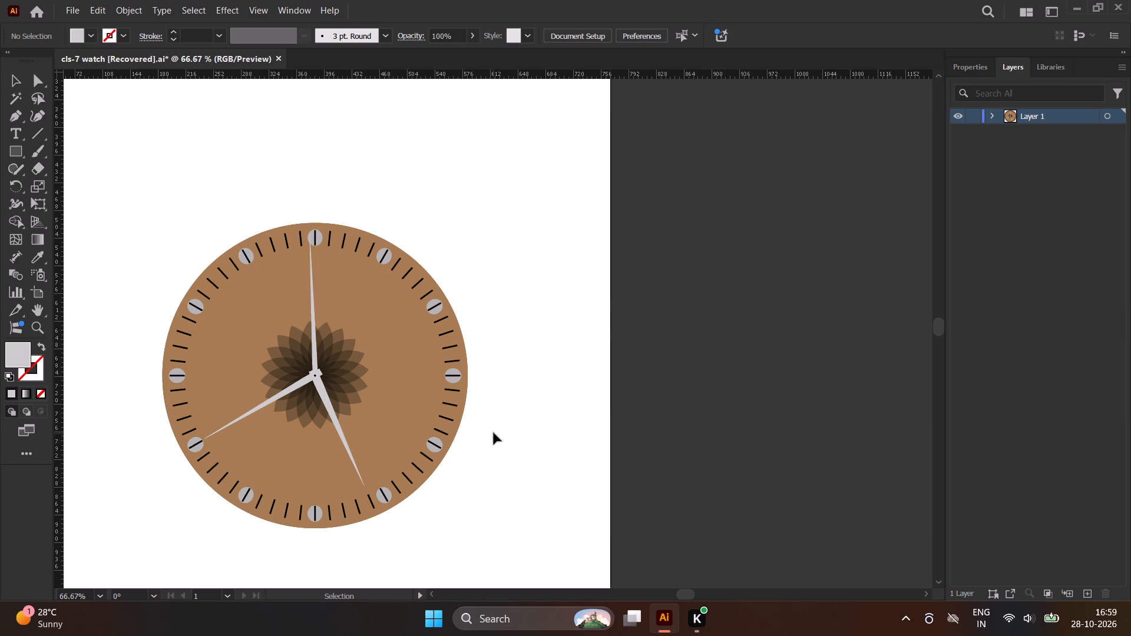
scroll(494, 430, "down", 1)
scroll(367, 528, "up", 1)
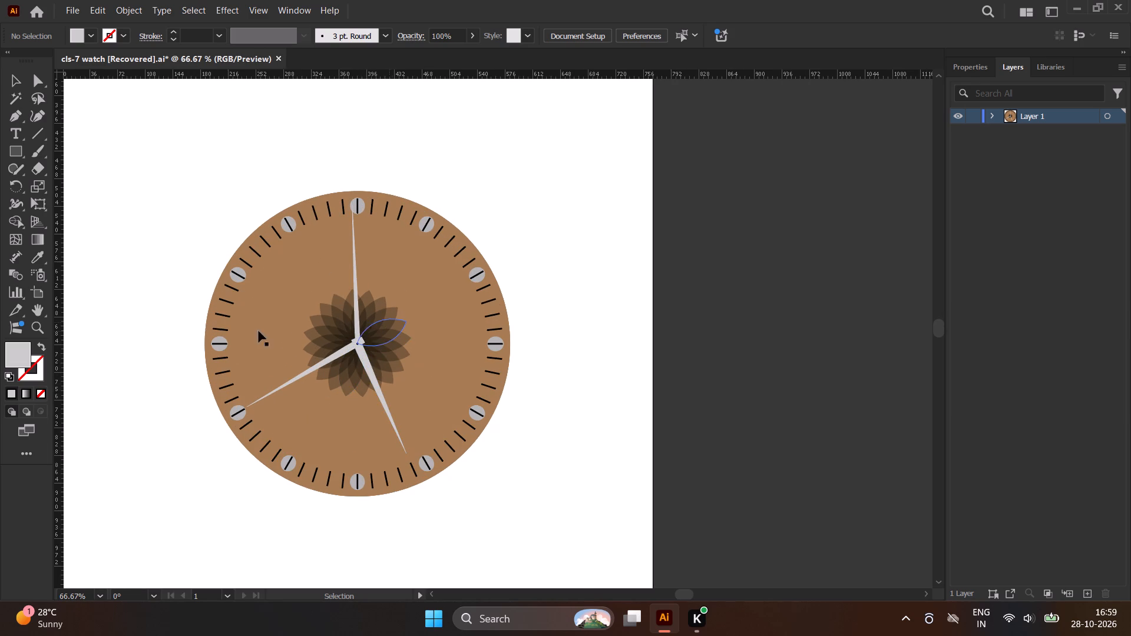
right_click(16, 148)
left_click(85, 190)
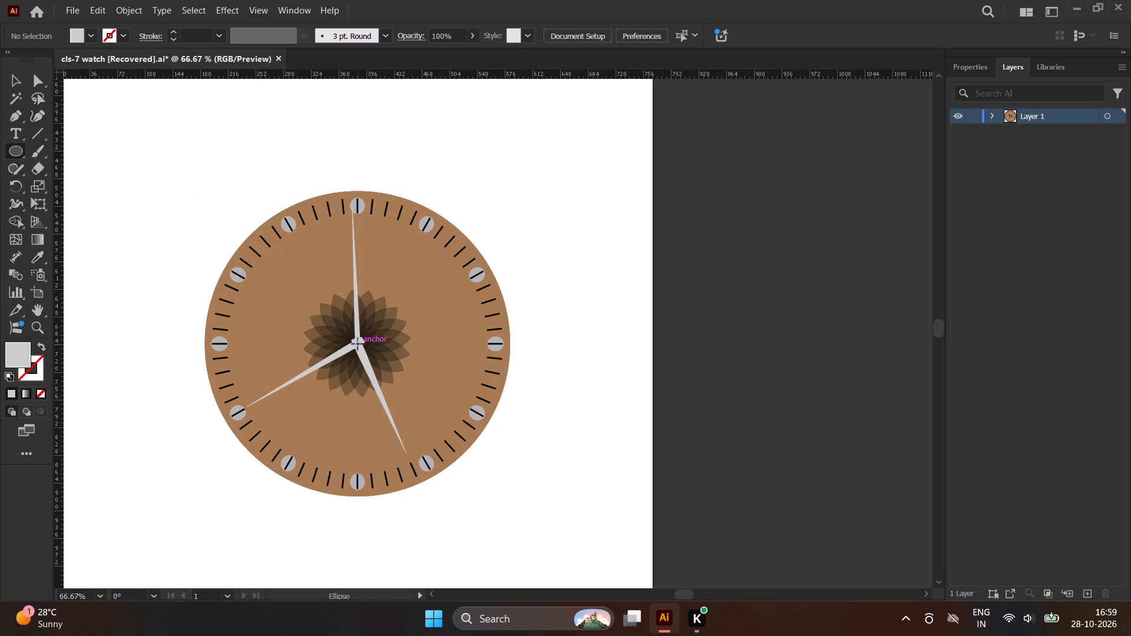
scroll(358, 344, "up", 2)
scroll(359, 344, "down", 1)
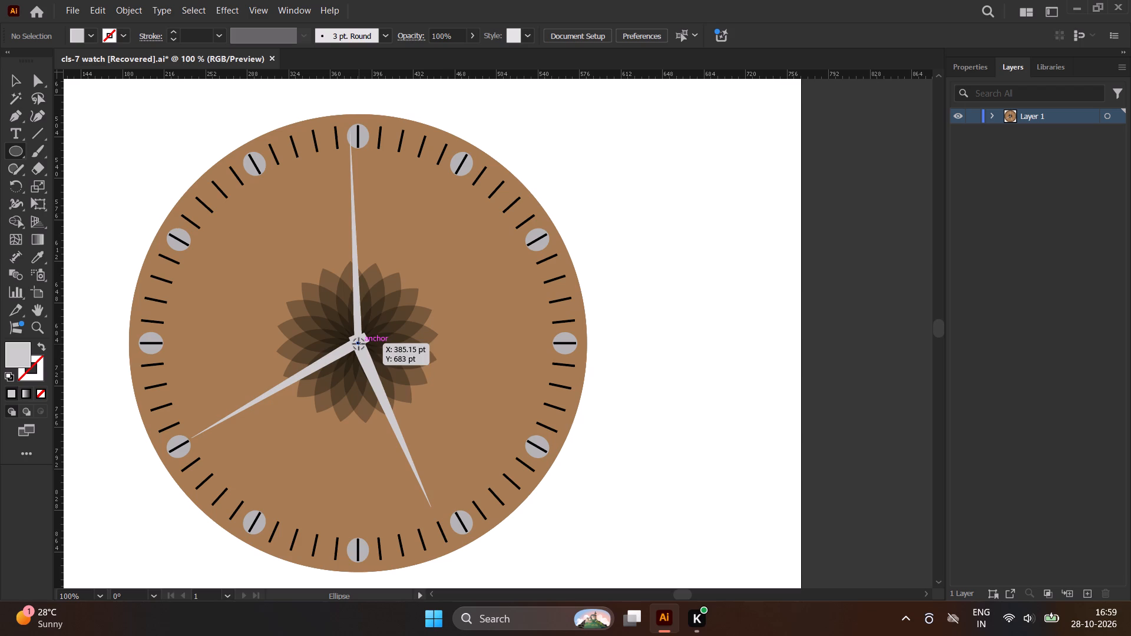
left_click_drag(359, 344, 509, 490, "alt+shift")
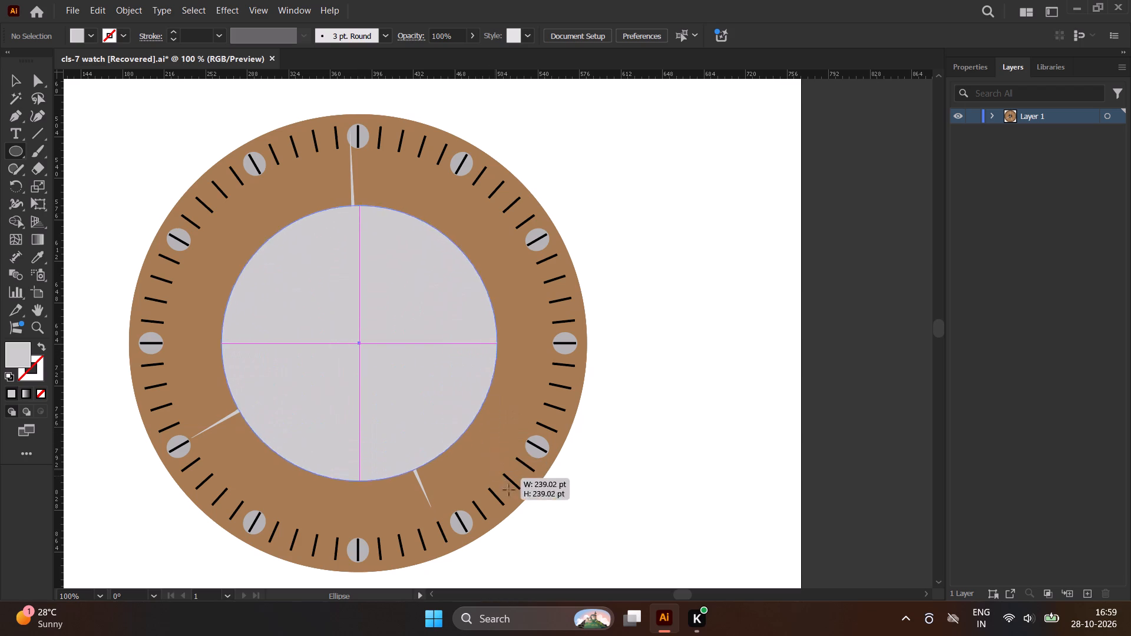
left_click_drag(509, 490, 580, 568, "alt+shift")
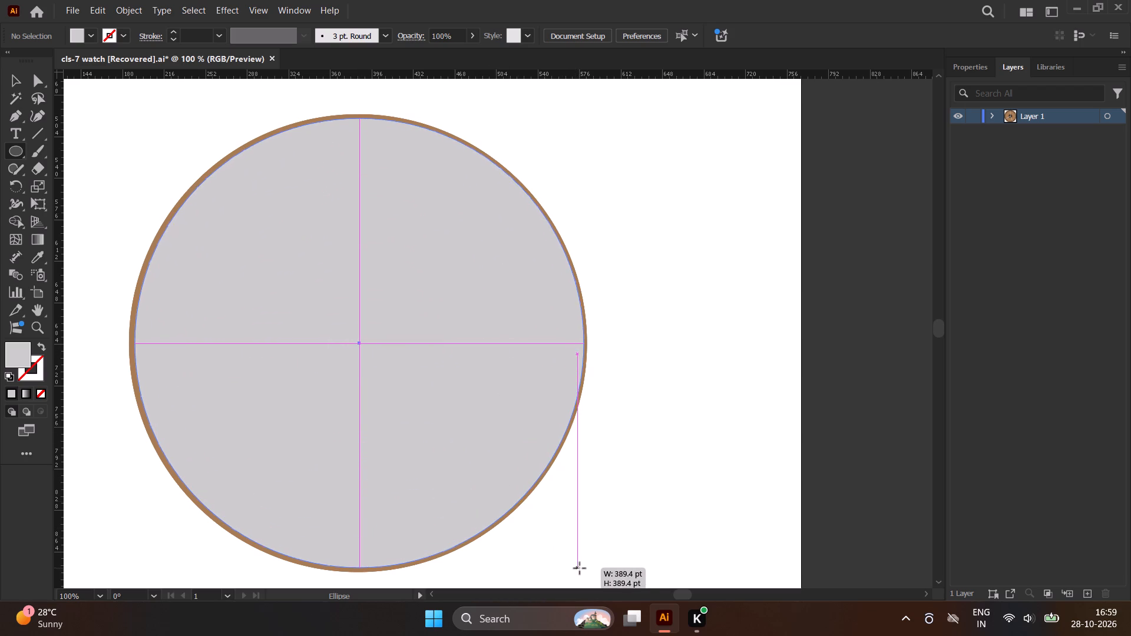
left_click_drag(580, 568, 588, 572, "alt+shift")
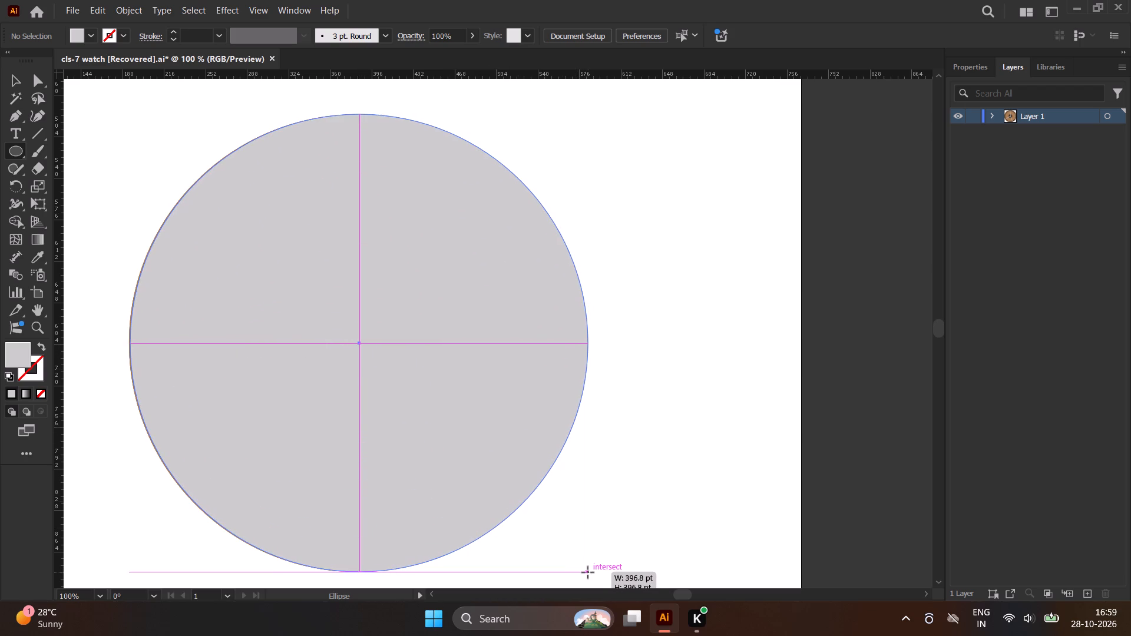
left_click_drag(588, 572, 594, 572, "alt+shift")
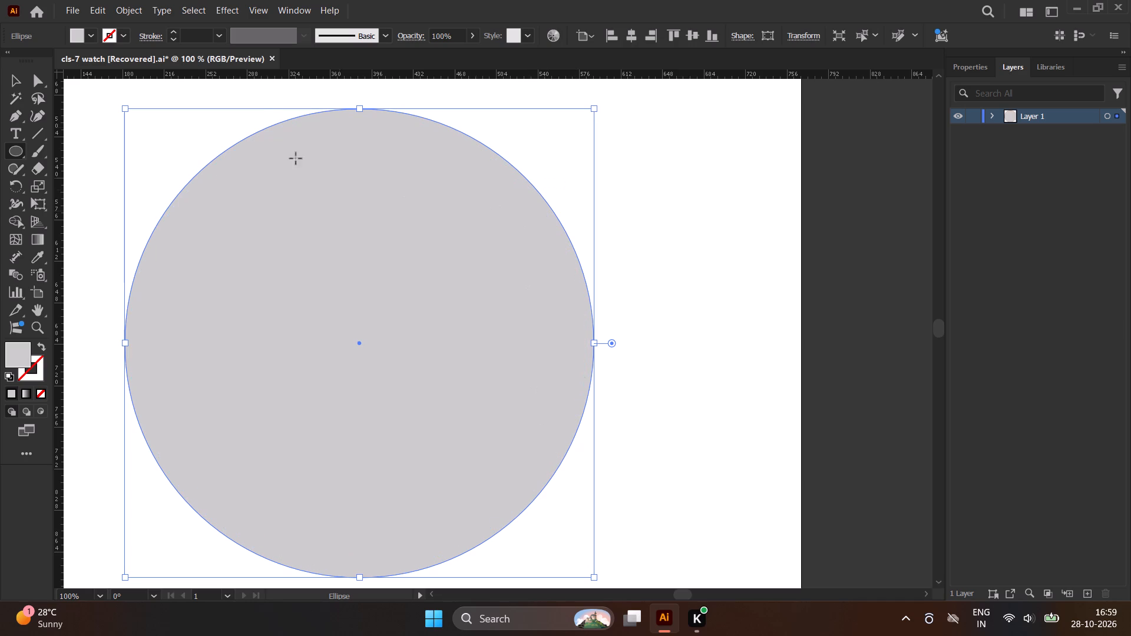
Give the new circle a near-black stroke and set its fill to none.
left_click(121, 35)
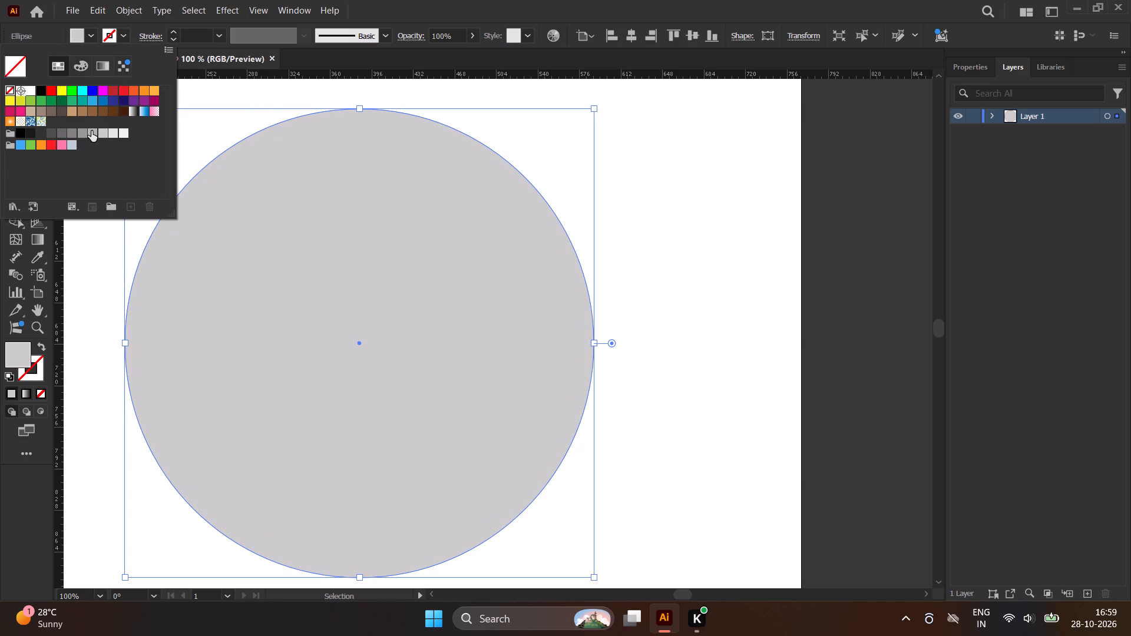
left_click(23, 131)
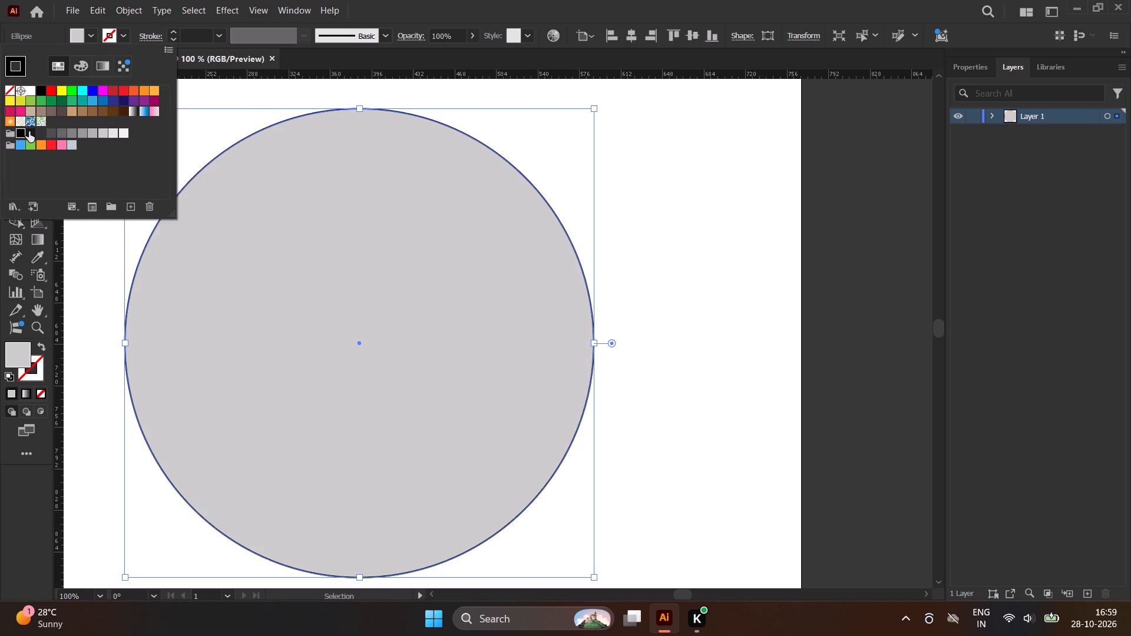
left_click(29, 131)
left_click(92, 37)
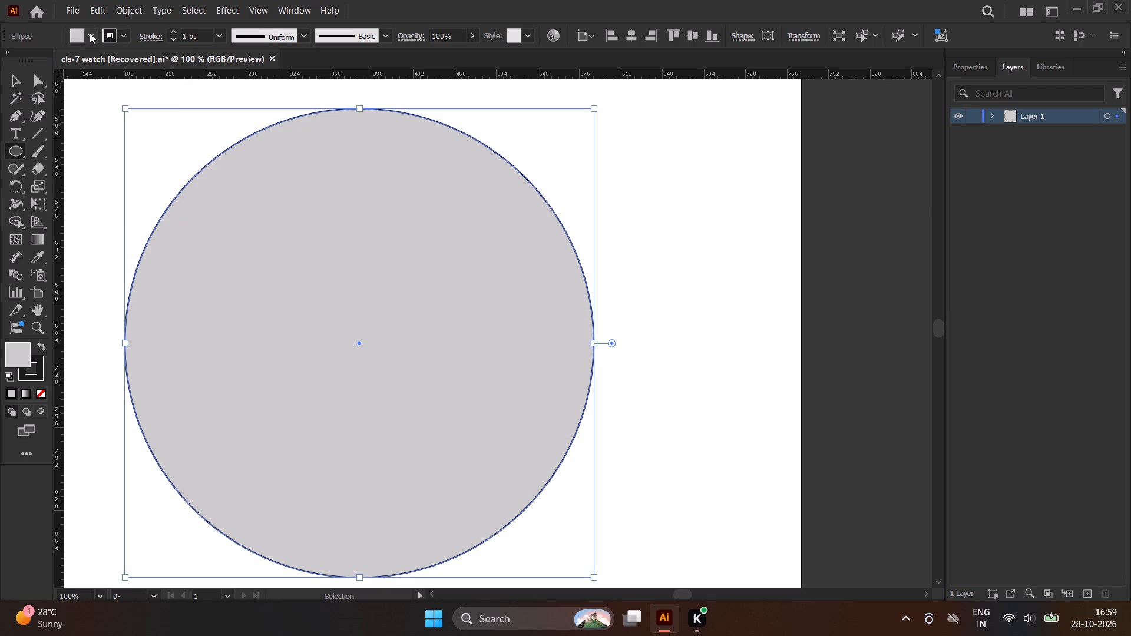
left_click(90, 33)
left_click(11, 92)
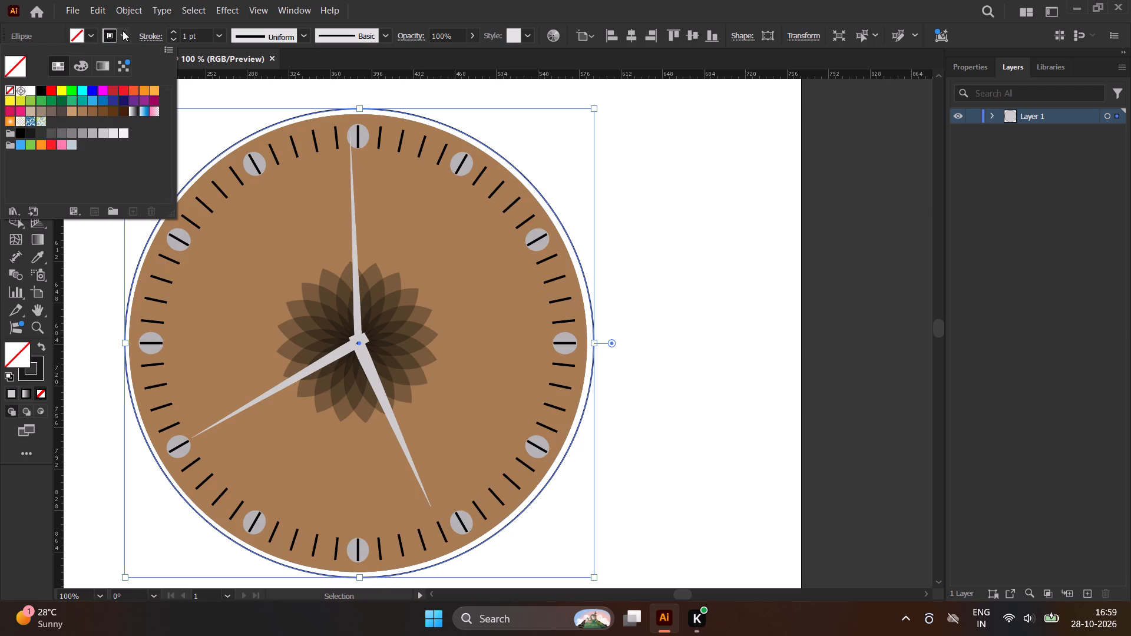
left_click(122, 32)
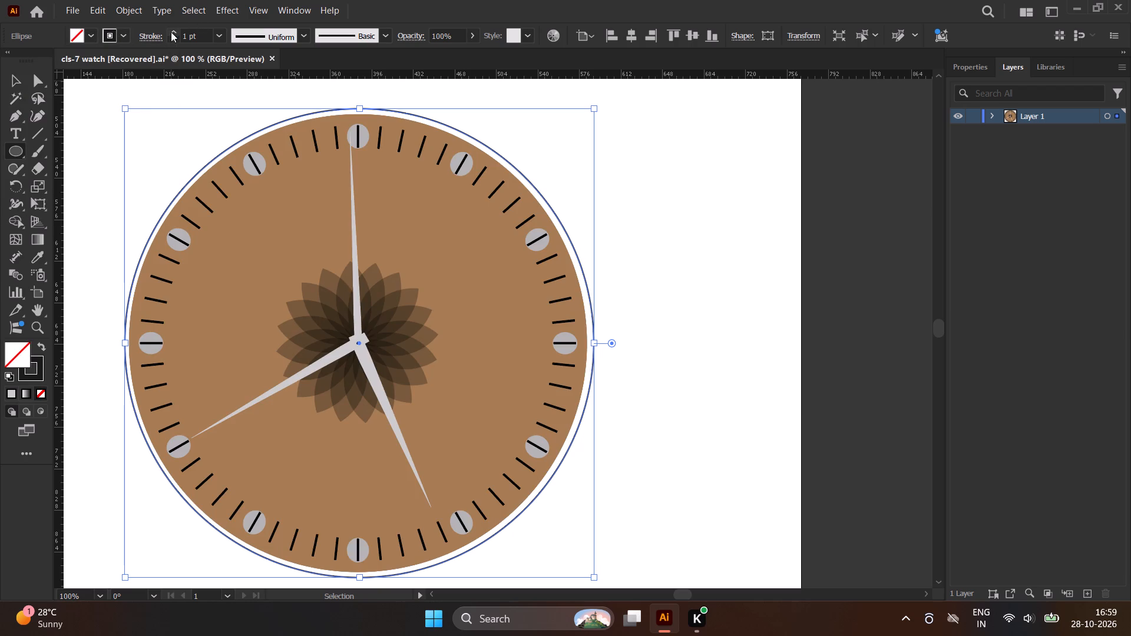
Thicken the outer circle's near-black stroke to 12 pt and deselect the circle.
triple_click(171, 32)
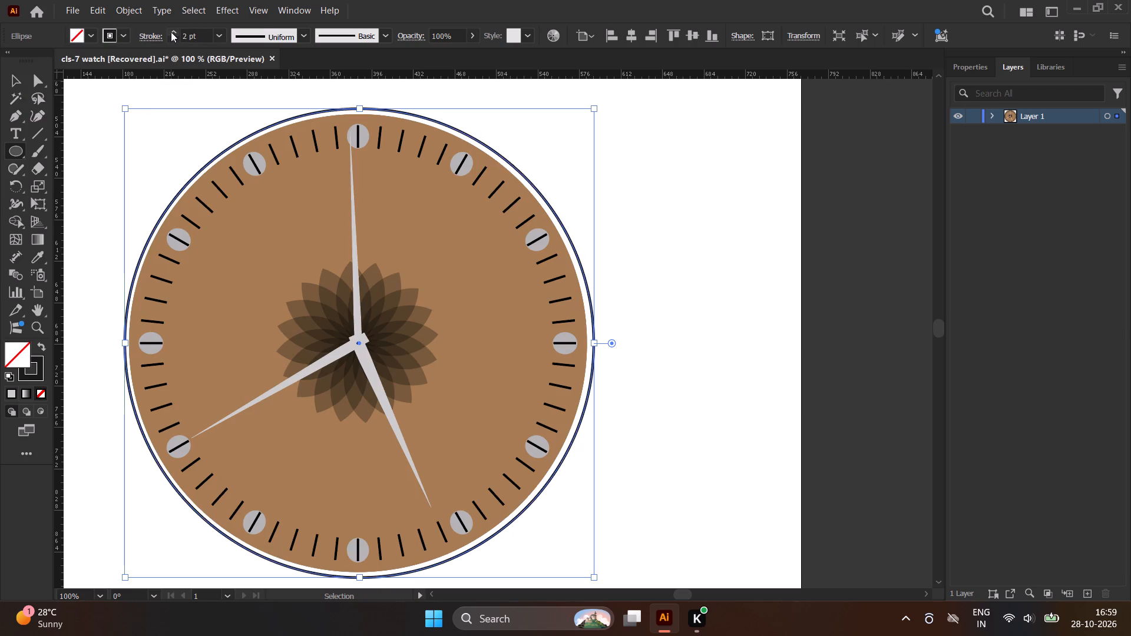
double_click(171, 32)
double_click(171, 32)
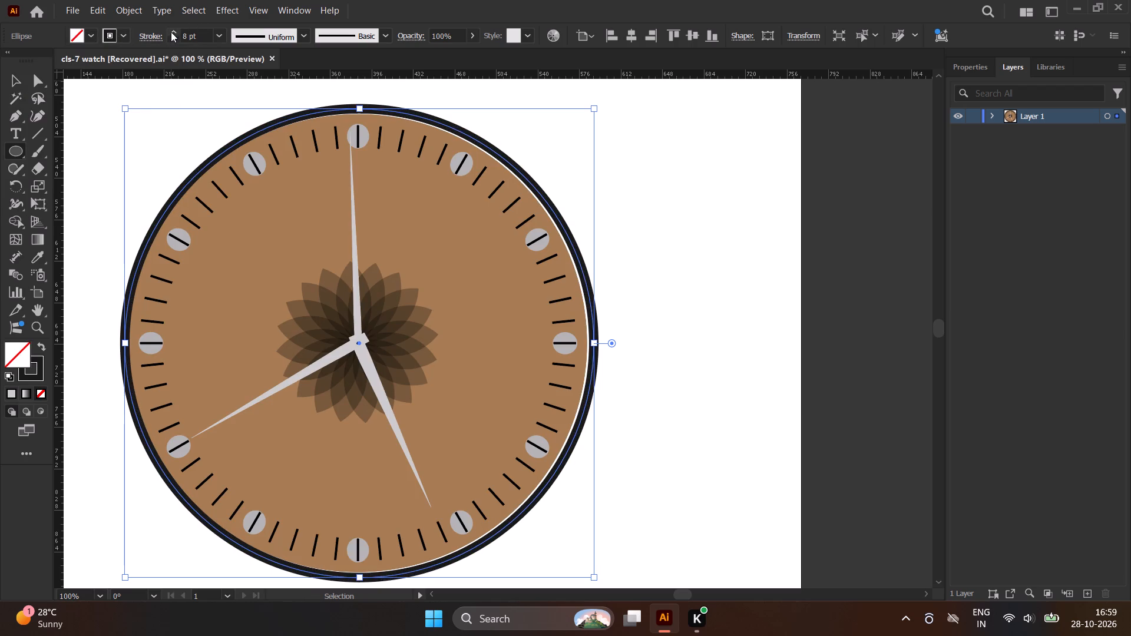
left_click(171, 32)
left_click(171, 32)
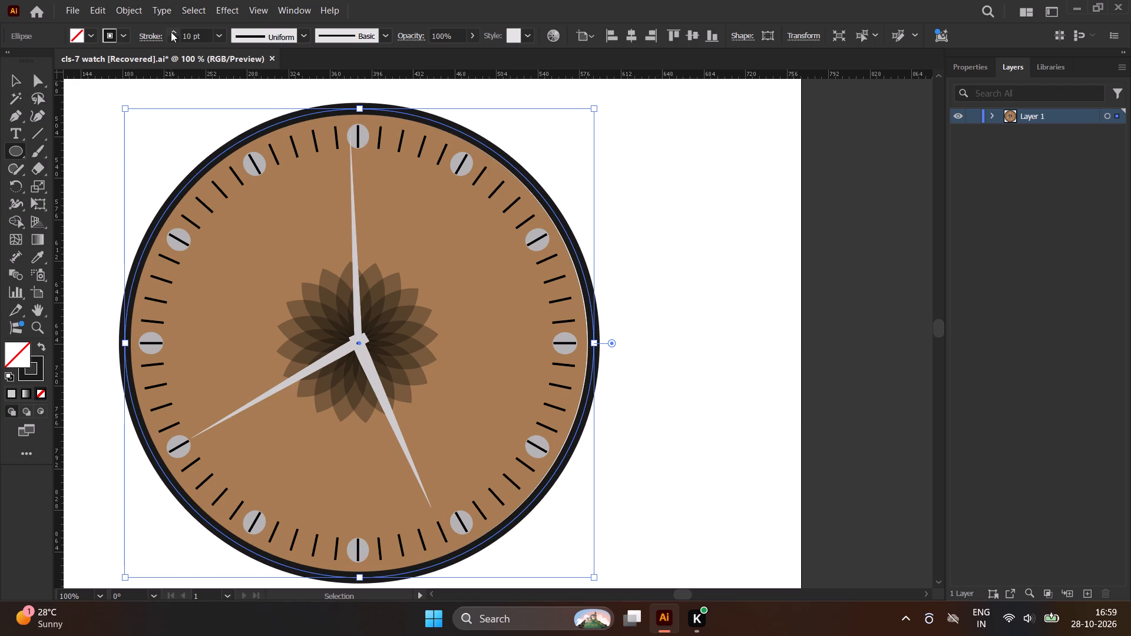
left_click(171, 32)
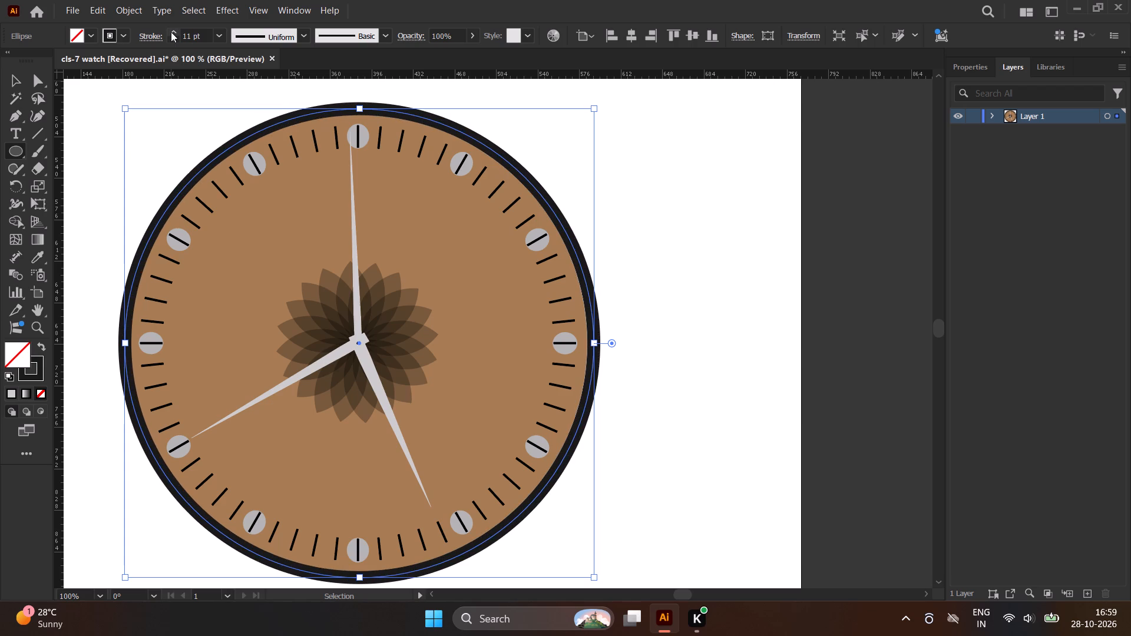
left_click(171, 32)
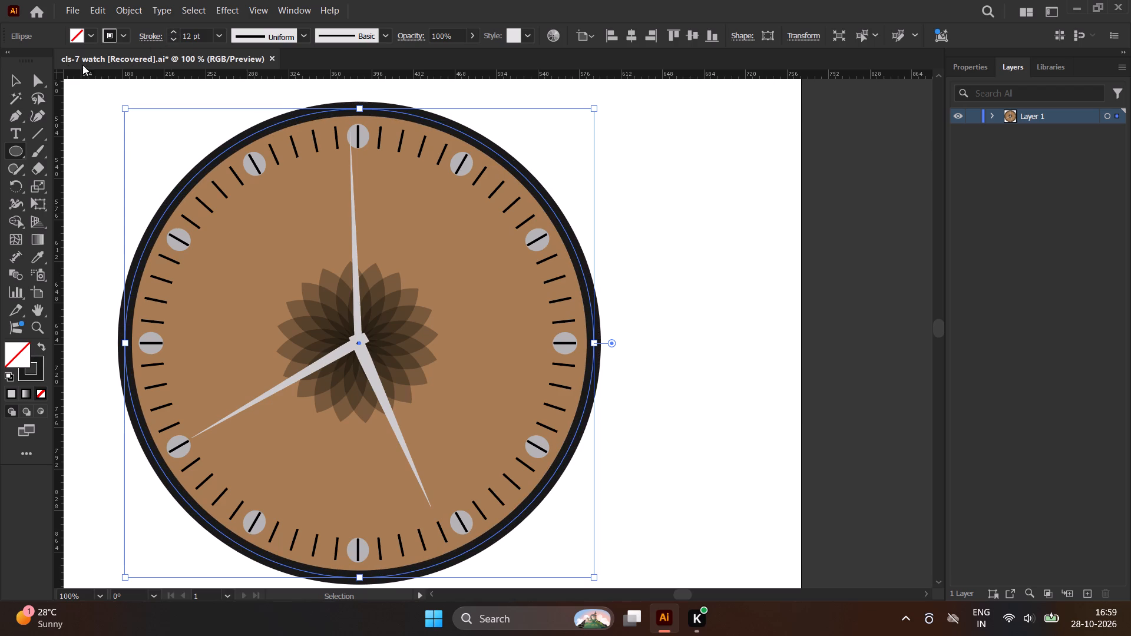
left_click(15, 78)
left_click(63, 111)
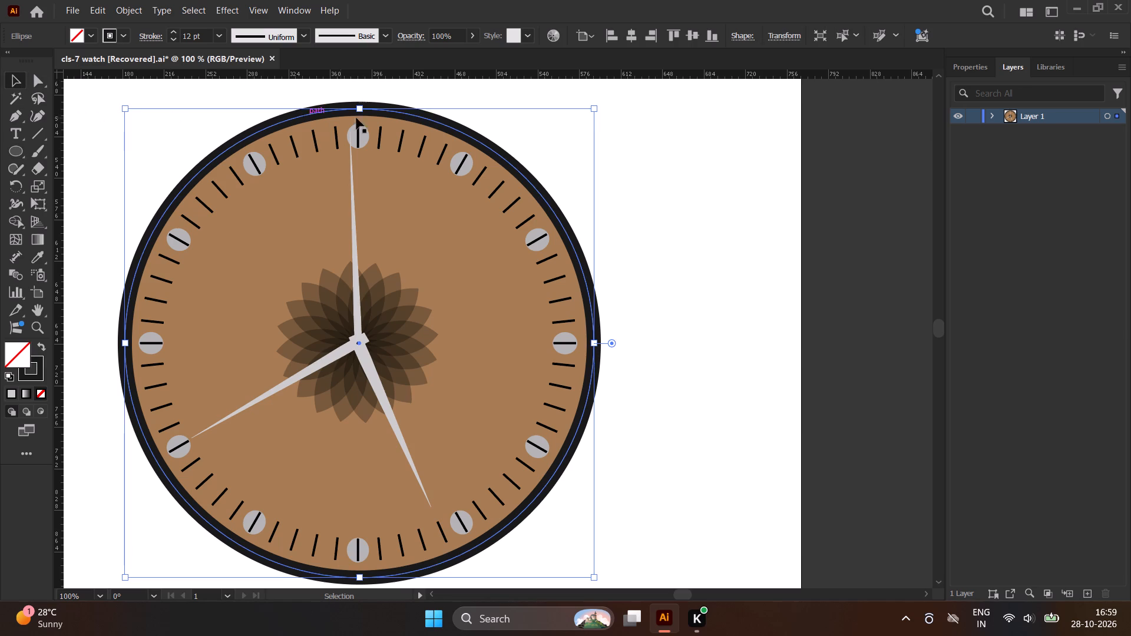
left_click(657, 124)
Draw a rectangle about 30 by 50 pt over the black outer ring, just above the three o'clock marker.
scroll(657, 122, "down", 1)
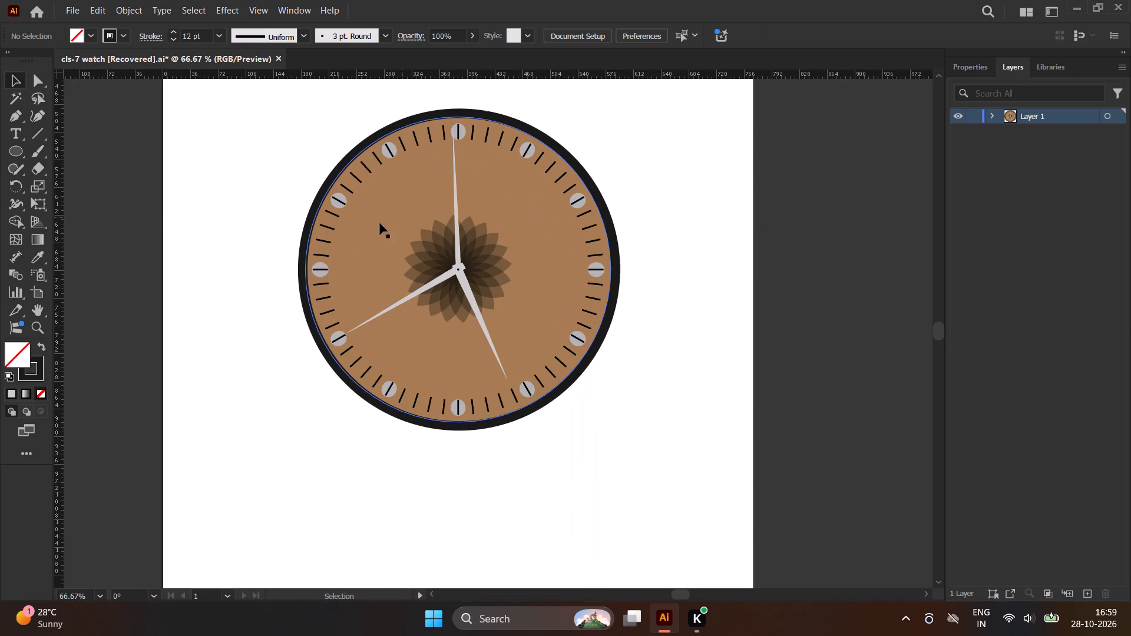
scroll(214, 291, "down", 1)
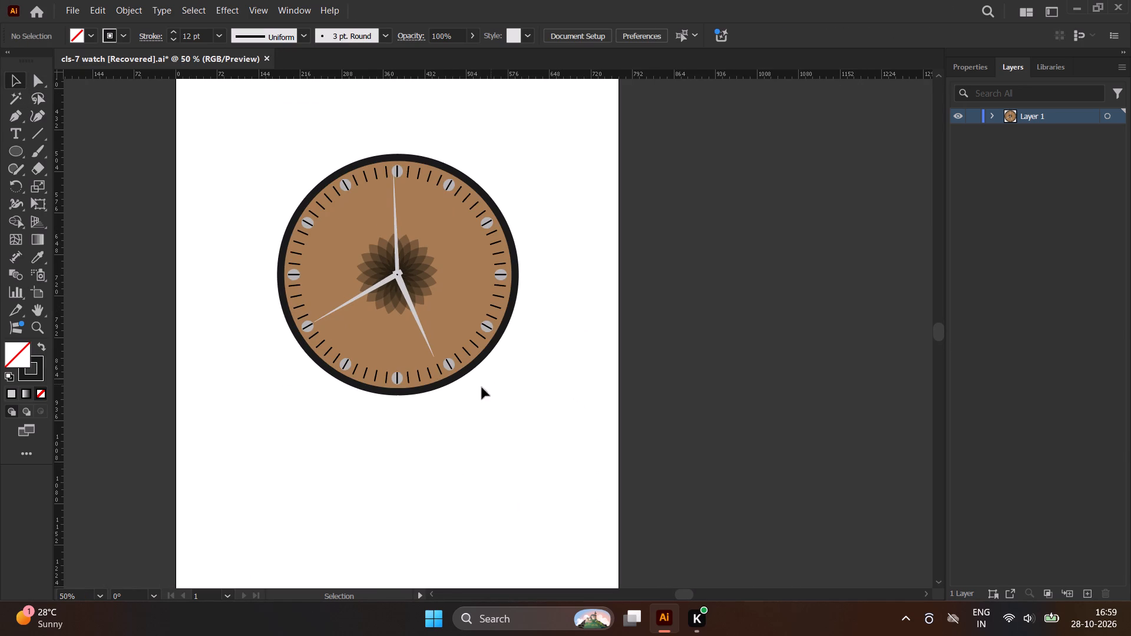
scroll(435, 396, "up", 1)
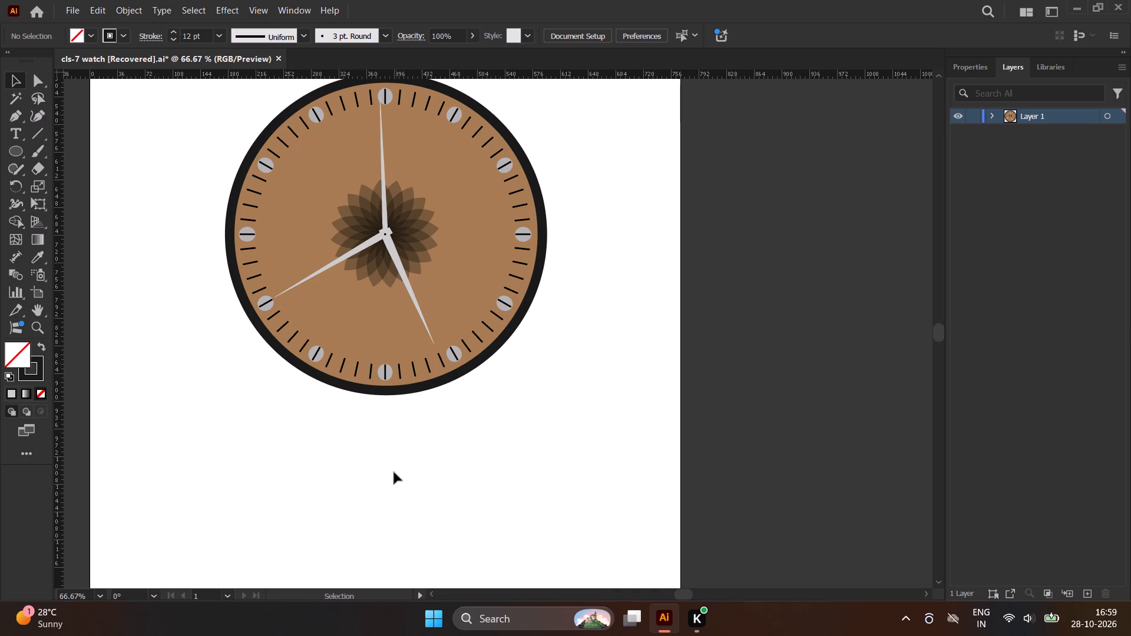
scroll(387, 485, "down", 1)
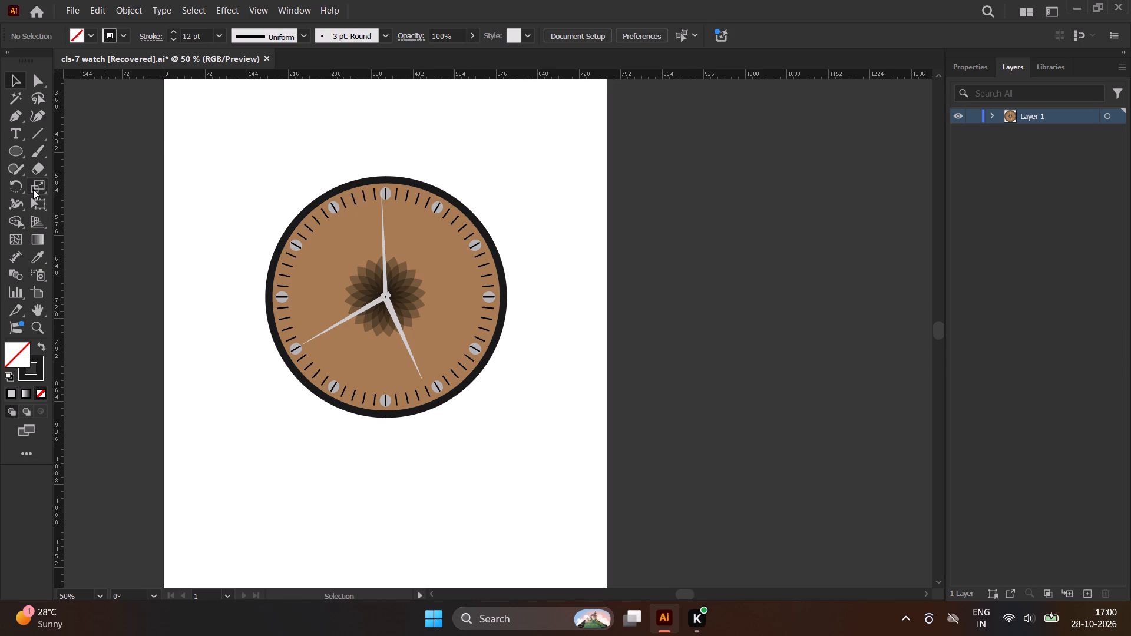
right_click(8, 149)
left_click(76, 151)
scroll(508, 280, "up", 2)
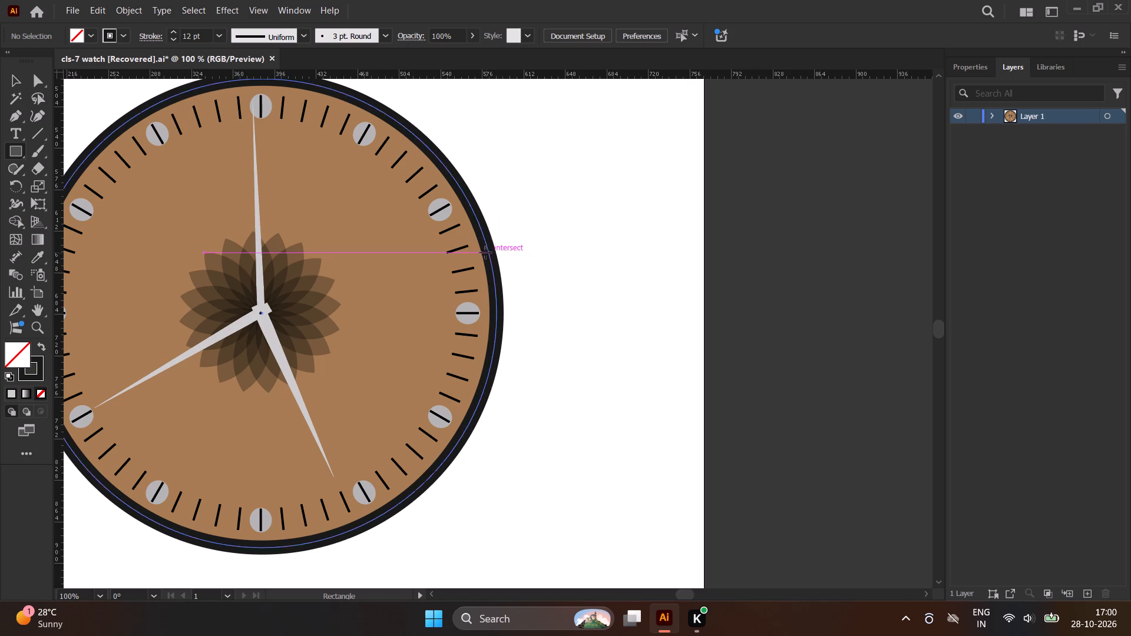
left_click_drag(482, 251, 525, 354)
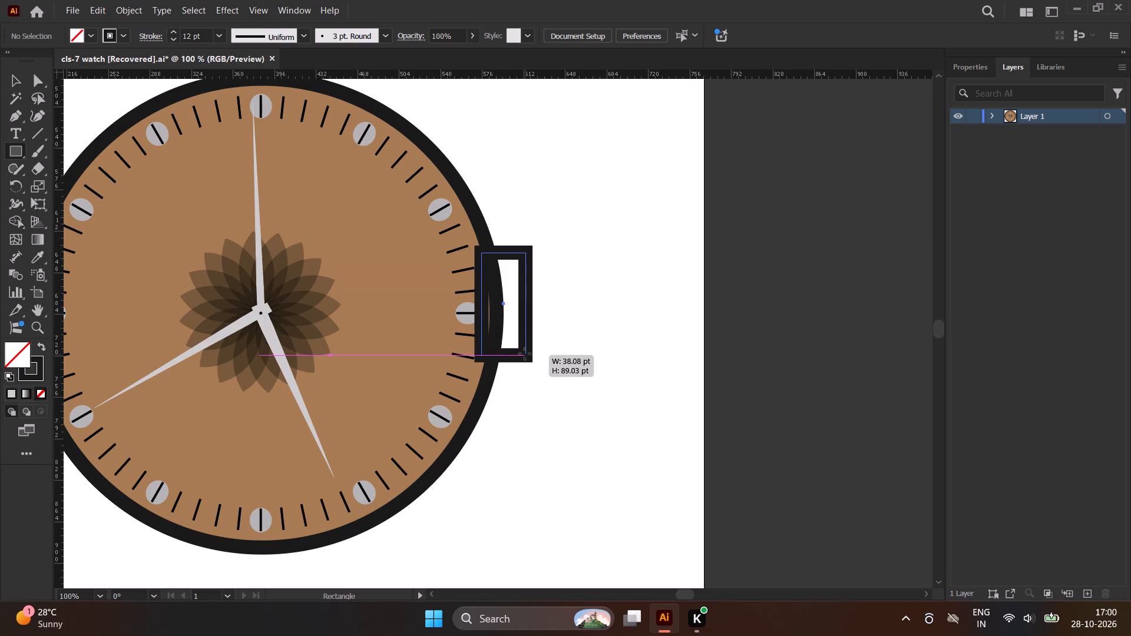
left_click_drag(525, 354, 515, 306)
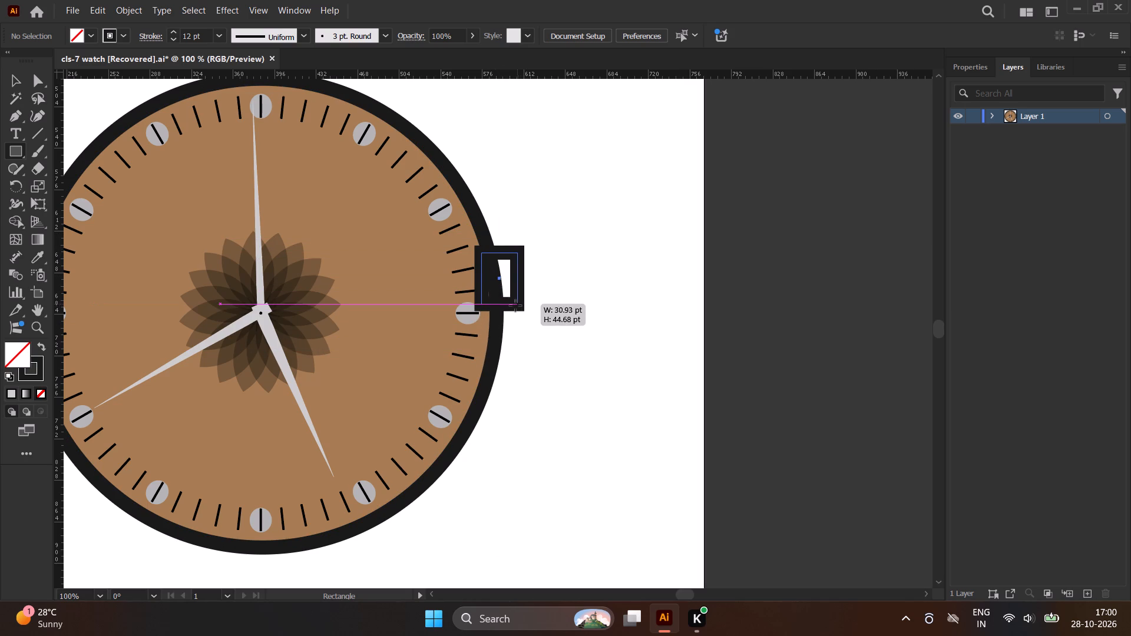
left_click_drag(515, 306, 517, 309)
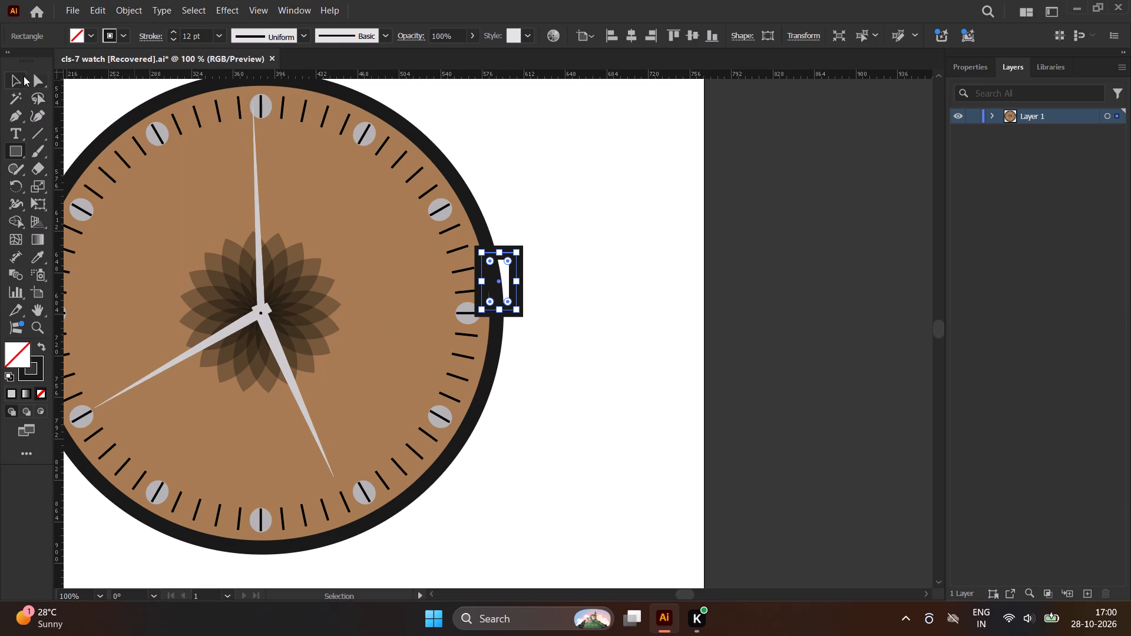
Remove the rectangle's stroke, fill it with the grey sampled from the twelve o'clock marker circle, and deselect it.
left_click(122, 38)
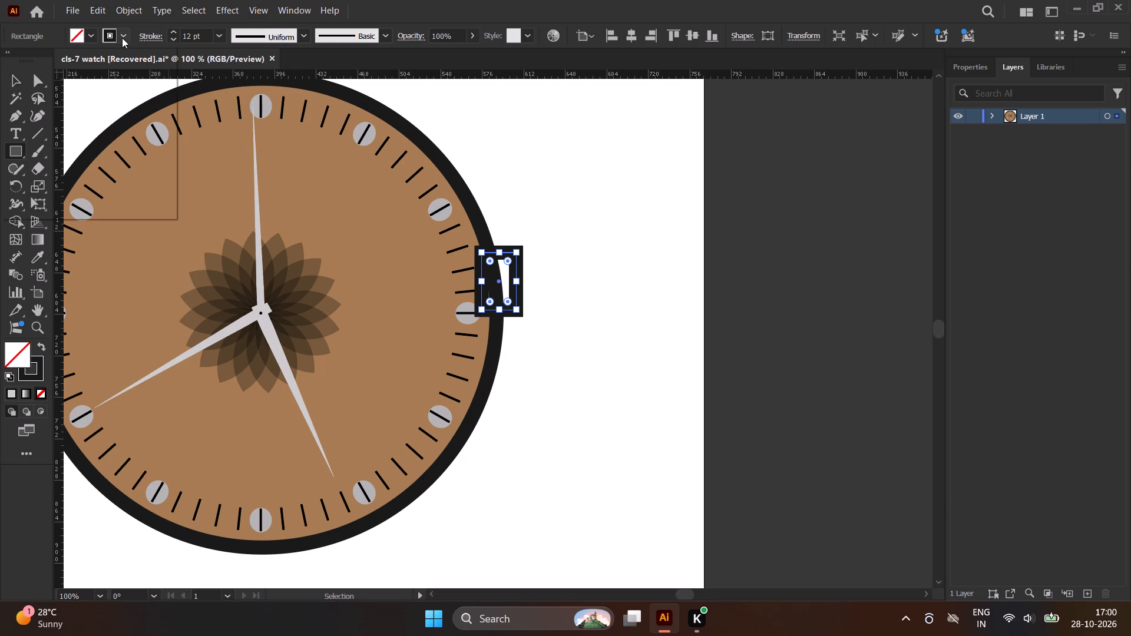
left_click(13, 88)
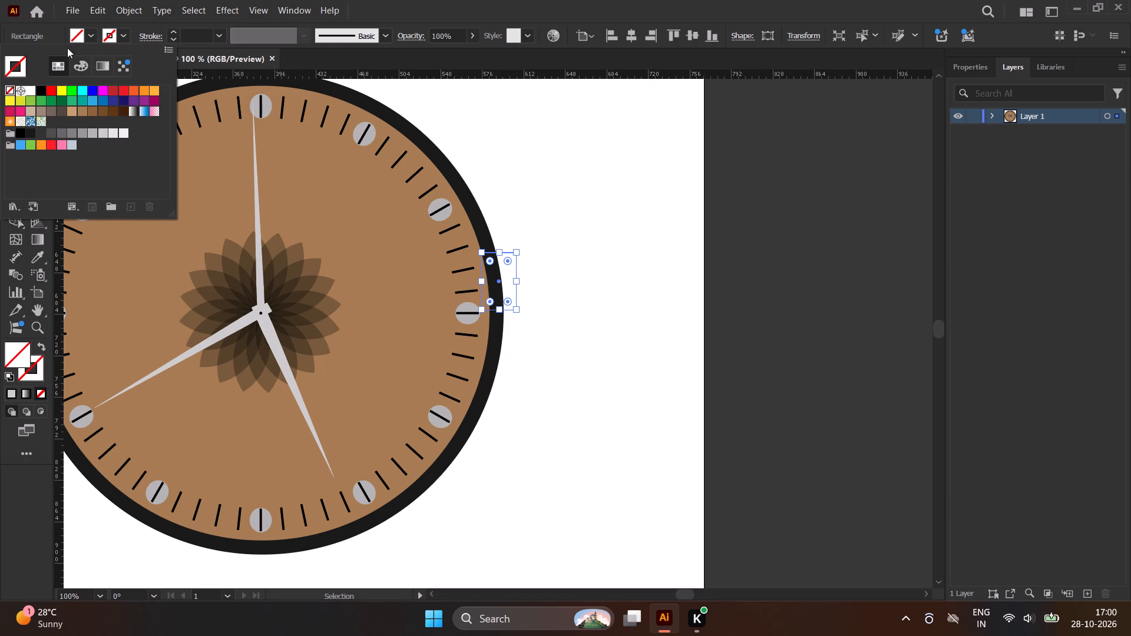
left_click(88, 38)
left_click(93, 31)
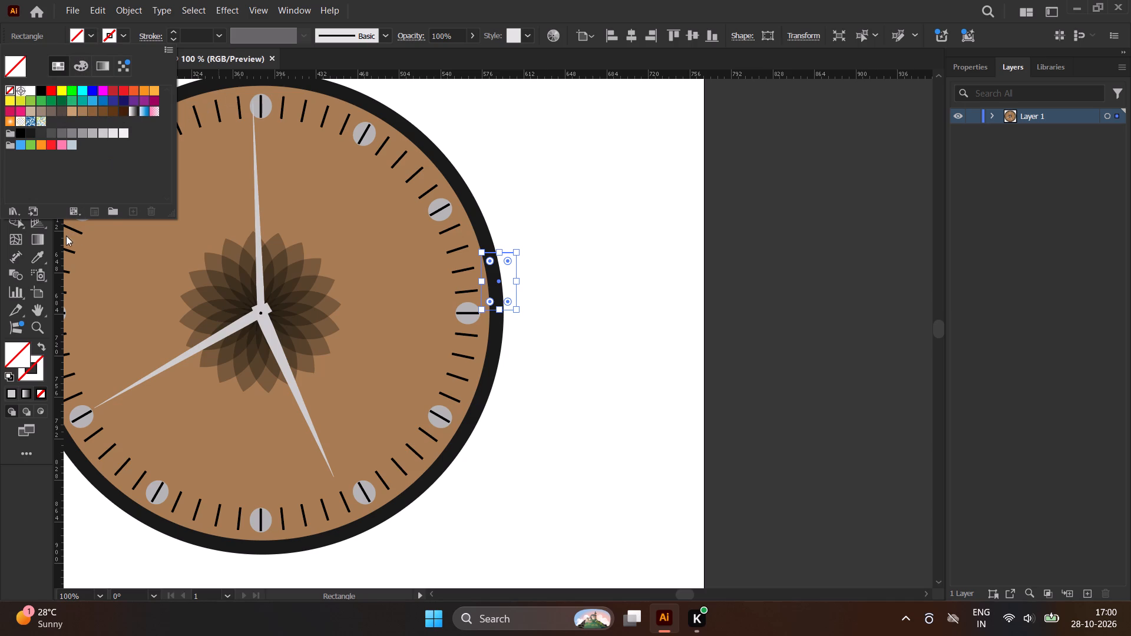
double_click(37, 256)
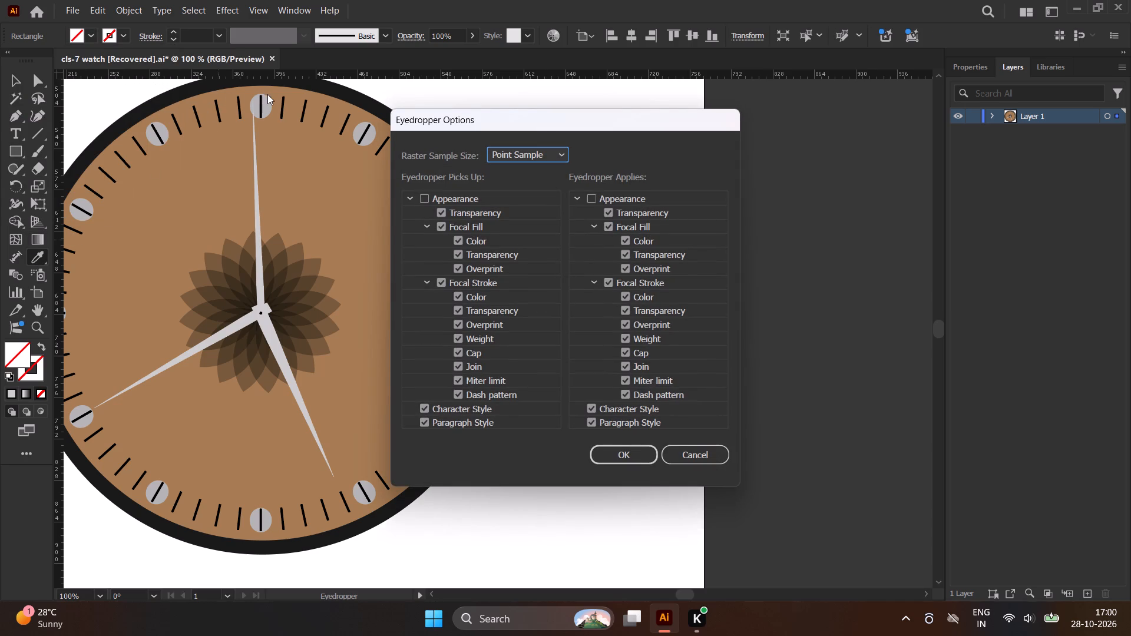
left_click(615, 461)
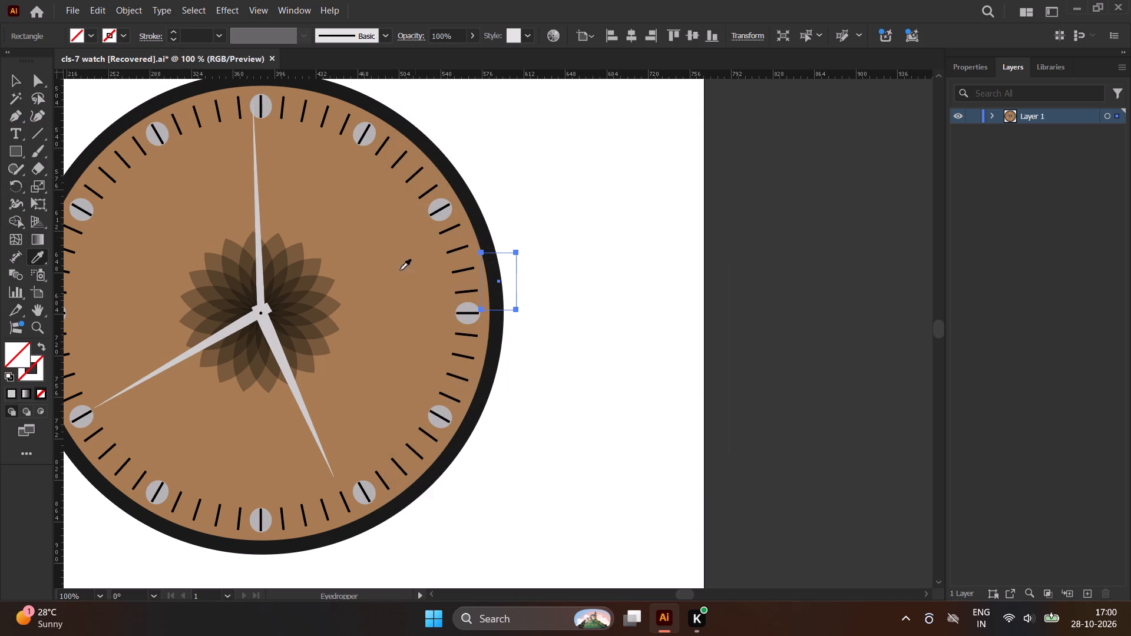
left_click(266, 103)
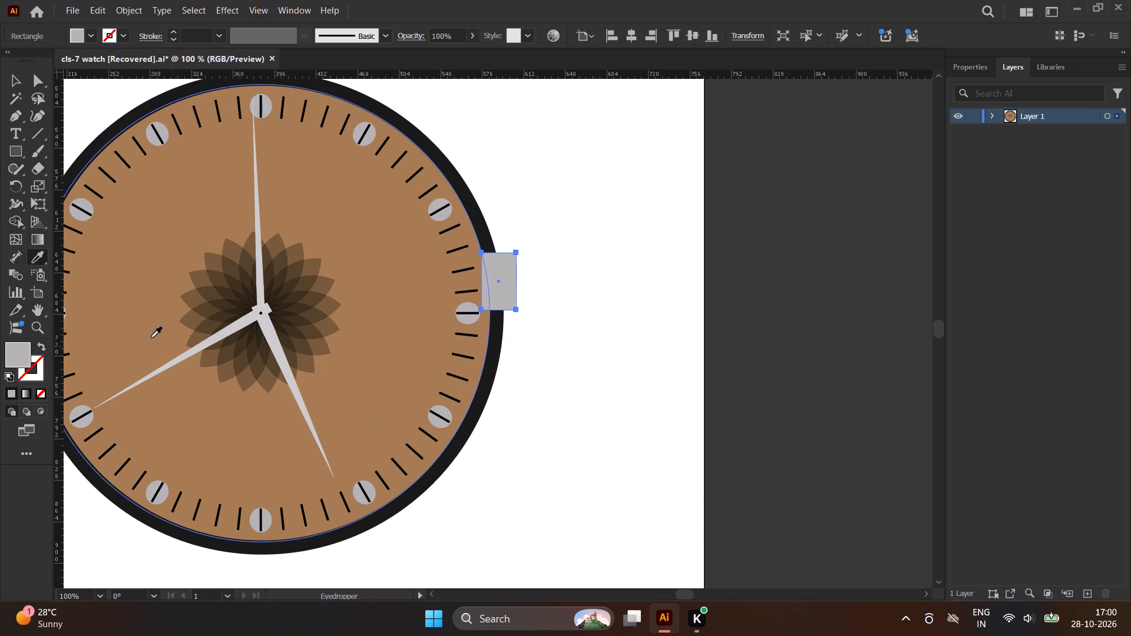
left_click(15, 78)
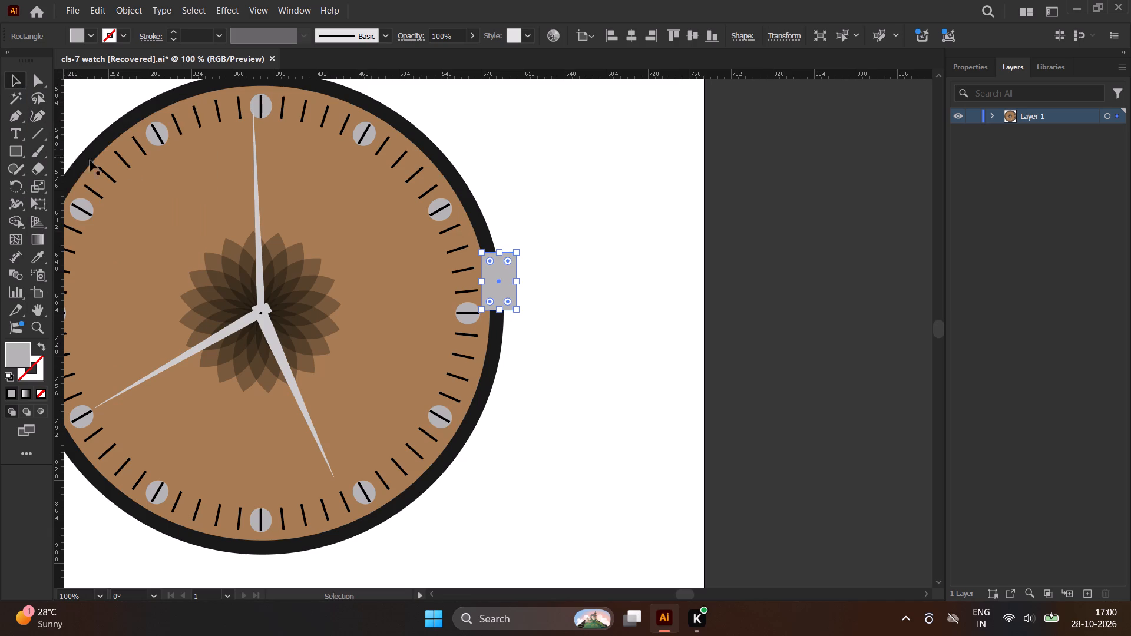
left_click(549, 221)
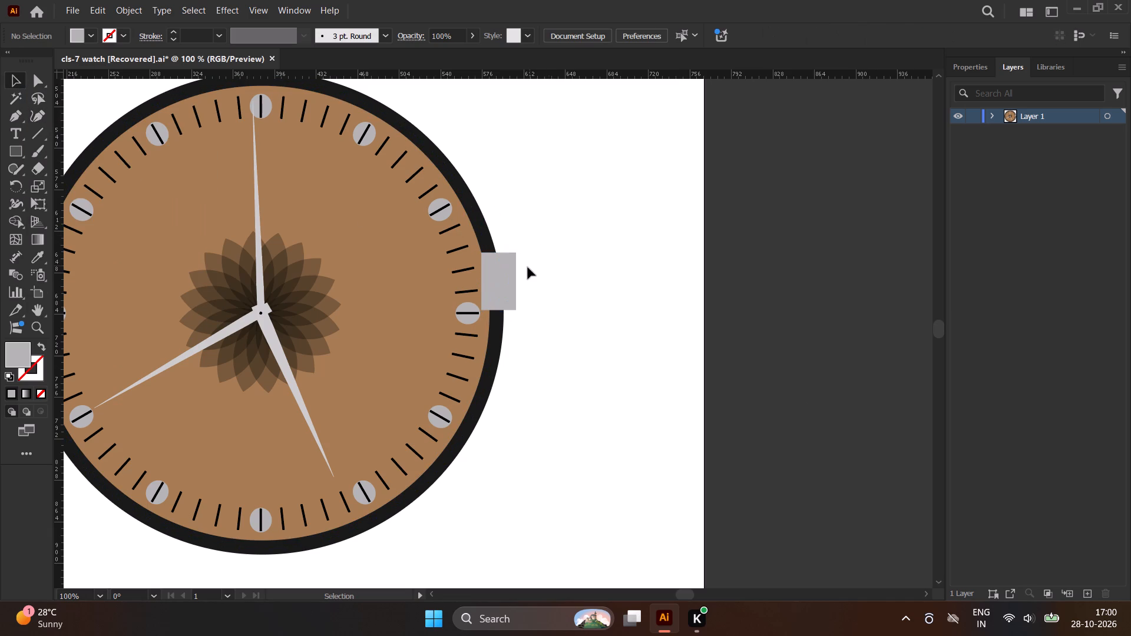
Move the grey rectangle level with the three o'clock marker so it straddles the black outer ring, and deselect it.
left_click_drag(508, 276, 520, 298)
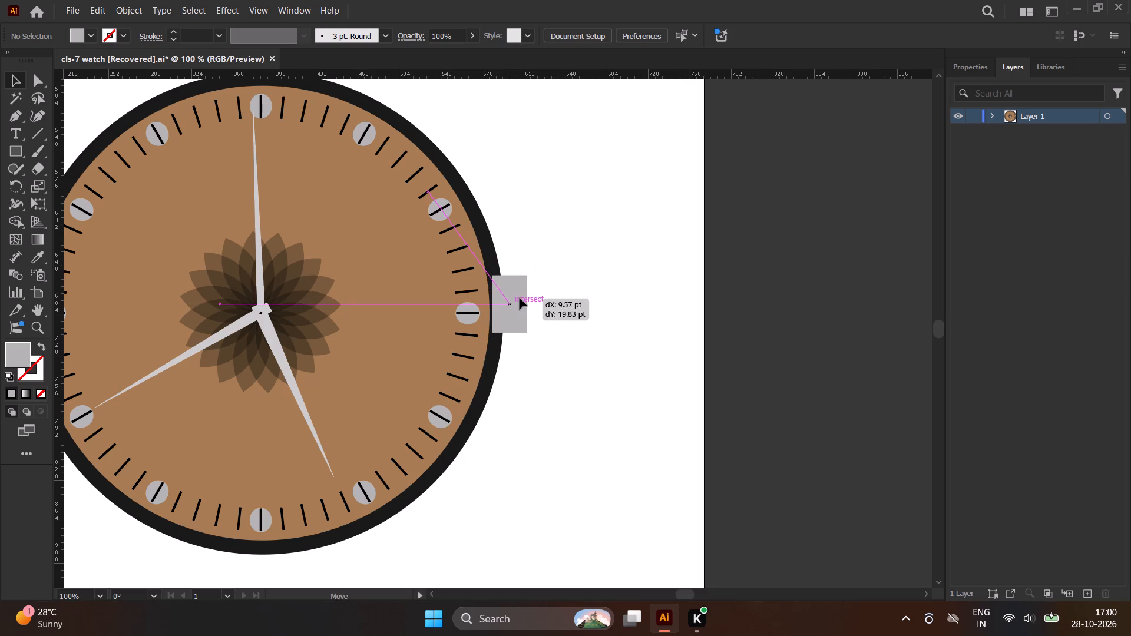
left_click_drag(520, 298, 512, 307)
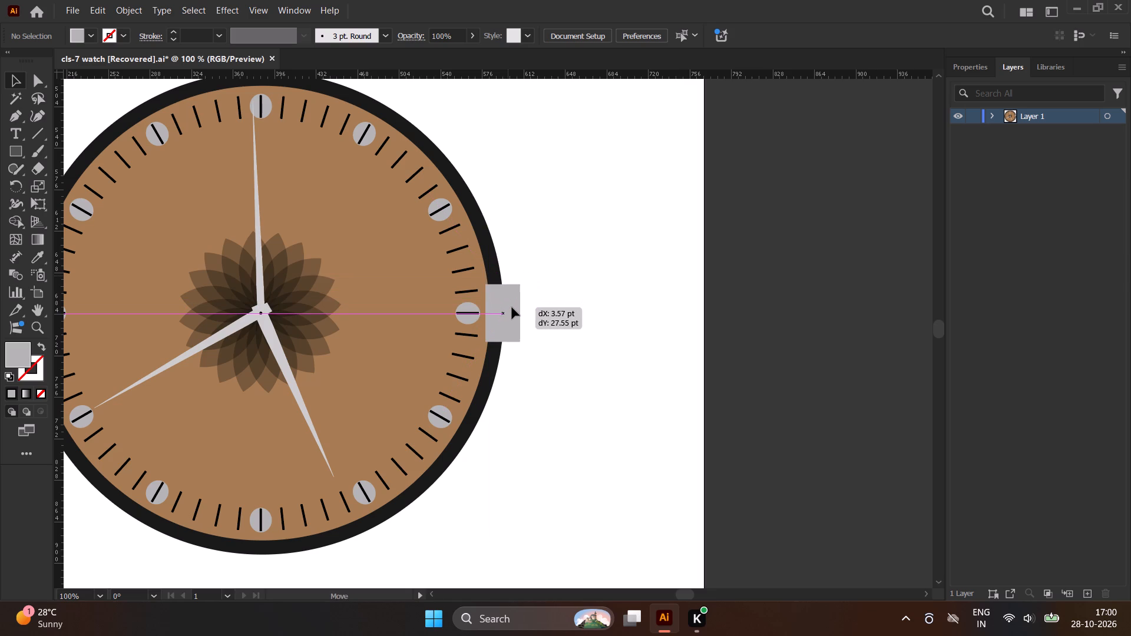
left_click_drag(512, 307, 512, 307)
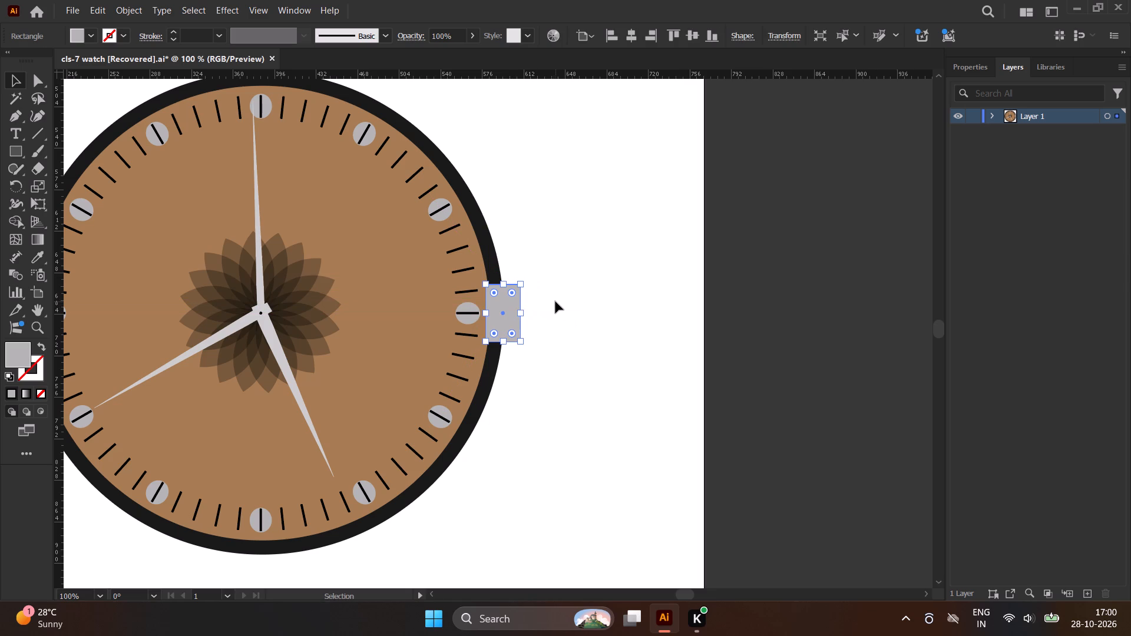
left_click(555, 304)
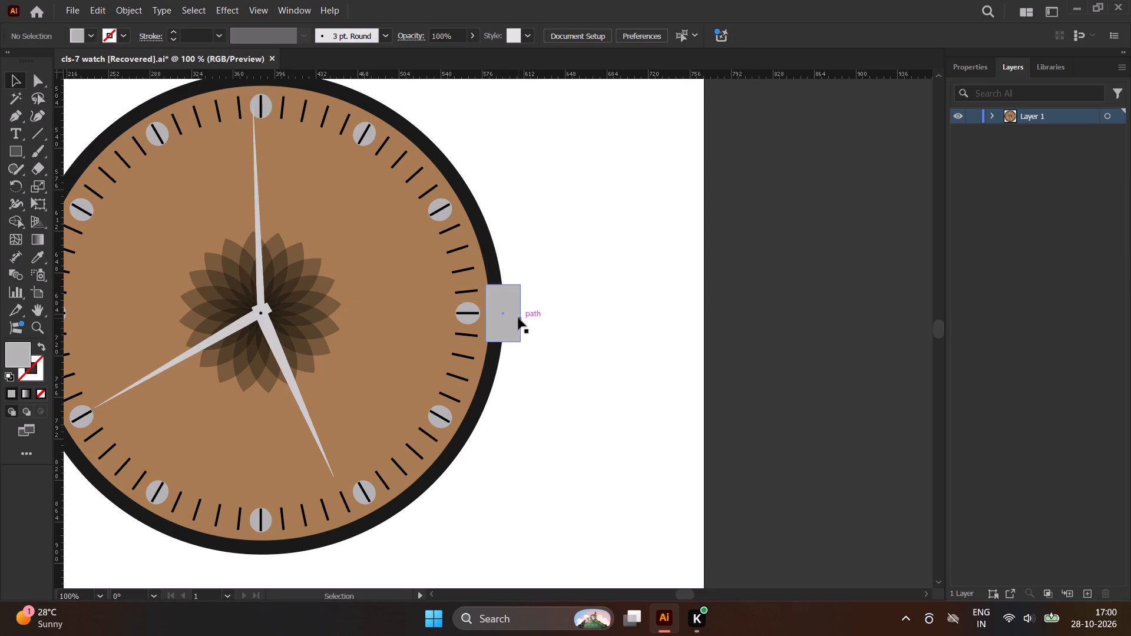
left_click_drag(511, 316, 515, 317)
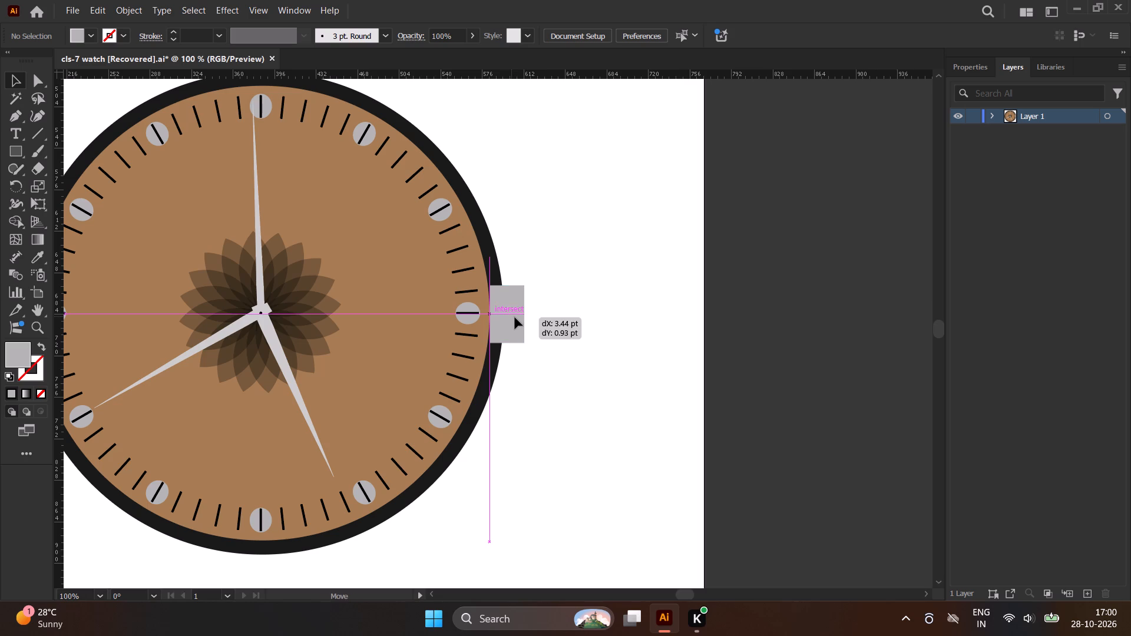
left_click_drag(515, 317, 521, 317)
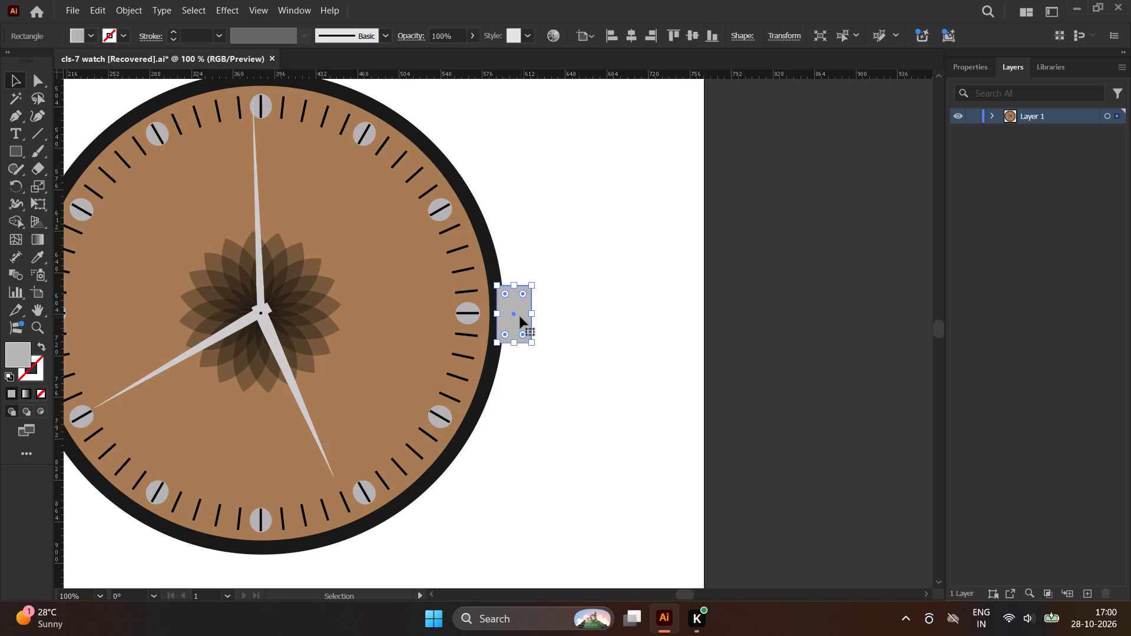
left_click_drag(520, 317, 510, 317)
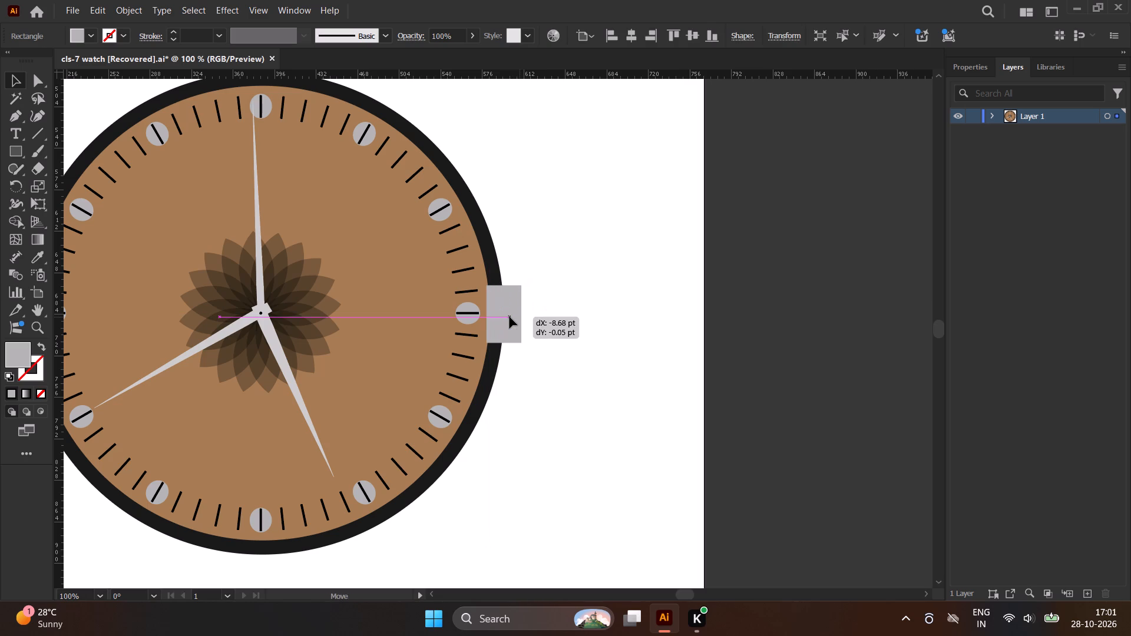
left_click_drag(510, 317, 508, 316)
left_click(558, 307)
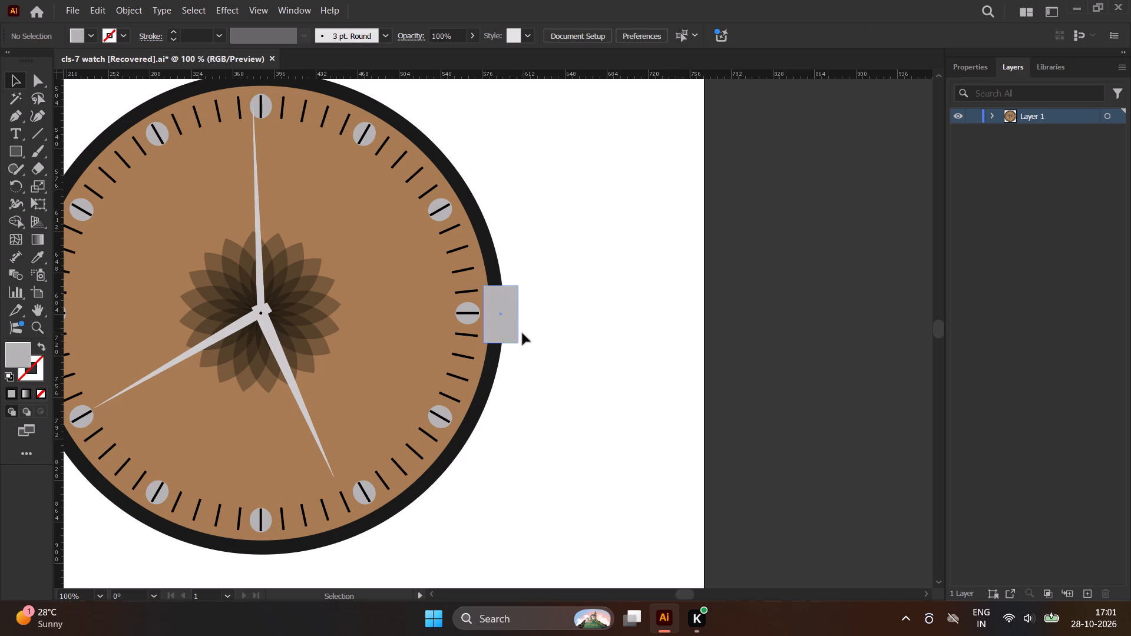
Round all four corners of the grey rectangle beside the three o'clock marker and deselect it.
scroll(521, 348, "up", 1)
left_click(504, 287)
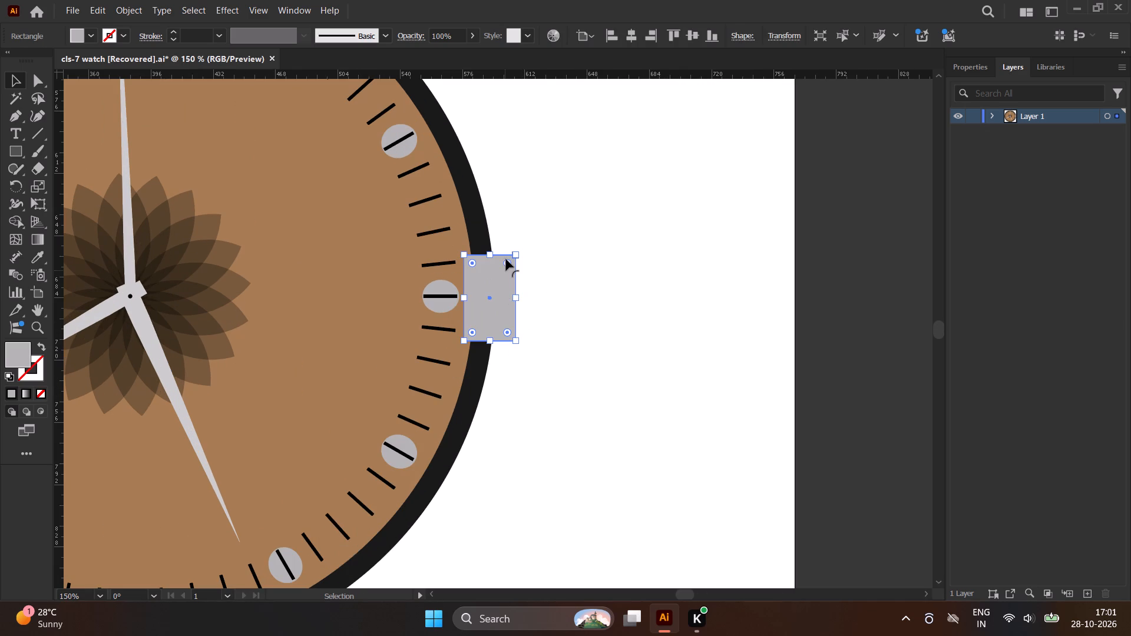
left_click_drag(507, 262, 497, 264)
left_click(571, 266)
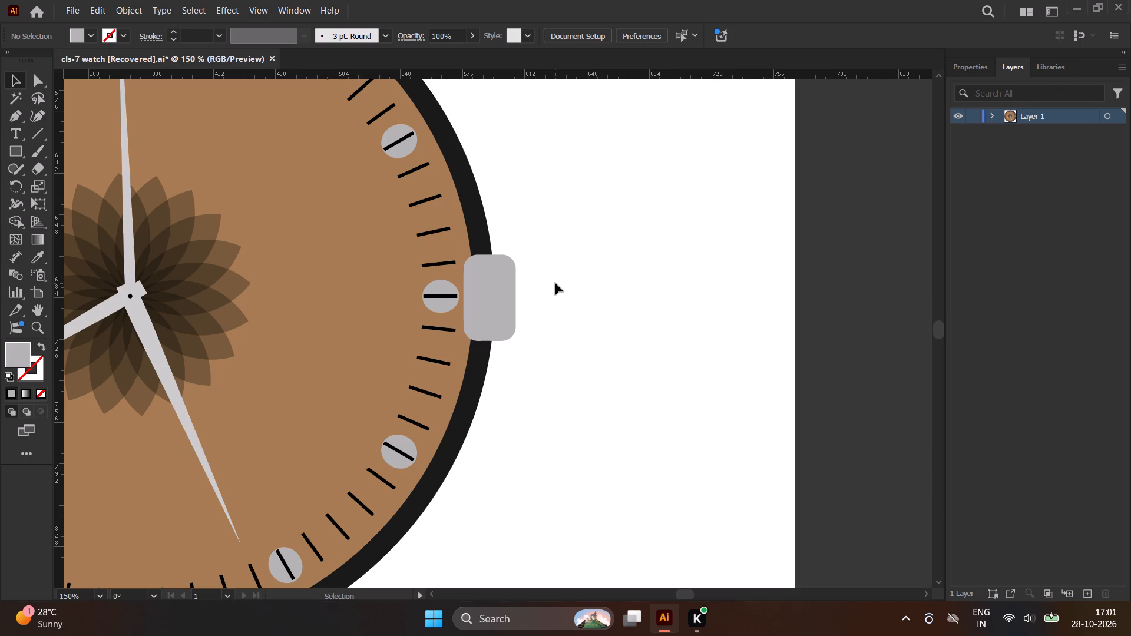
left_click(504, 286)
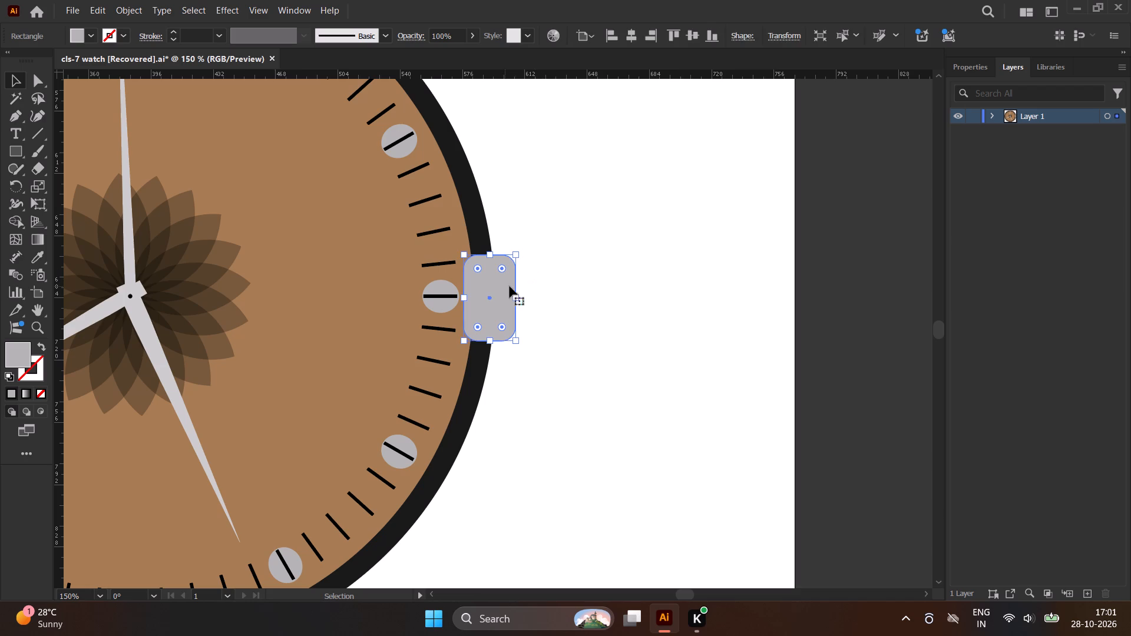
left_click(631, 264)
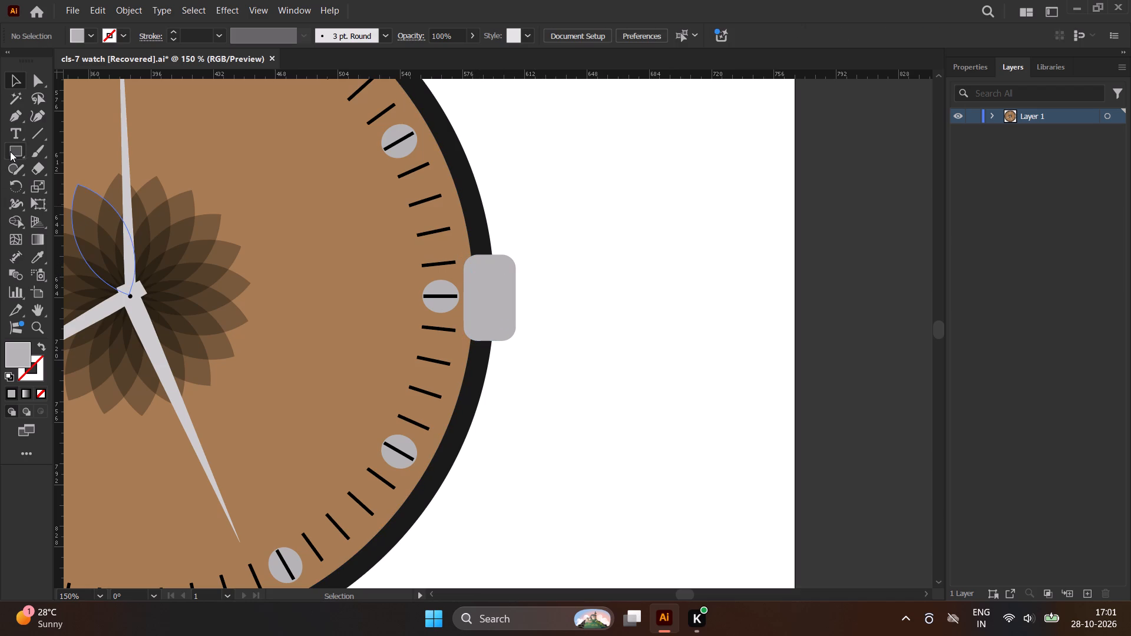
Draw a small horizontal rectangle about 16 pt wide near the top of the grey crown and round its corners.
left_click(10, 151)
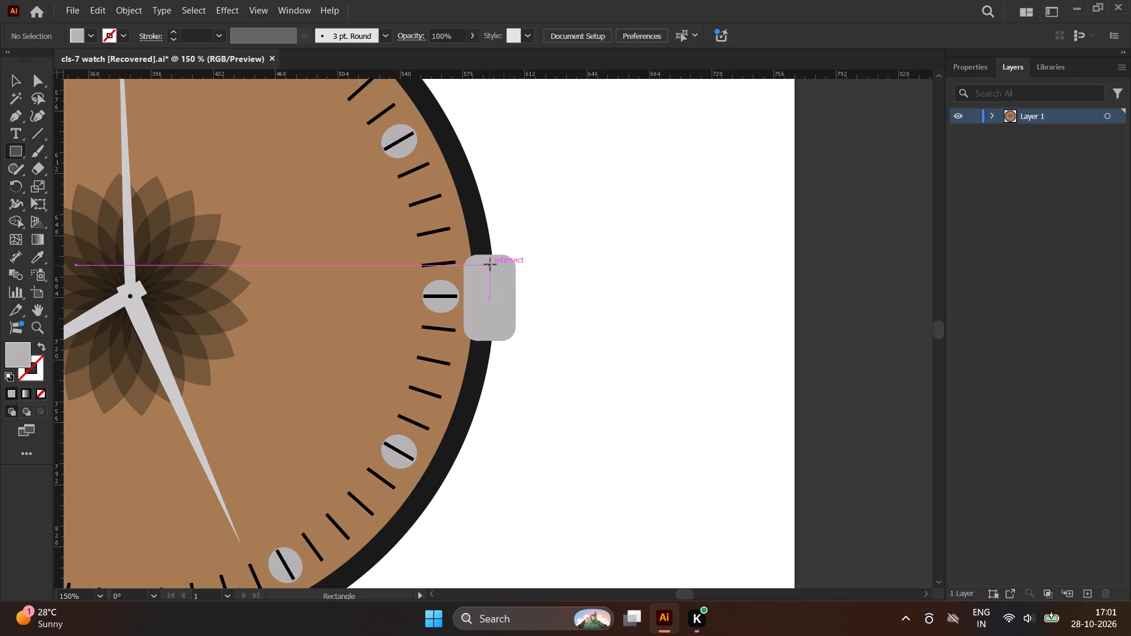
left_click_drag(485, 262, 506, 266)
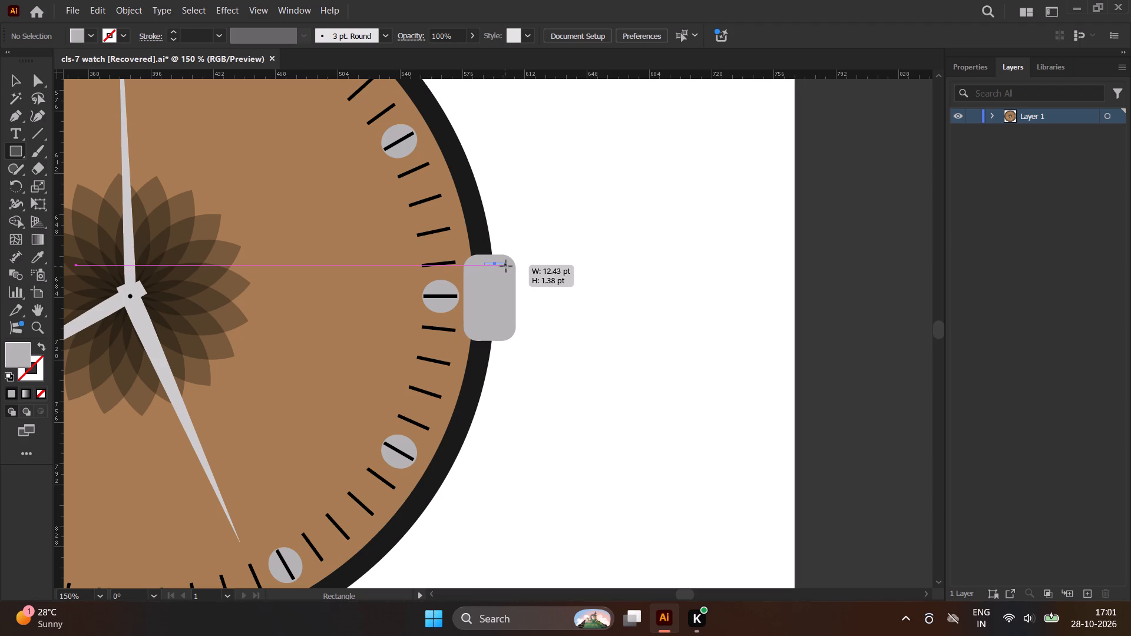
left_click_drag(506, 266, 512, 270)
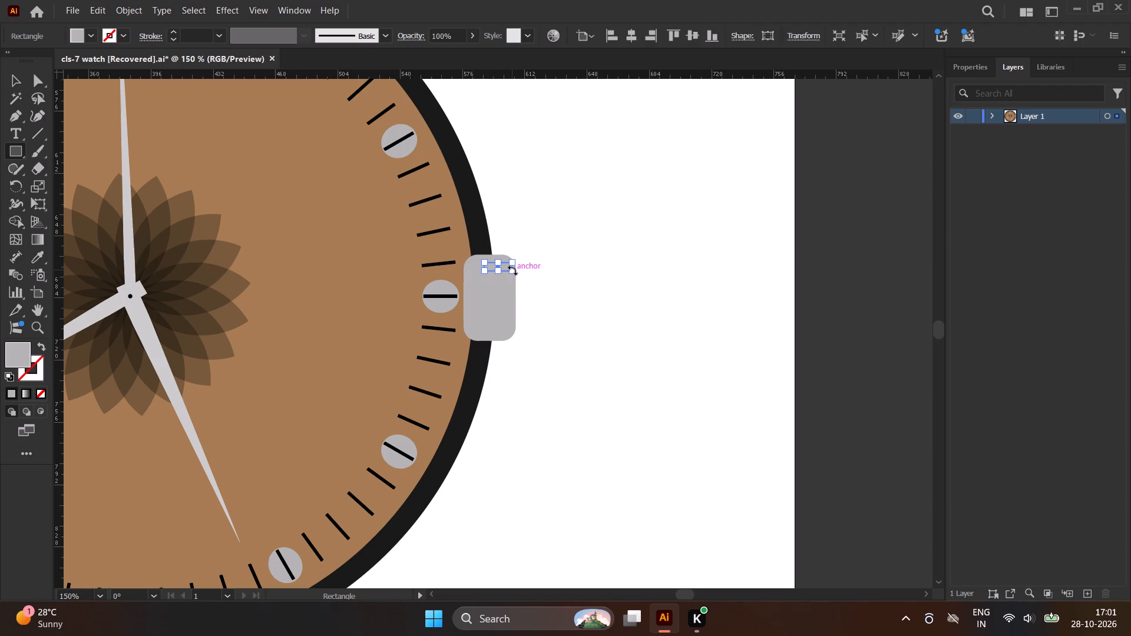
scroll(508, 262, "up", 4)
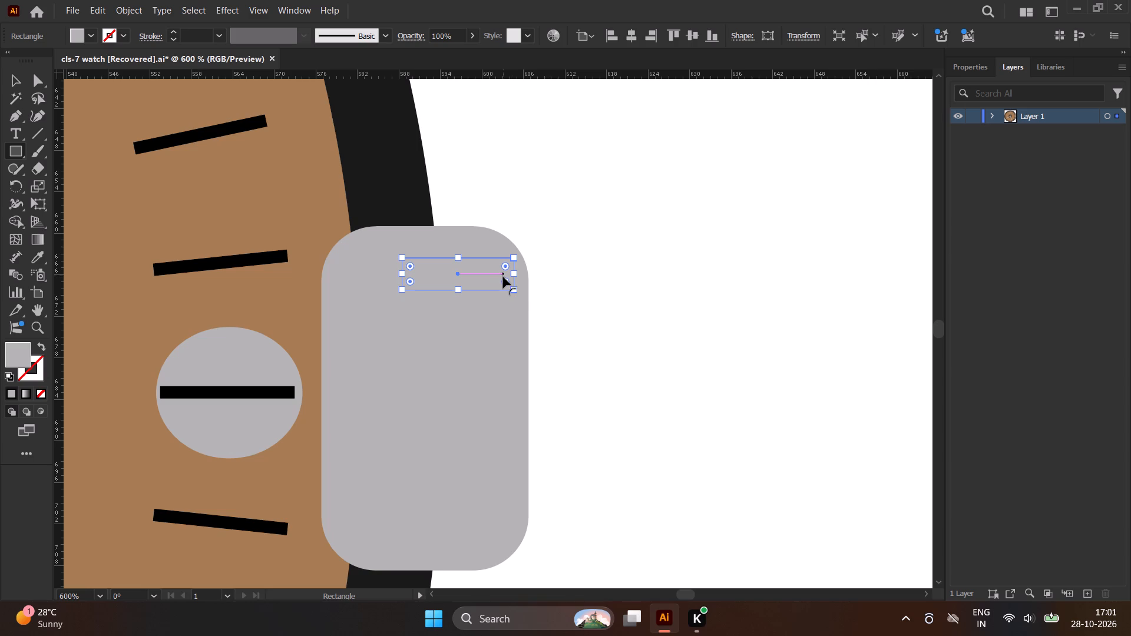
left_click(503, 277)
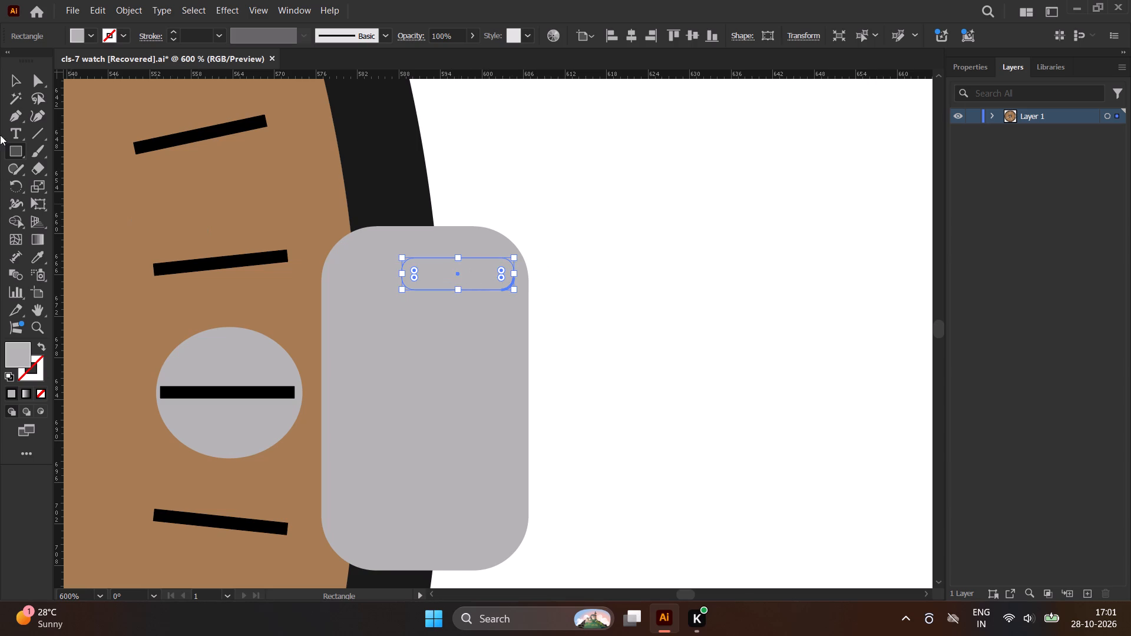
Fill the small rounded bar on the crown with black.
left_click(9, 84)
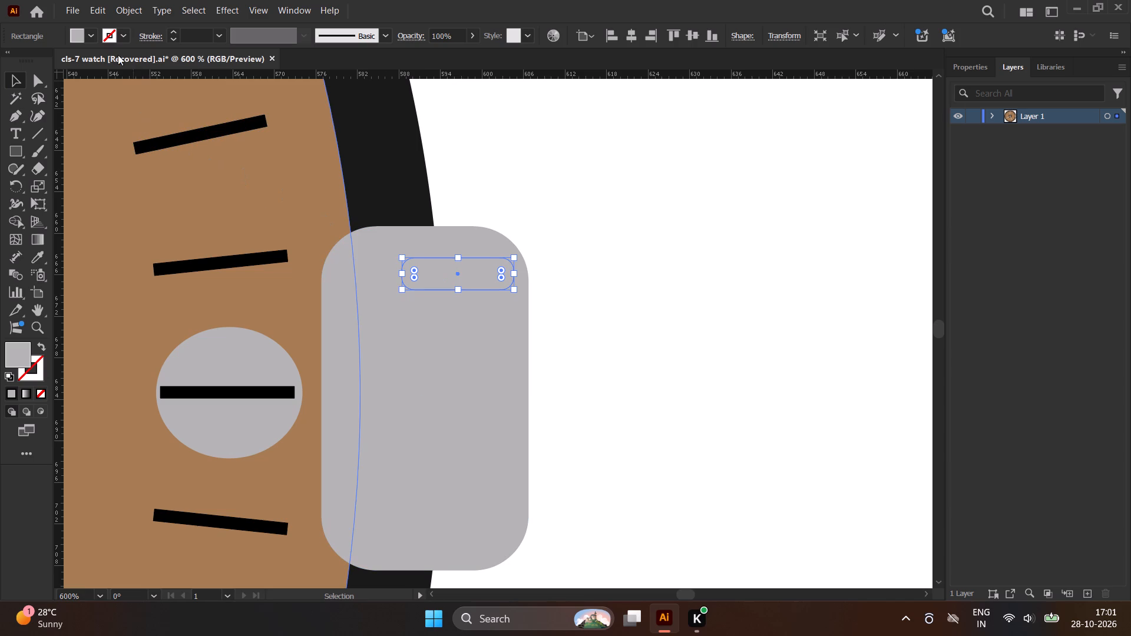
left_click(89, 35)
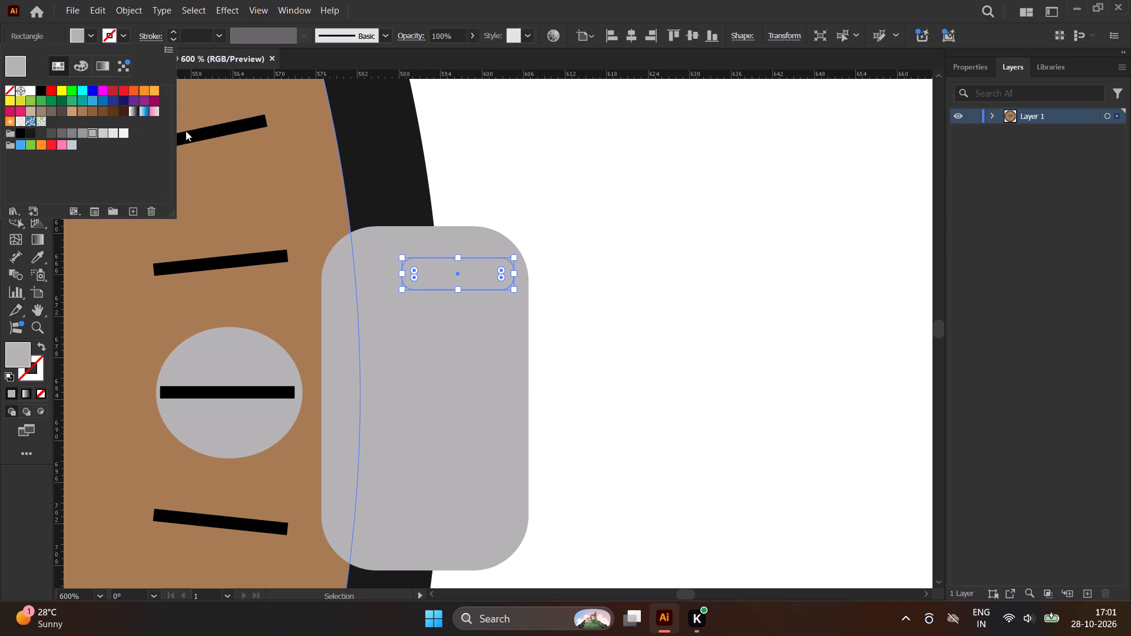
left_click(23, 131)
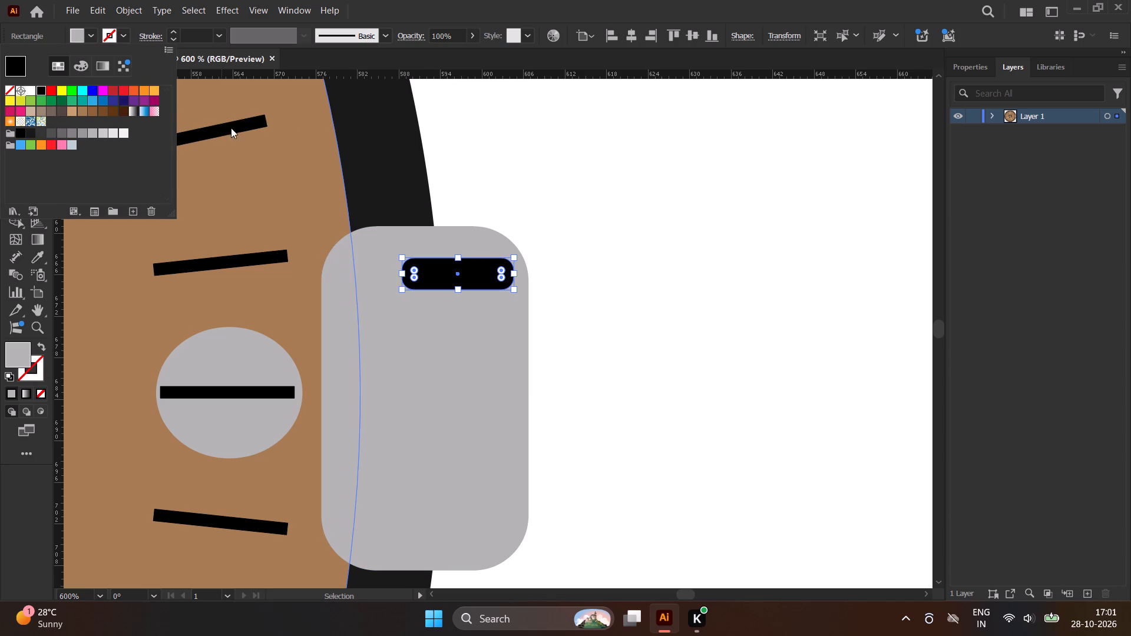
left_click(514, 130)
Move the black bar slightly up and inward so it sits just below the crown's top edge.
left_click_drag(476, 274, 476, 264)
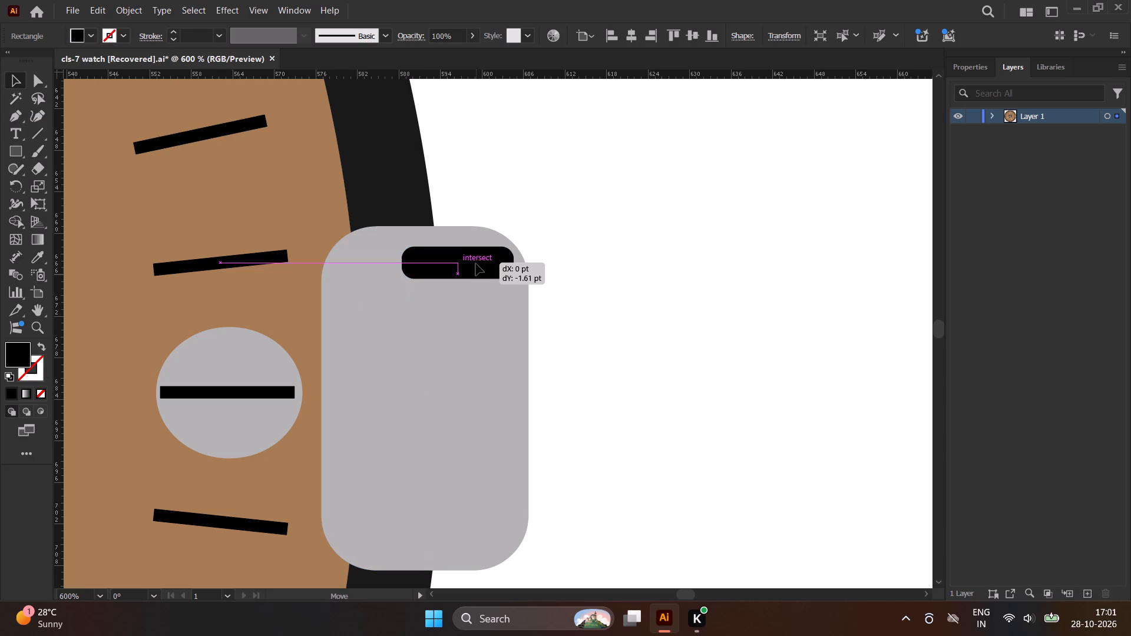
left_click_drag(476, 264, 476, 256)
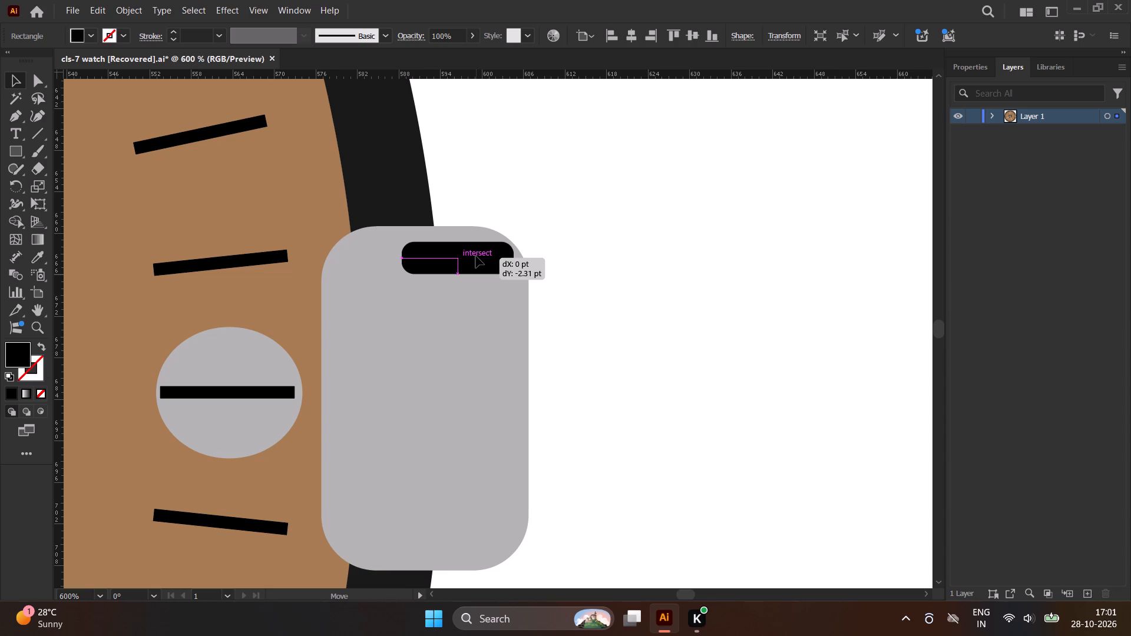
left_click_drag(476, 256, 454, 247)
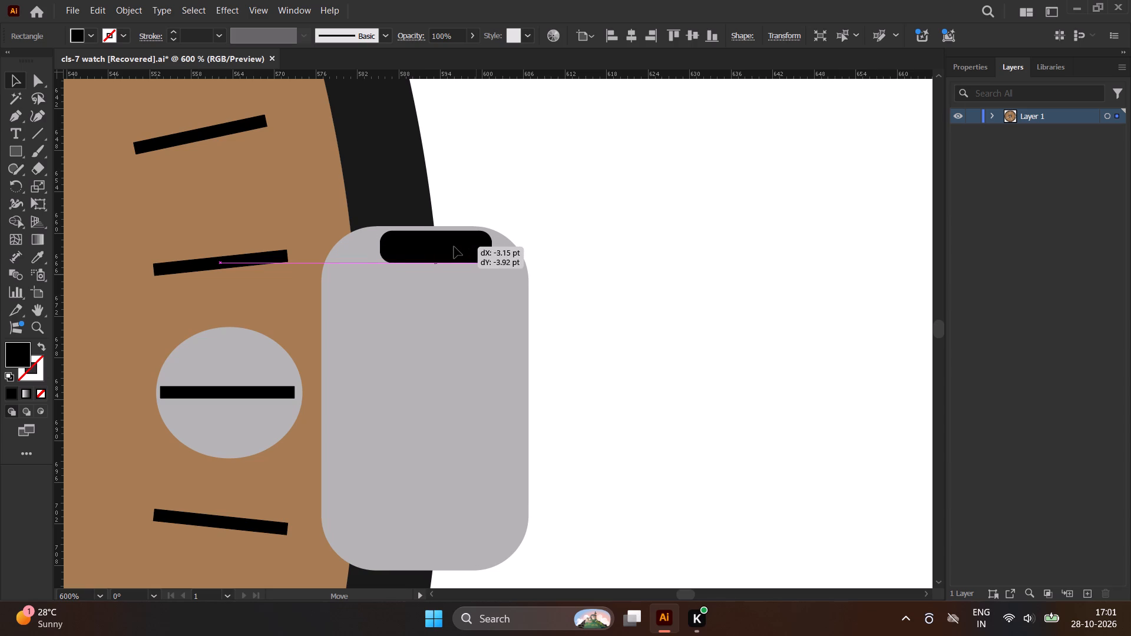
left_click_drag(454, 247, 470, 254)
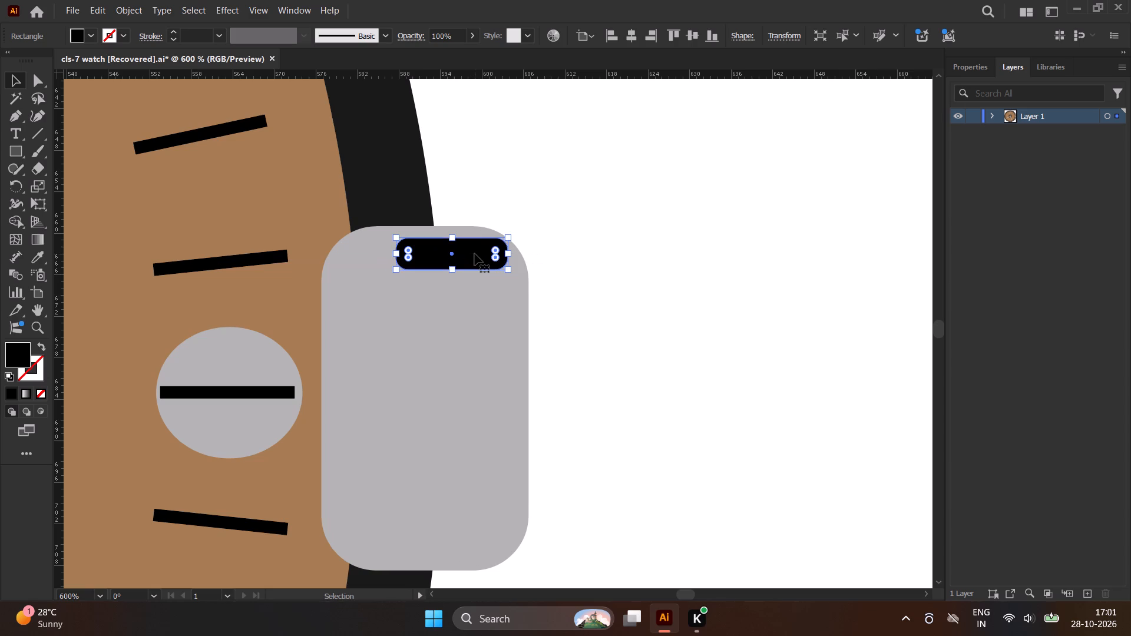
left_click(472, 251)
Duplicate the black bar six times down the crown, making a column of seven bars with roughly even gaps.
left_click_drag(472, 251, 473, 294, "alt")
left_click_drag(473, 294, 476, 335, "alt")
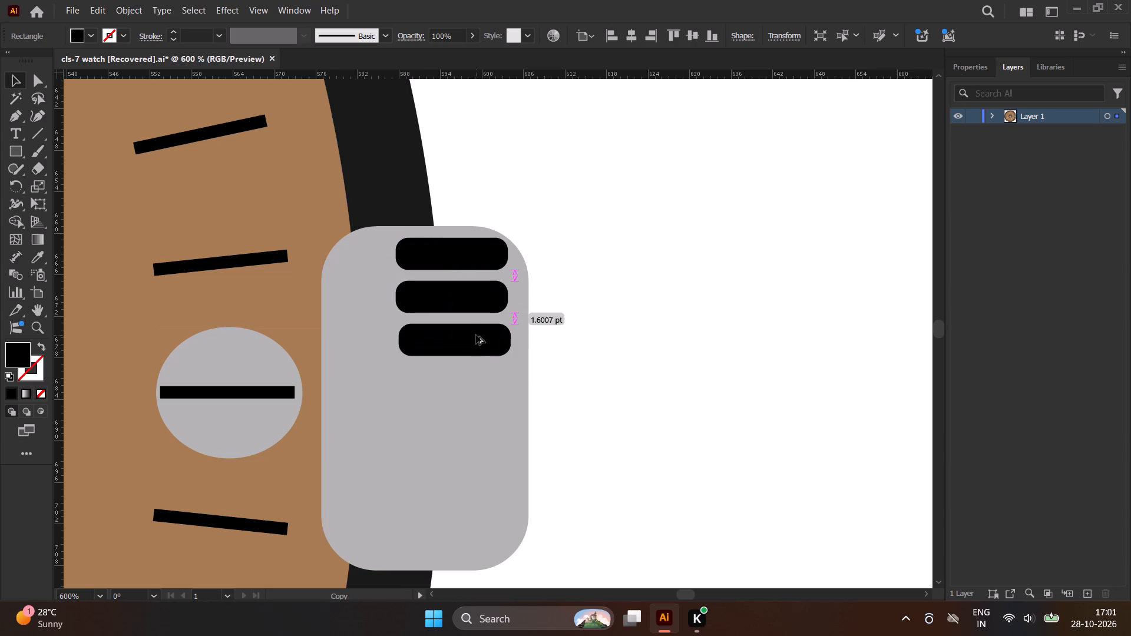
left_click_drag(476, 335, 476, 338, "alt")
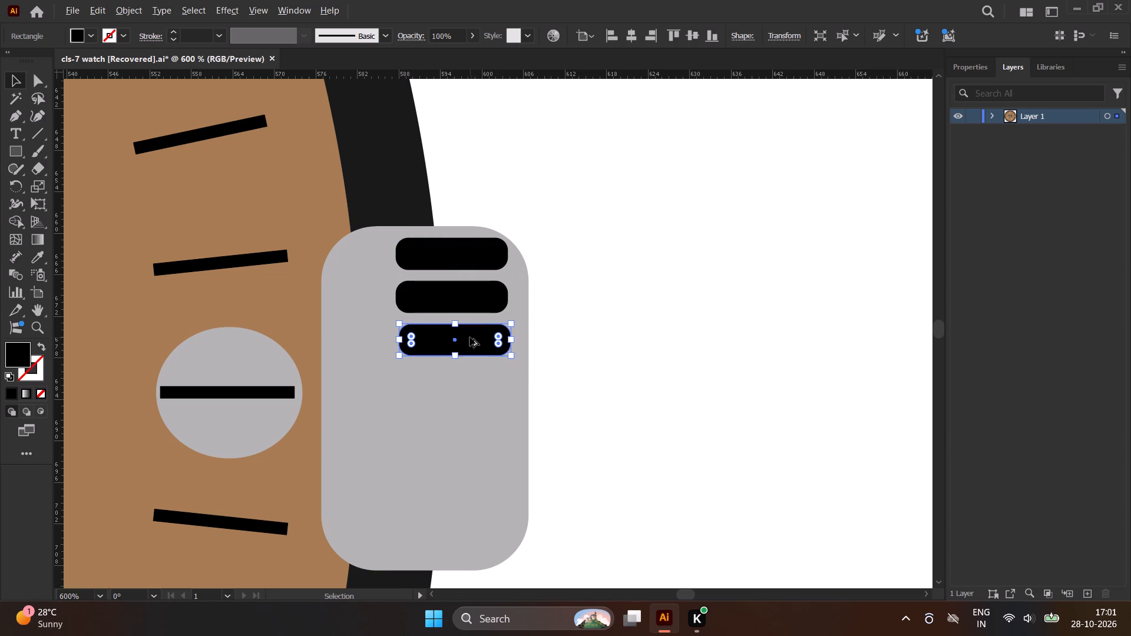
left_click_drag(470, 337, 472, 384, "alt")
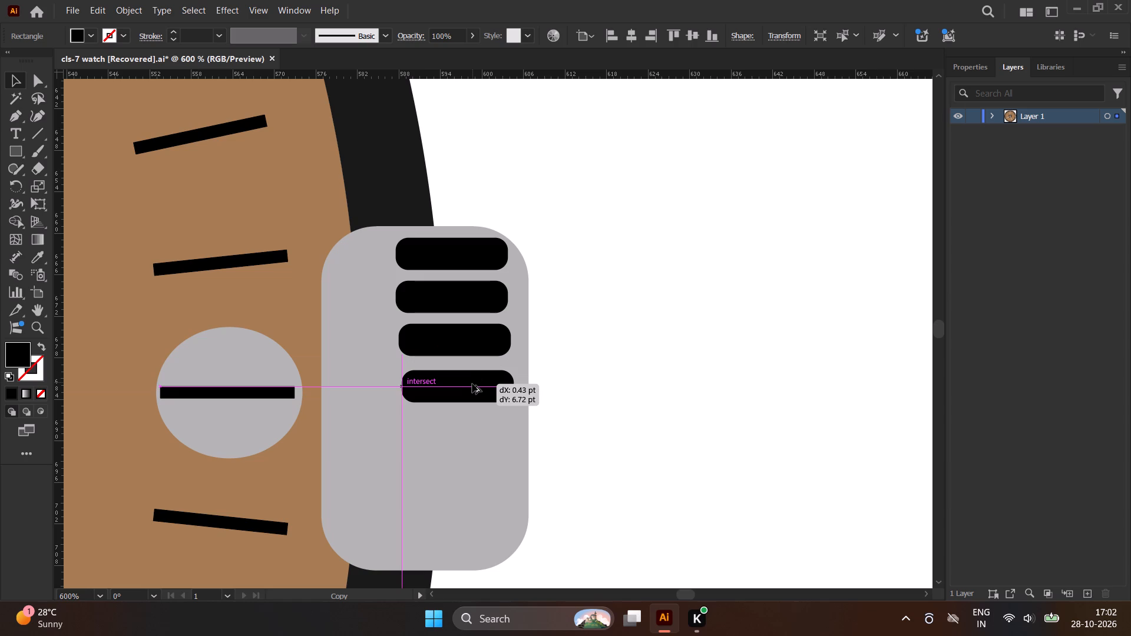
left_click_drag(472, 384, 473, 380, "alt")
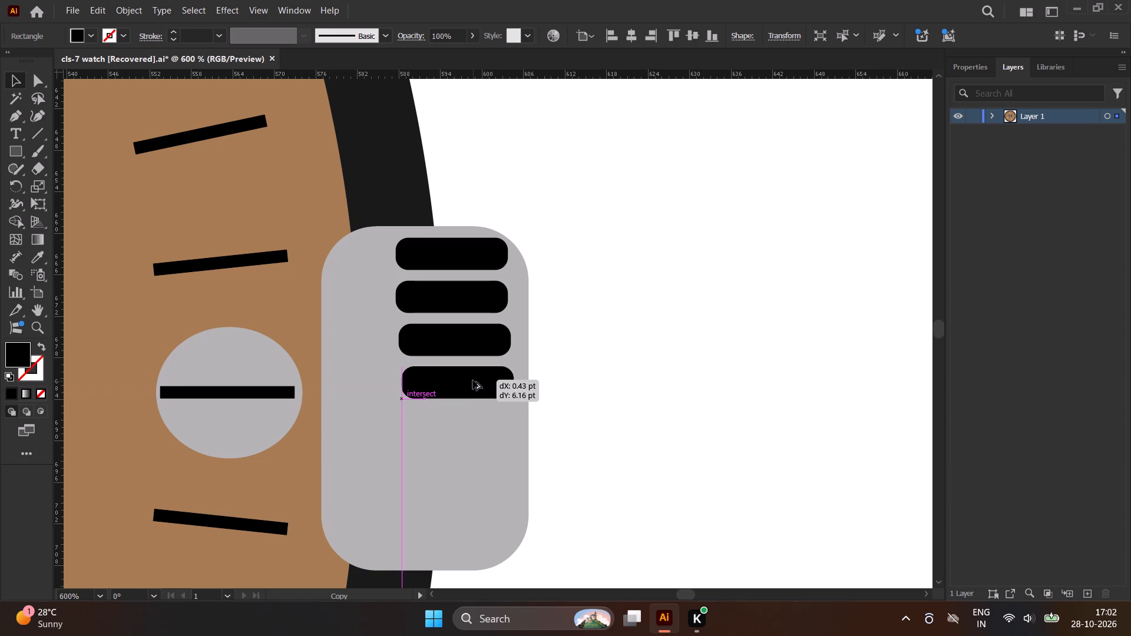
left_click_drag(473, 380, 473, 384, "alt")
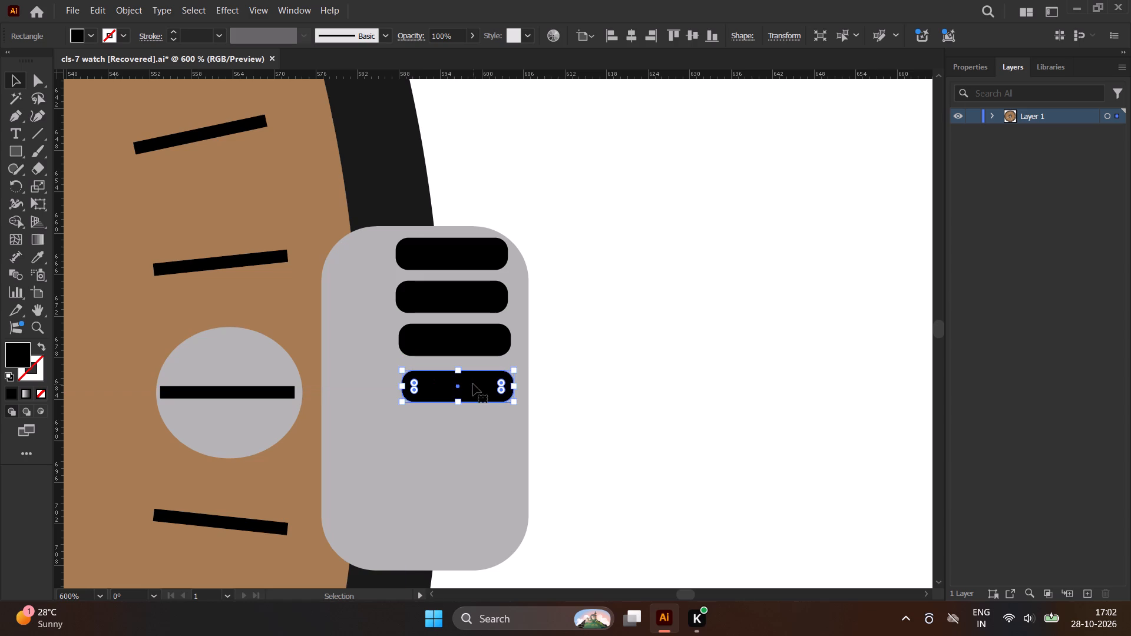
left_click_drag(473, 384, 473, 424, "alt")
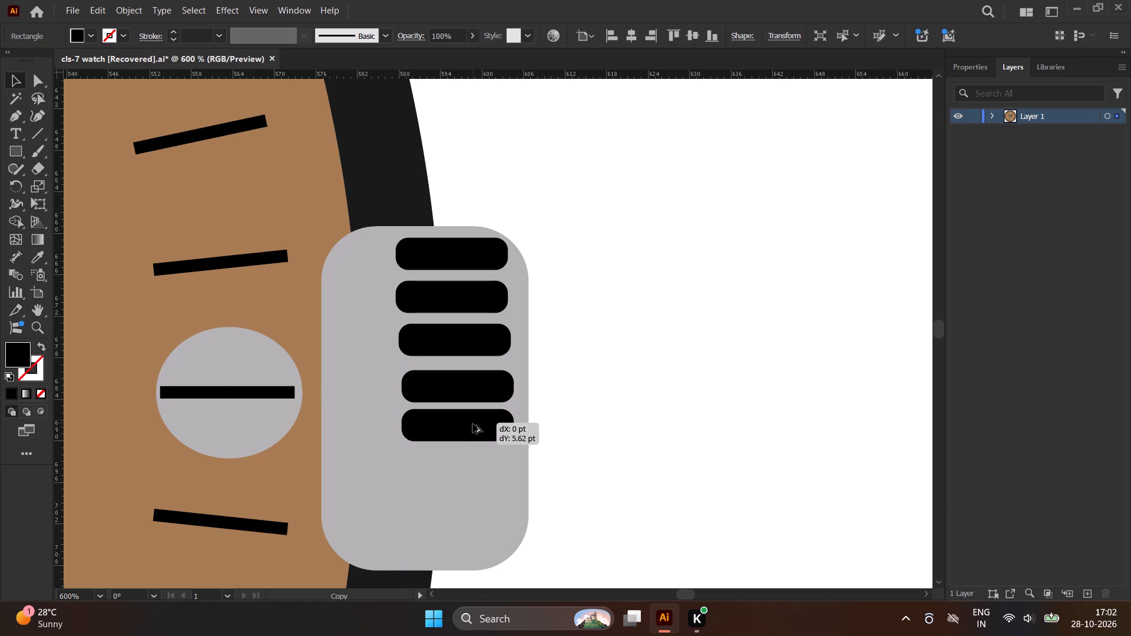
left_click_drag(473, 424, 473, 428, "alt")
left_click_drag(474, 426, 477, 473, "alt")
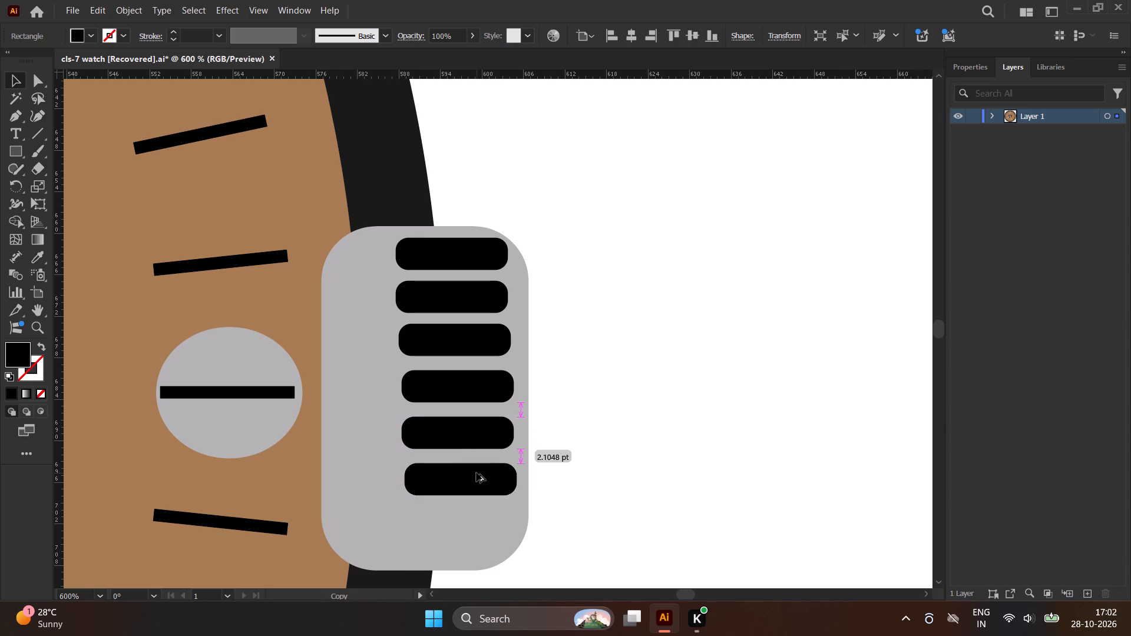
left_click_drag(477, 473, 474, 473, "alt")
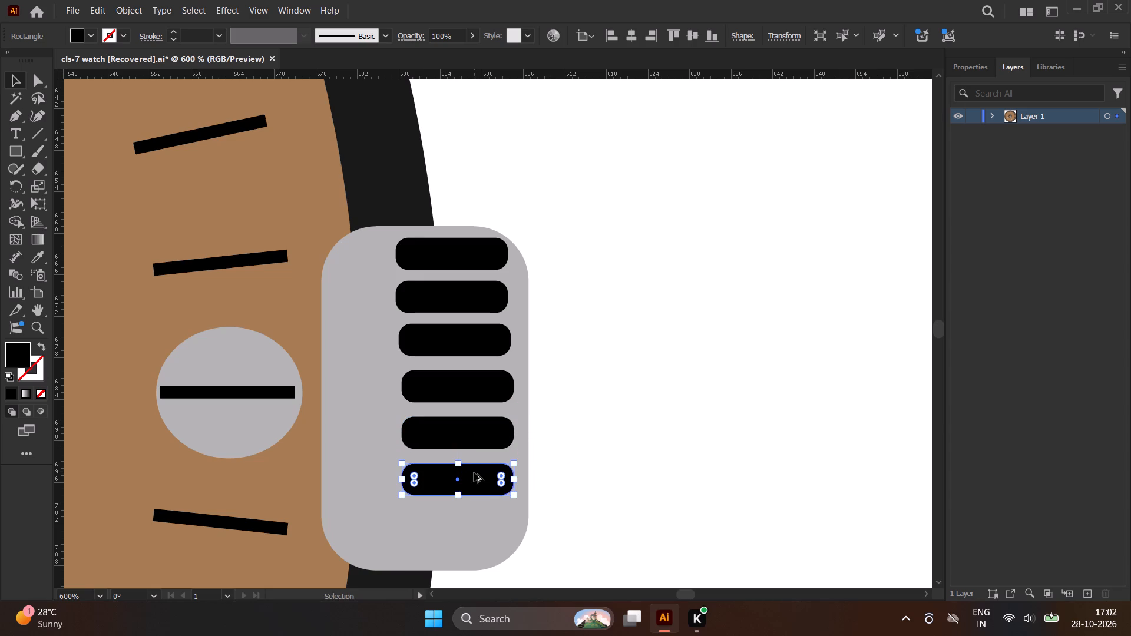
left_click_drag(474, 473, 474, 515, "alt")
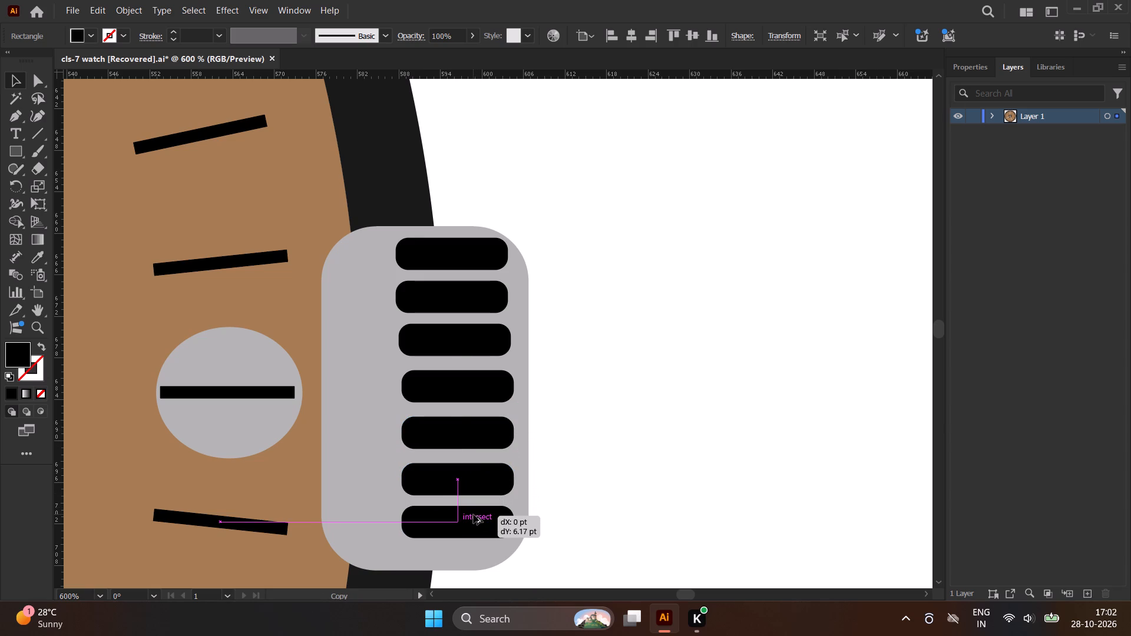
left_click_drag(474, 515, 475, 517, "alt")
left_click_drag(475, 517, 475, 518, "alt")
left_click_drag(477, 522, 476, 526, "alt")
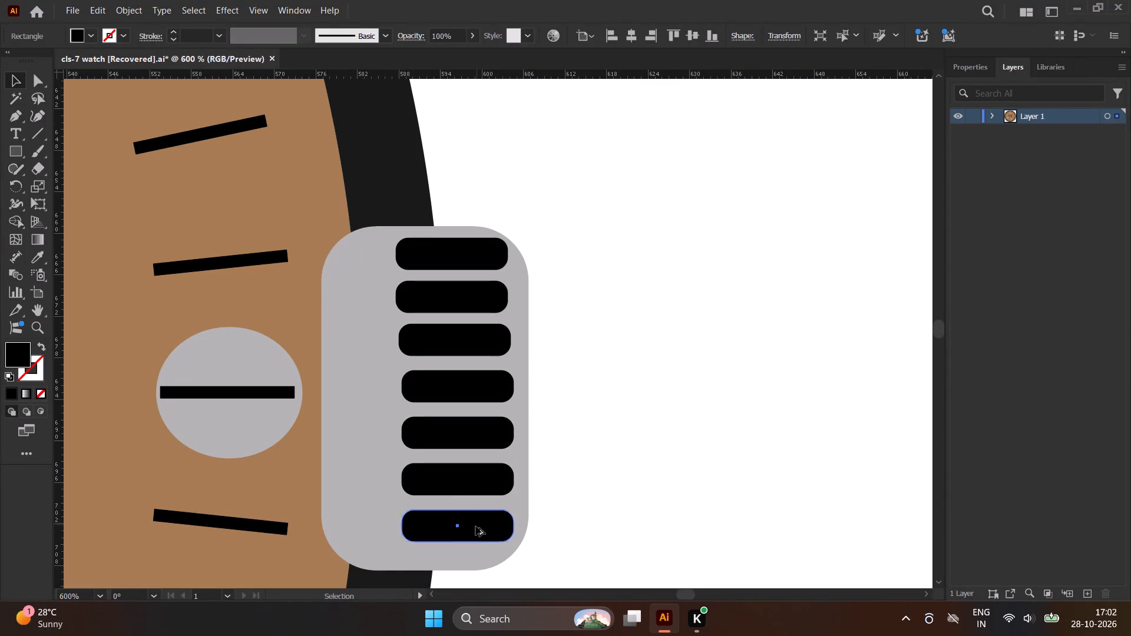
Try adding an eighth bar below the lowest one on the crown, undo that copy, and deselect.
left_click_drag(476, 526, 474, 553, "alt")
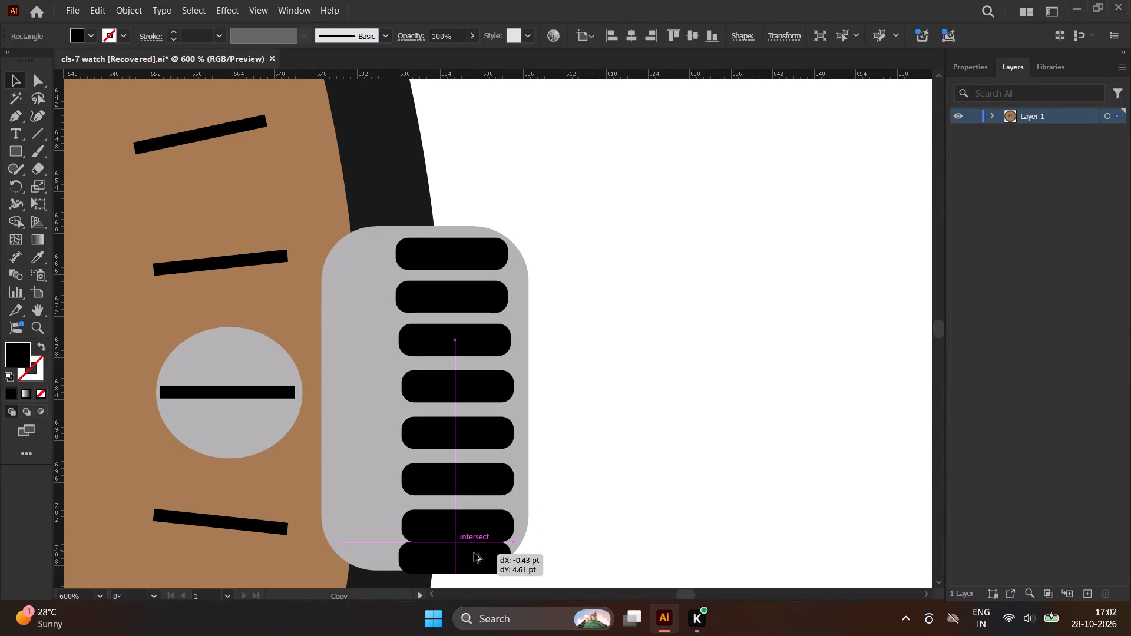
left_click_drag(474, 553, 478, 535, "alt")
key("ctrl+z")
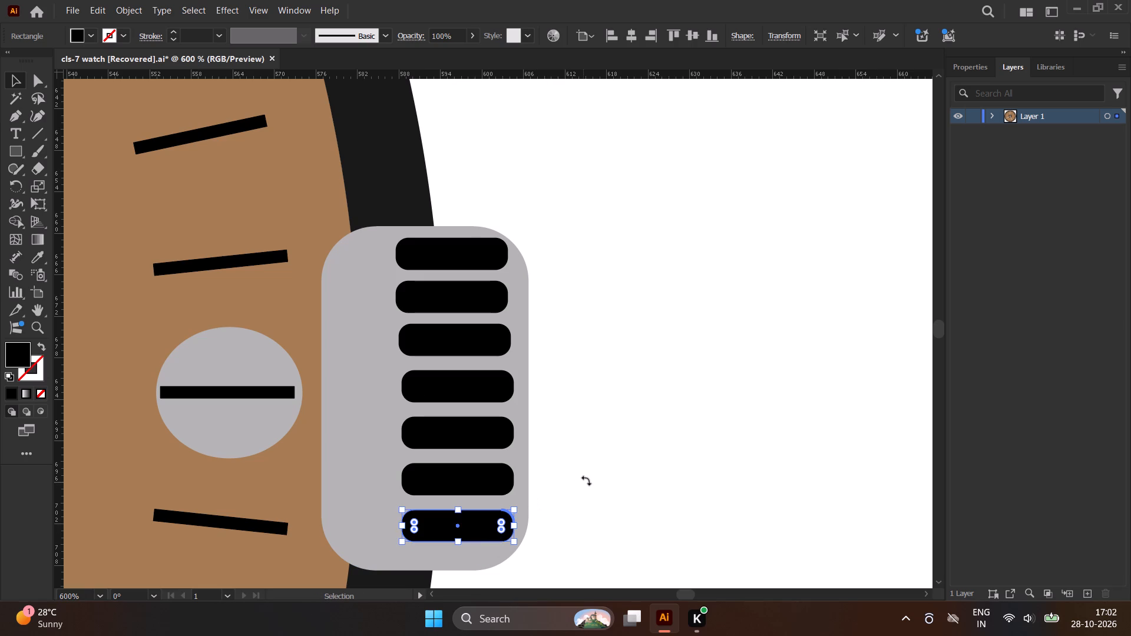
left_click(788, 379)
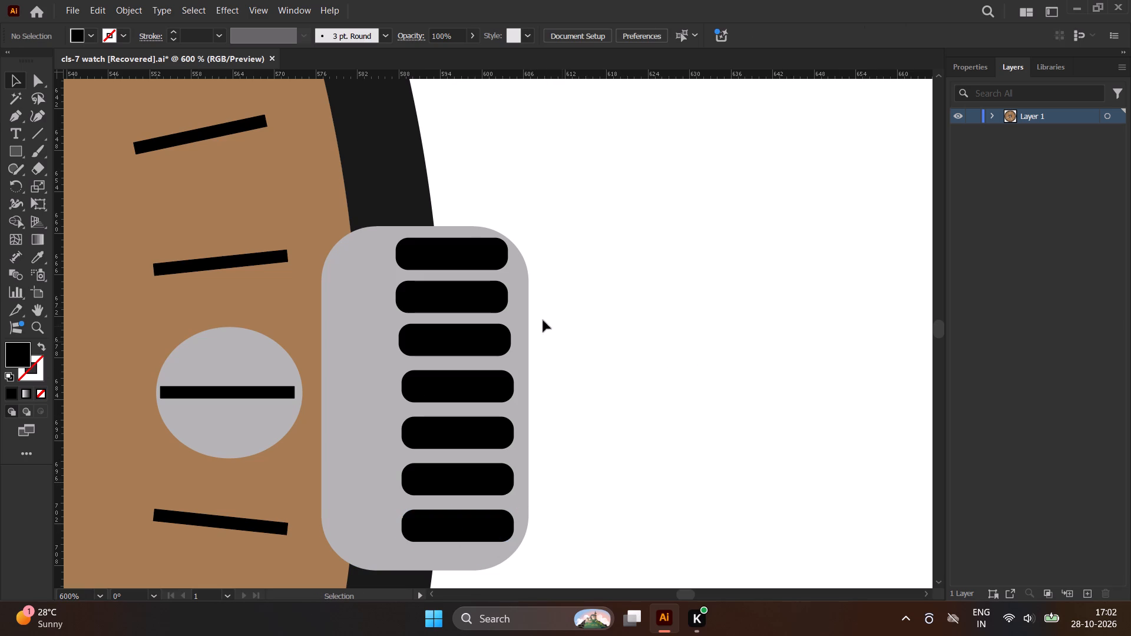
Select all seven black bars on the crown and align their centres horizontally.
left_click(481, 257)
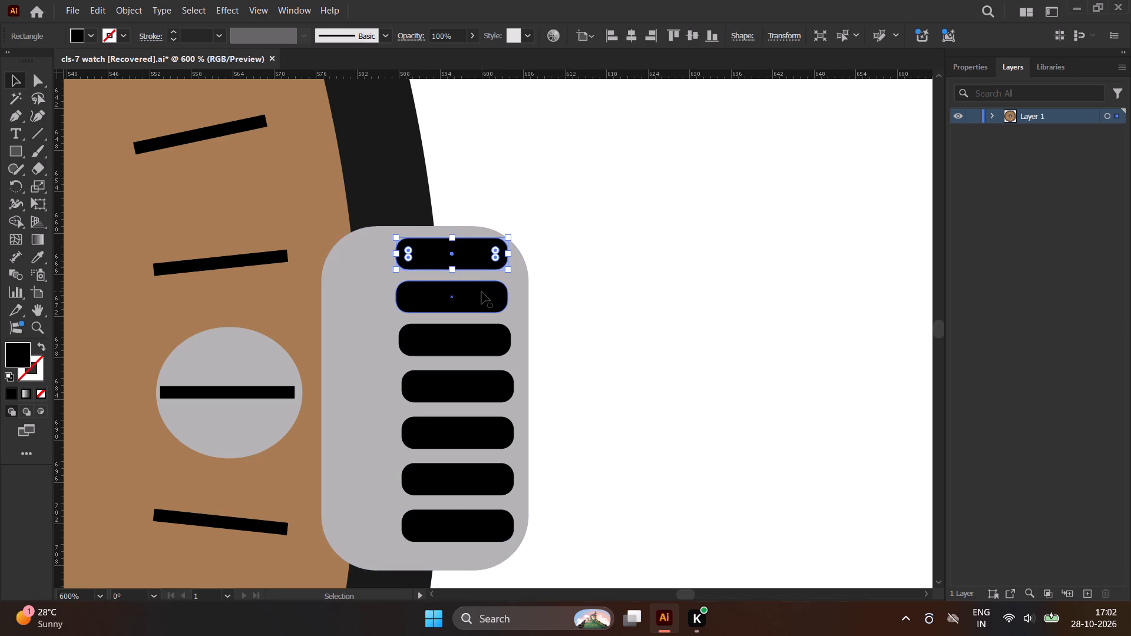
left_click(481, 292, "shift")
left_click(479, 350, "shift")
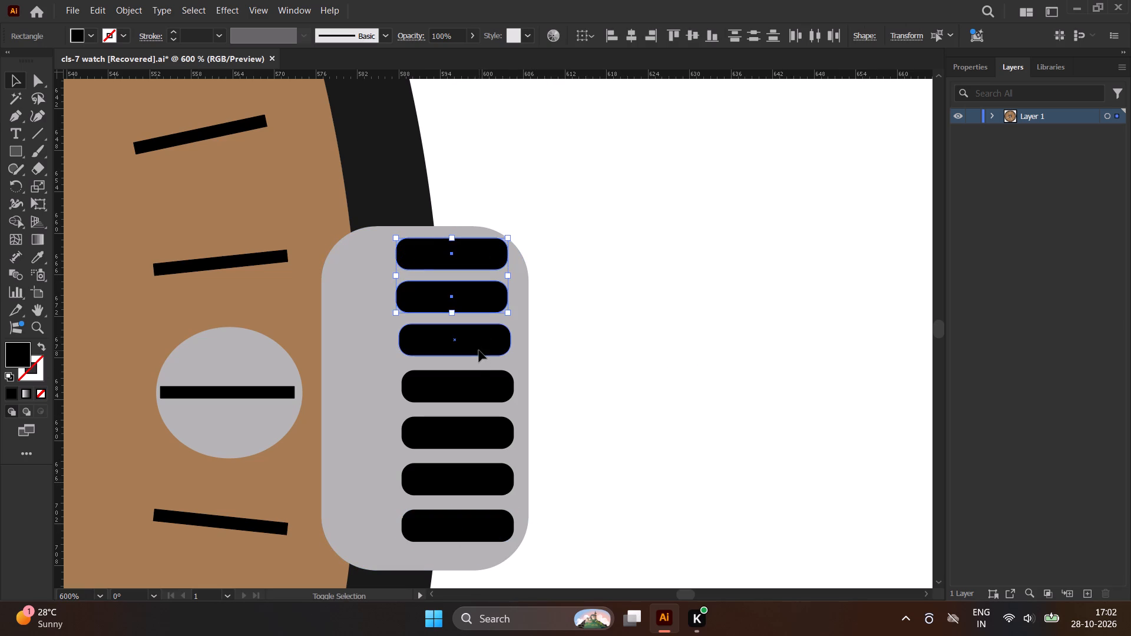
left_click(477, 390, "shift")
left_click(476, 448, "shift")
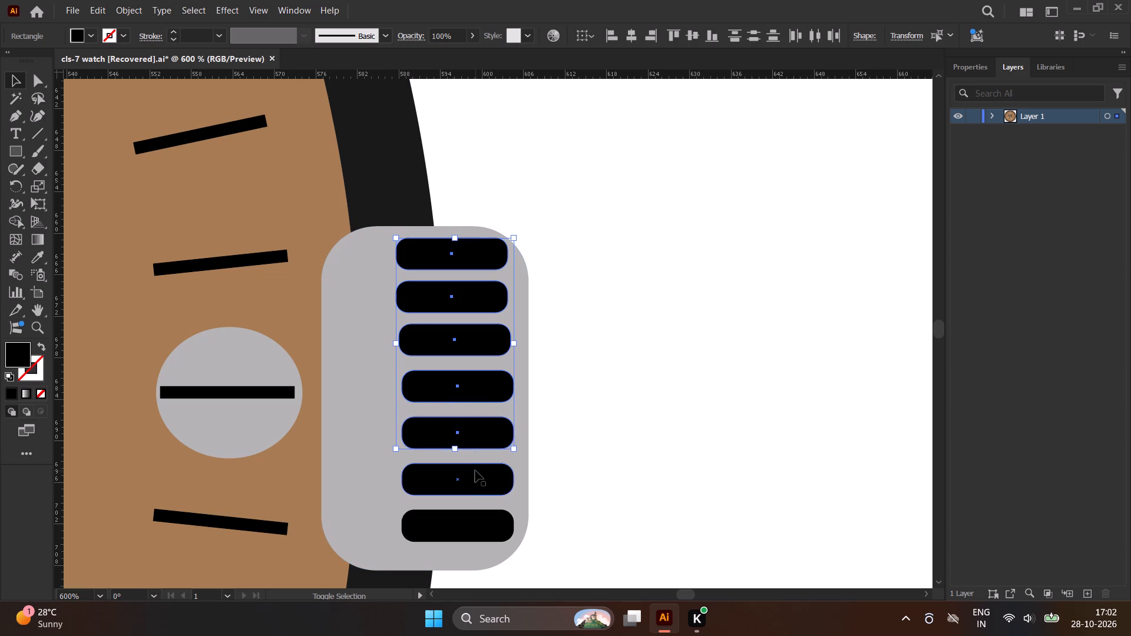
left_click(475, 472, "shift")
left_click(477, 525, "shift")
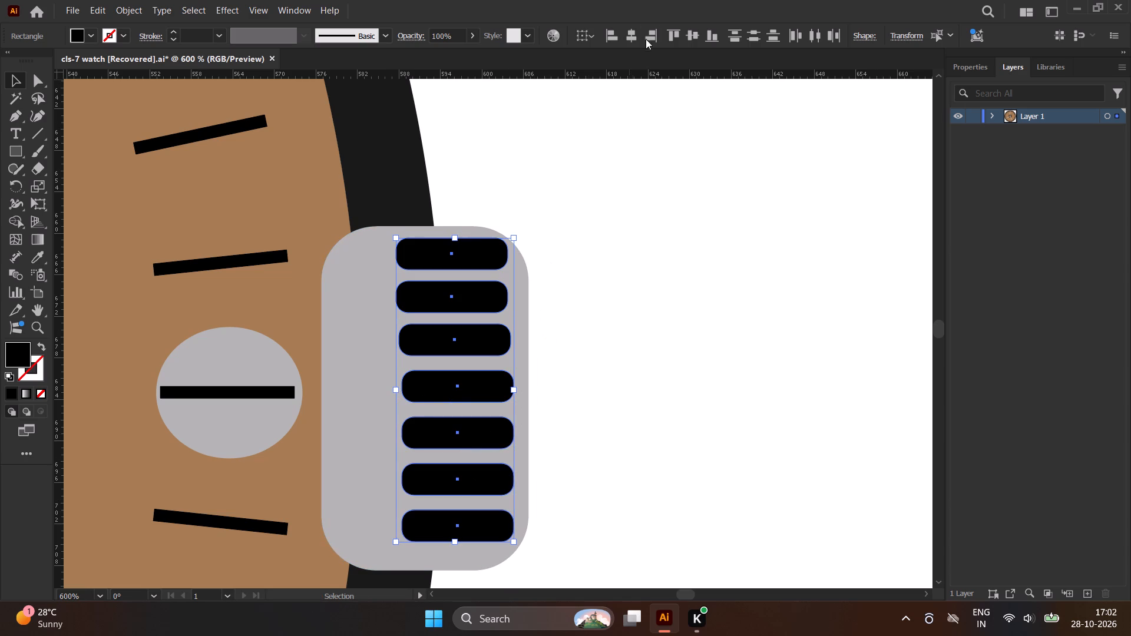
left_click(629, 31)
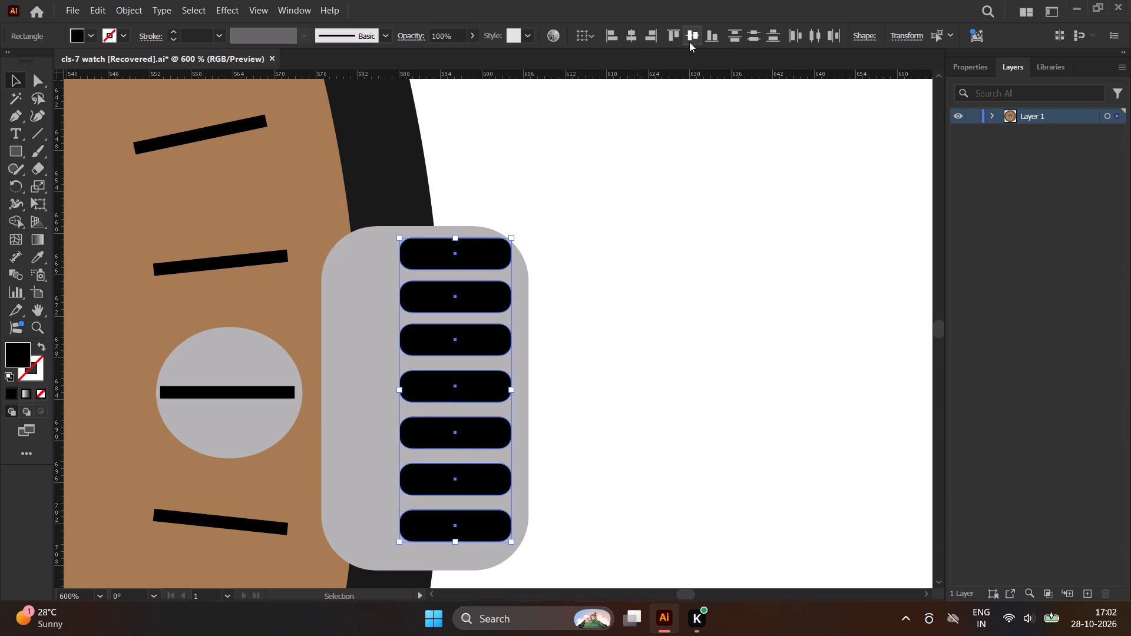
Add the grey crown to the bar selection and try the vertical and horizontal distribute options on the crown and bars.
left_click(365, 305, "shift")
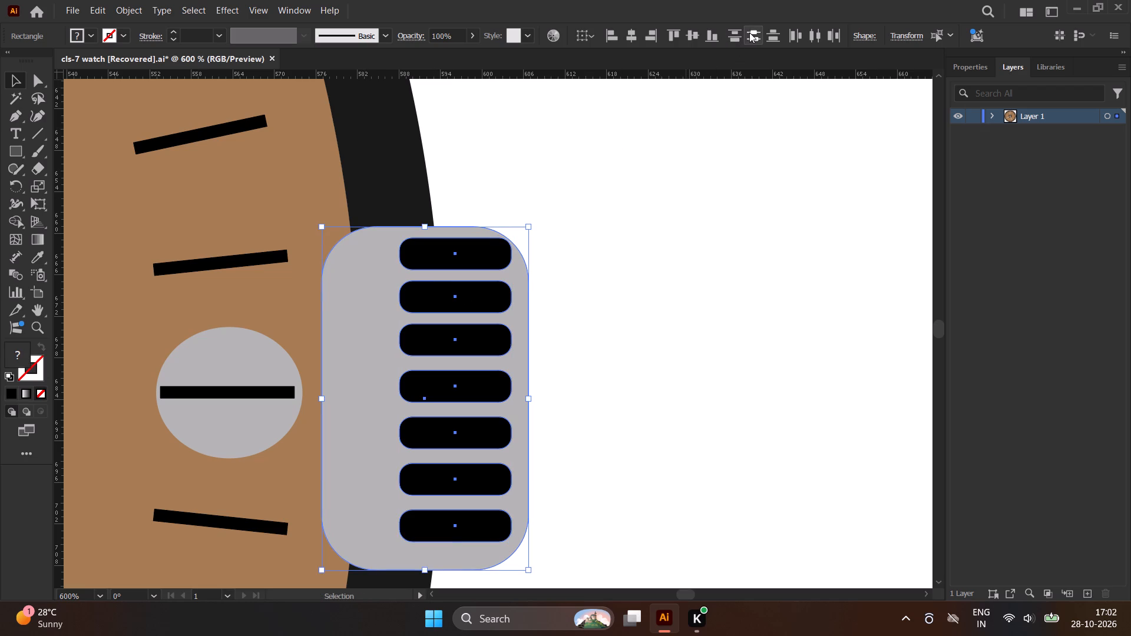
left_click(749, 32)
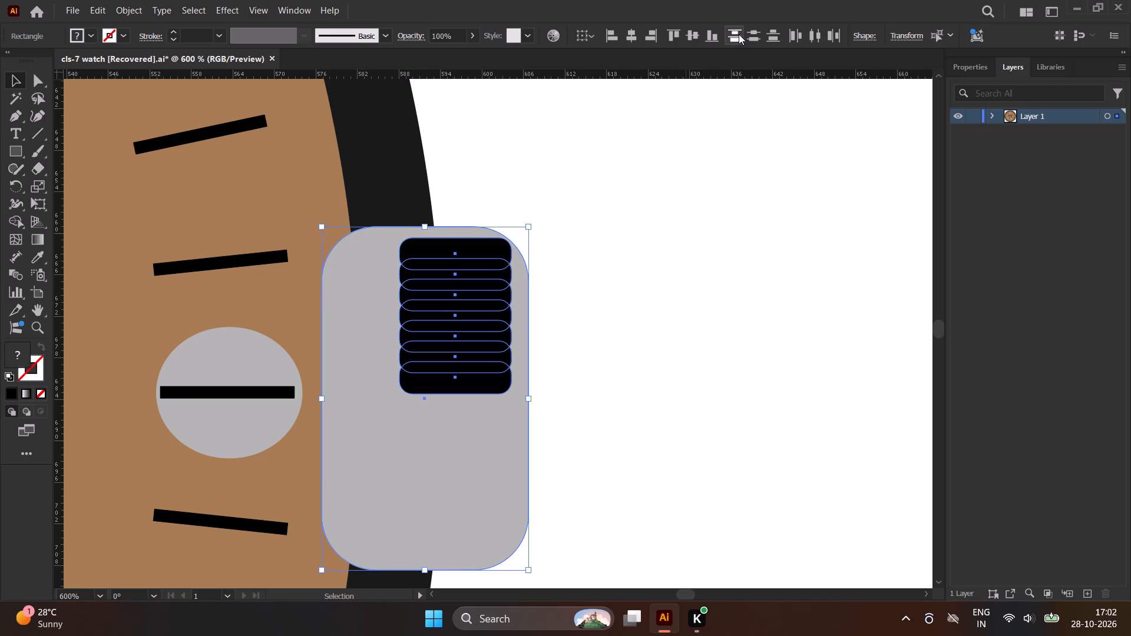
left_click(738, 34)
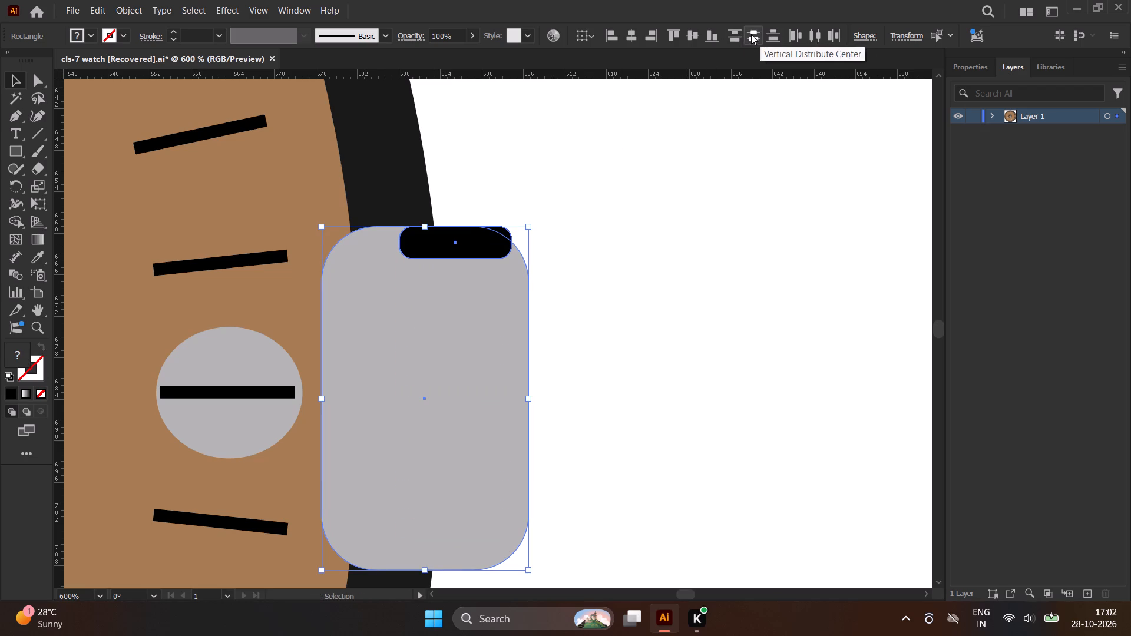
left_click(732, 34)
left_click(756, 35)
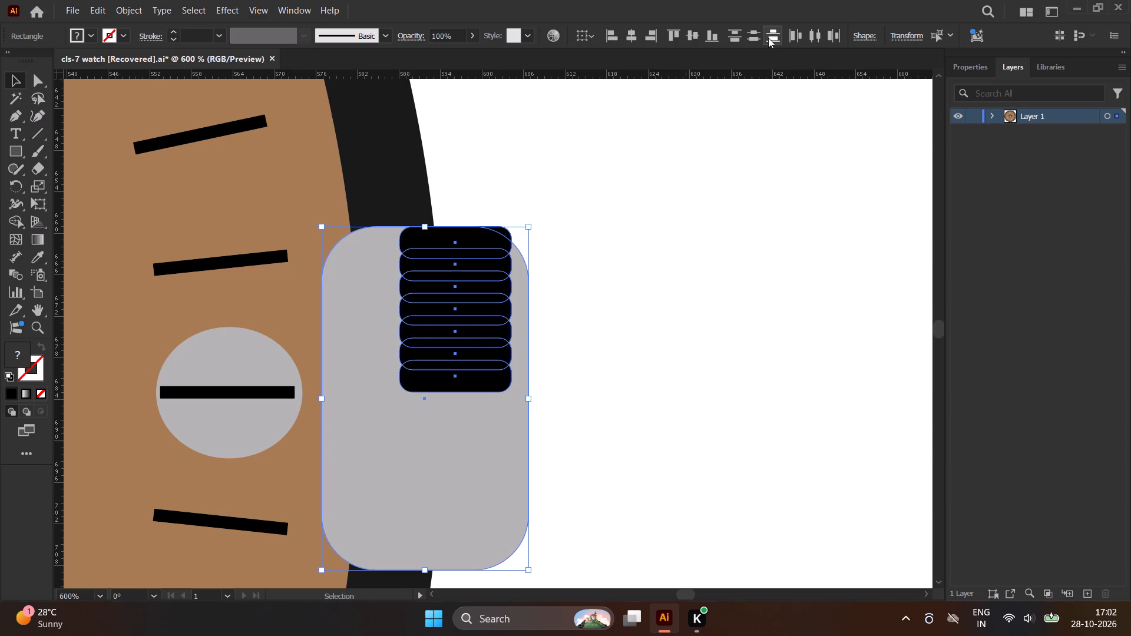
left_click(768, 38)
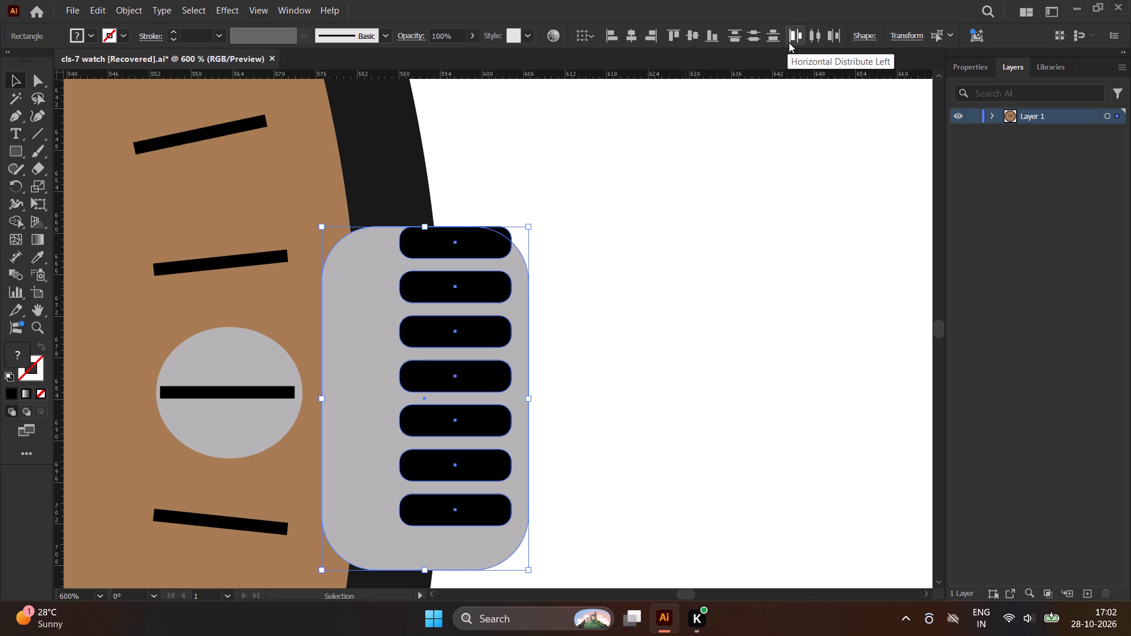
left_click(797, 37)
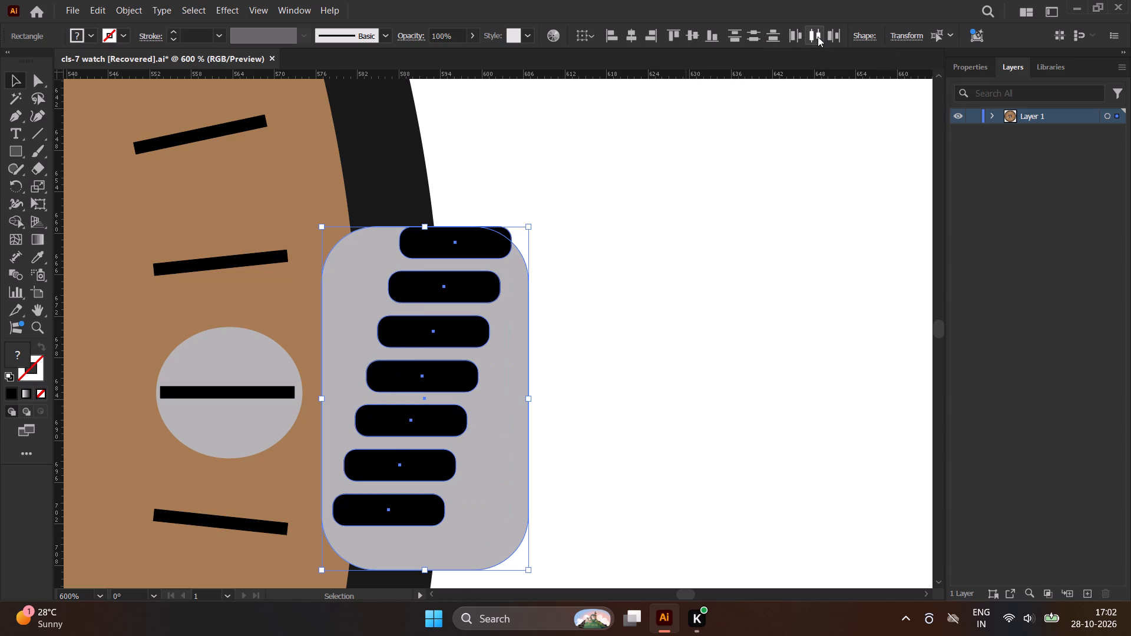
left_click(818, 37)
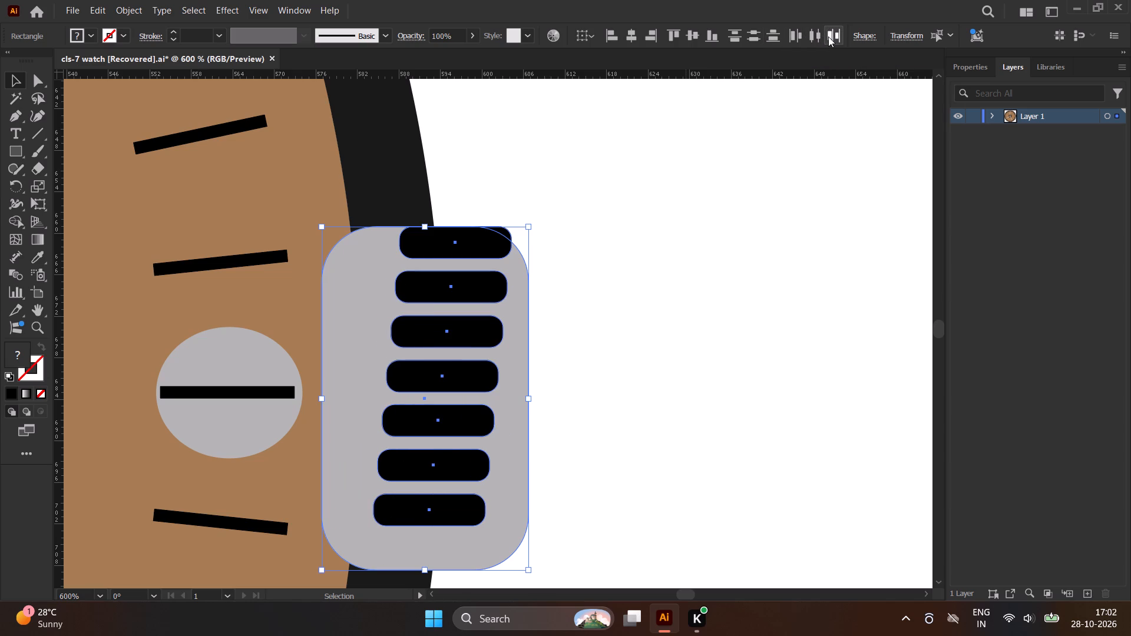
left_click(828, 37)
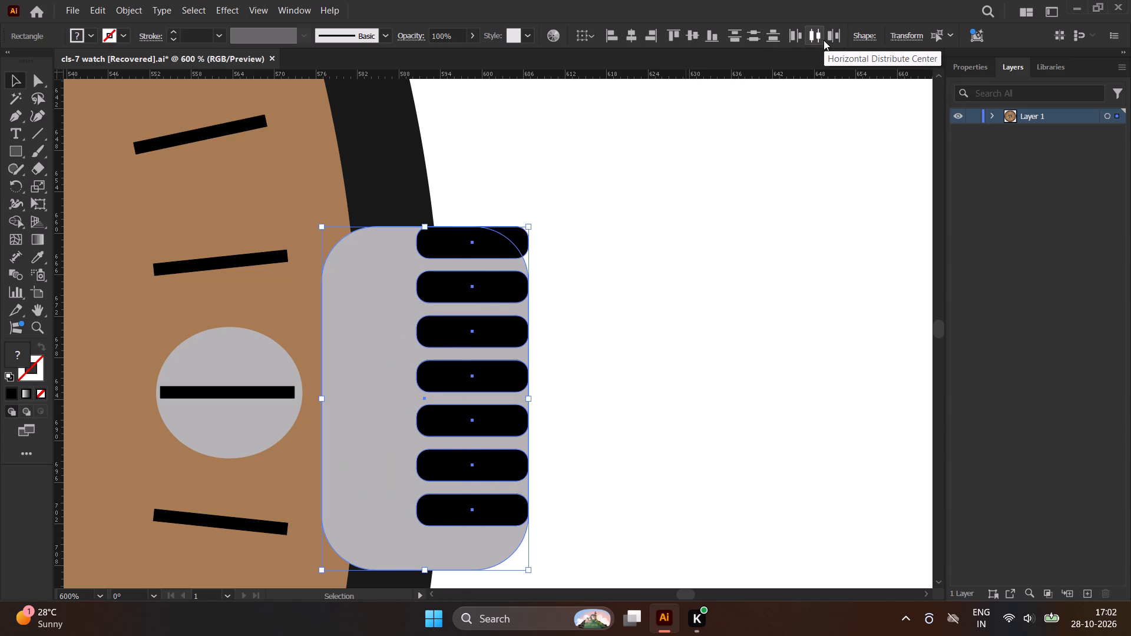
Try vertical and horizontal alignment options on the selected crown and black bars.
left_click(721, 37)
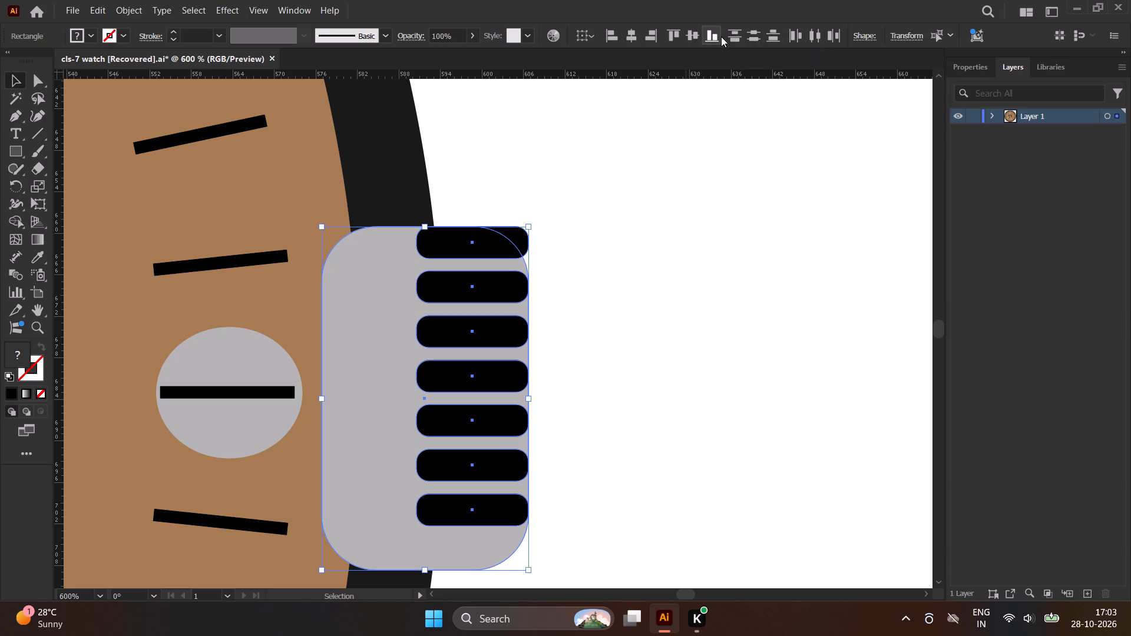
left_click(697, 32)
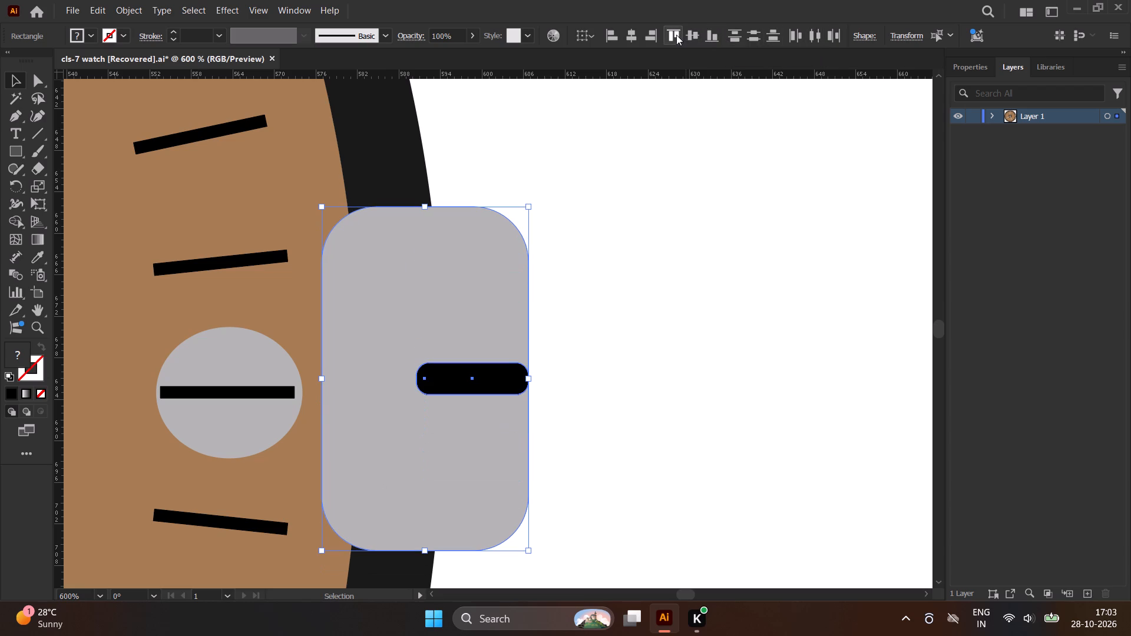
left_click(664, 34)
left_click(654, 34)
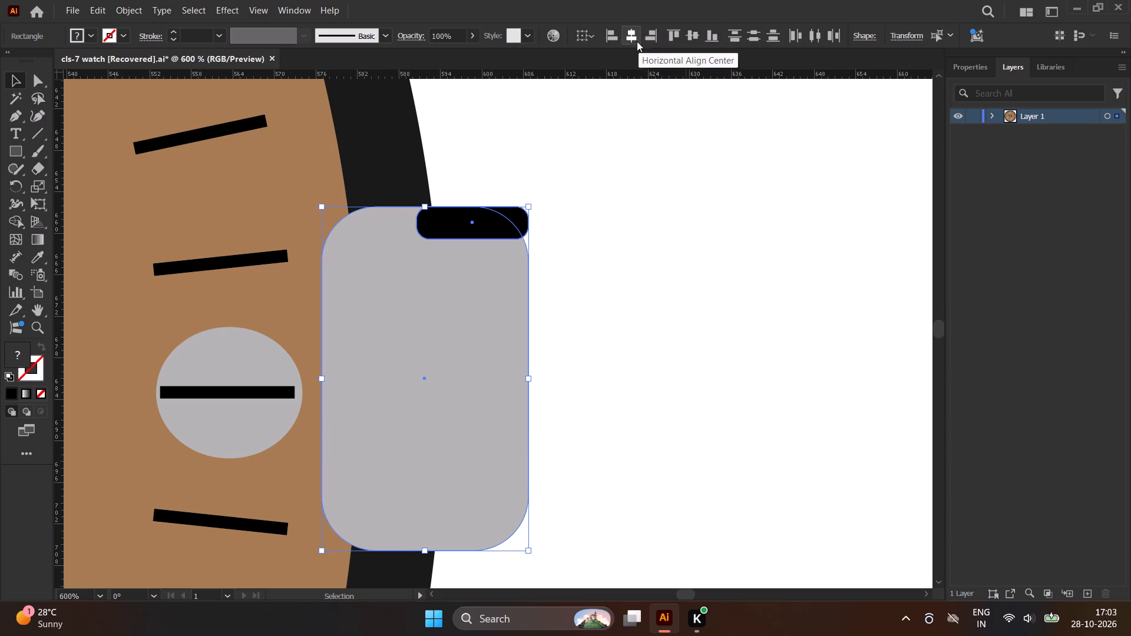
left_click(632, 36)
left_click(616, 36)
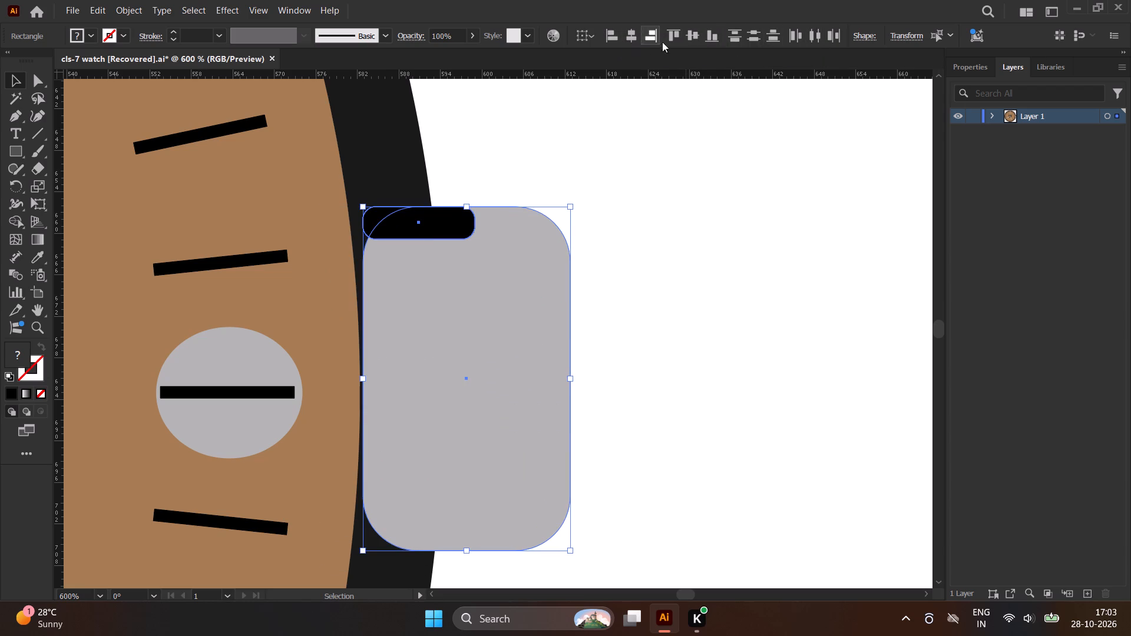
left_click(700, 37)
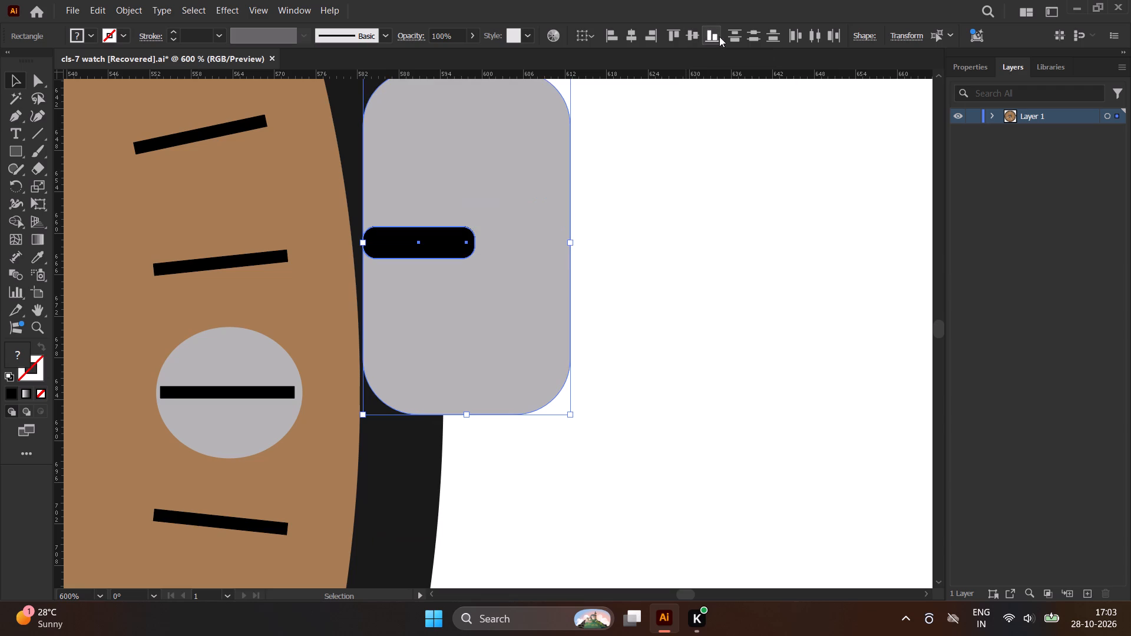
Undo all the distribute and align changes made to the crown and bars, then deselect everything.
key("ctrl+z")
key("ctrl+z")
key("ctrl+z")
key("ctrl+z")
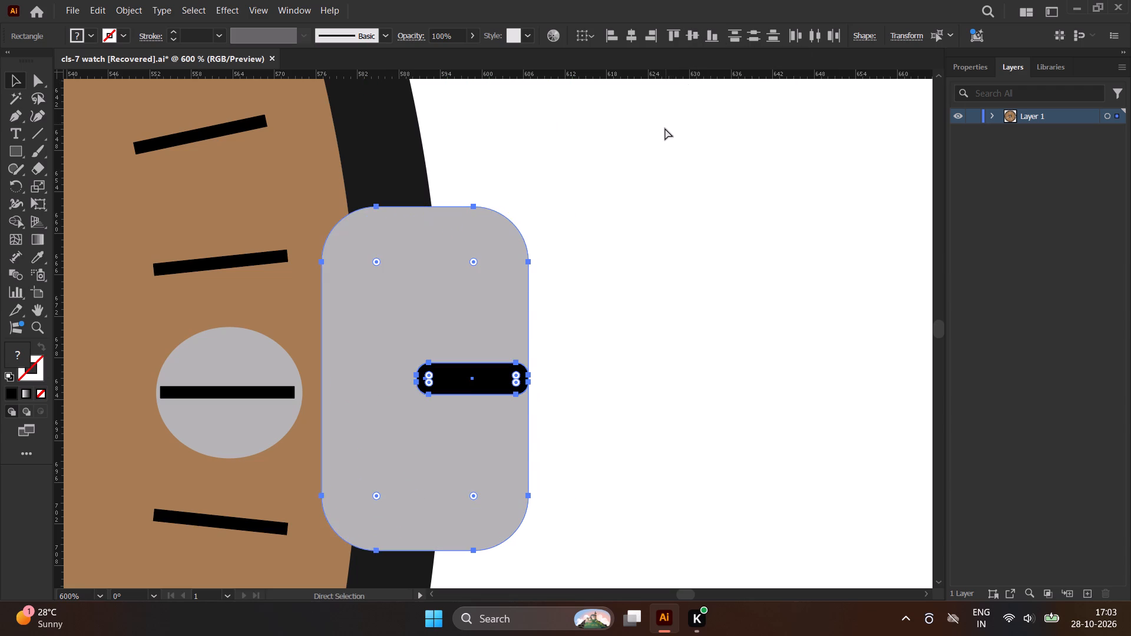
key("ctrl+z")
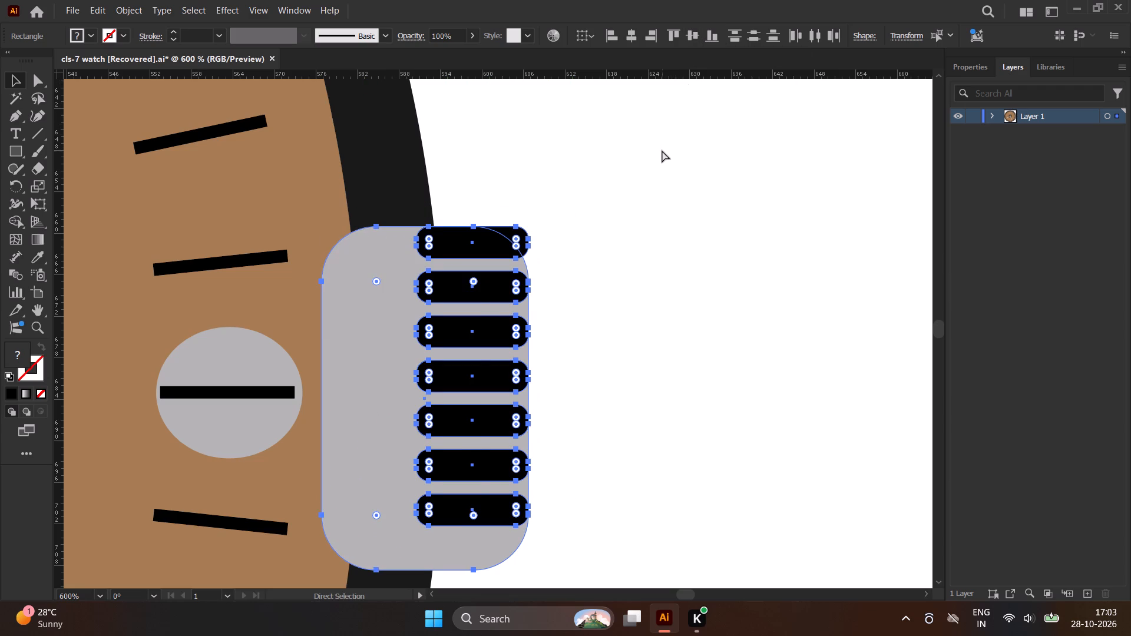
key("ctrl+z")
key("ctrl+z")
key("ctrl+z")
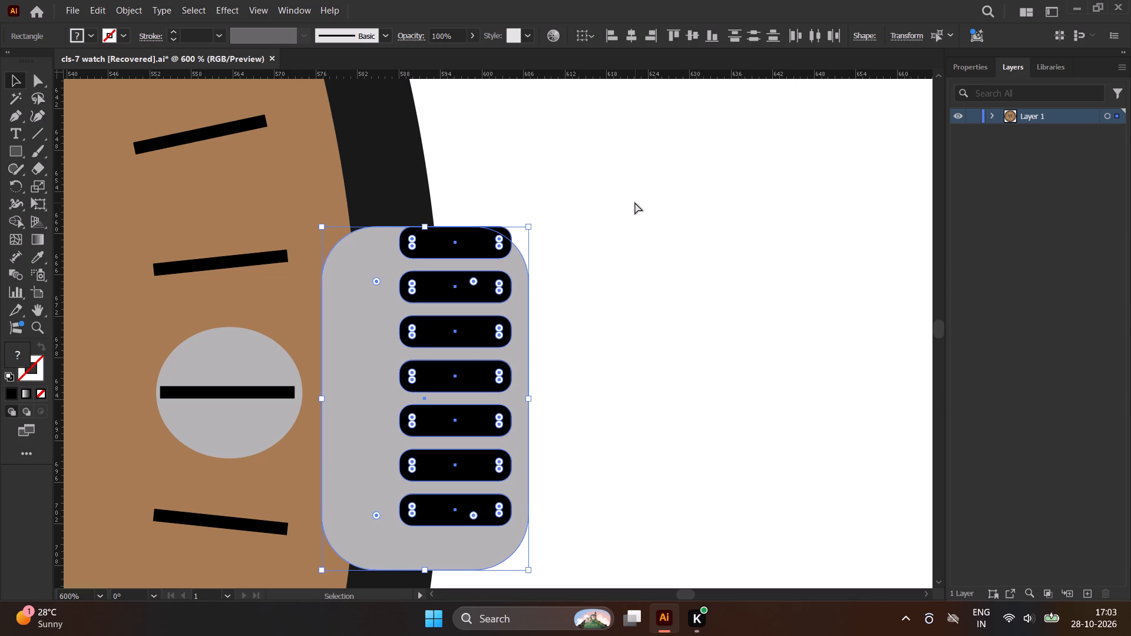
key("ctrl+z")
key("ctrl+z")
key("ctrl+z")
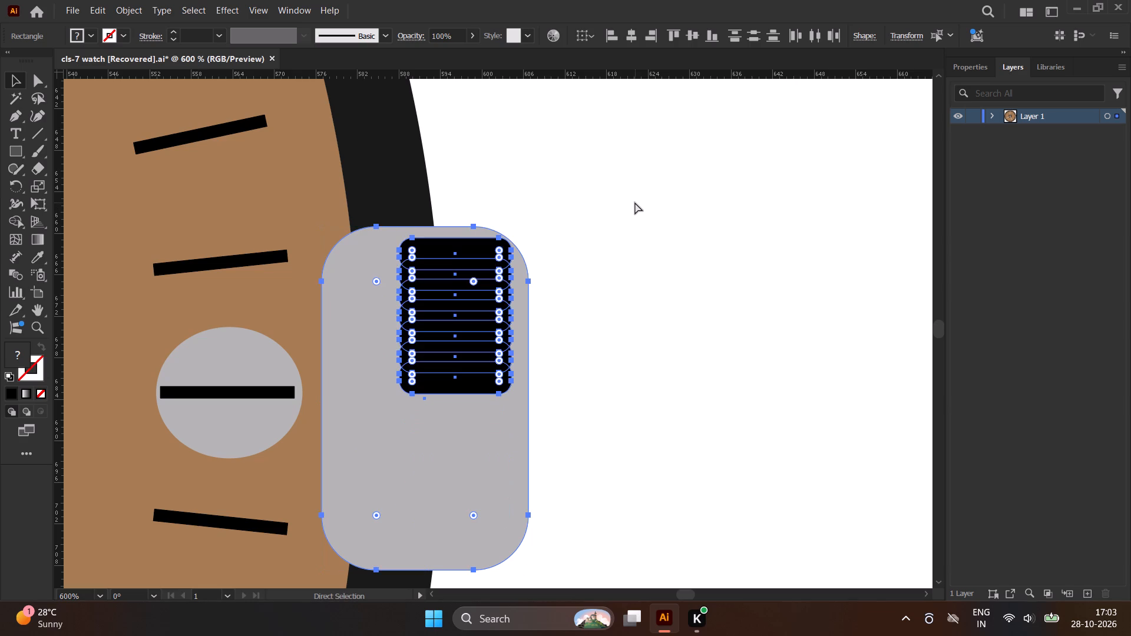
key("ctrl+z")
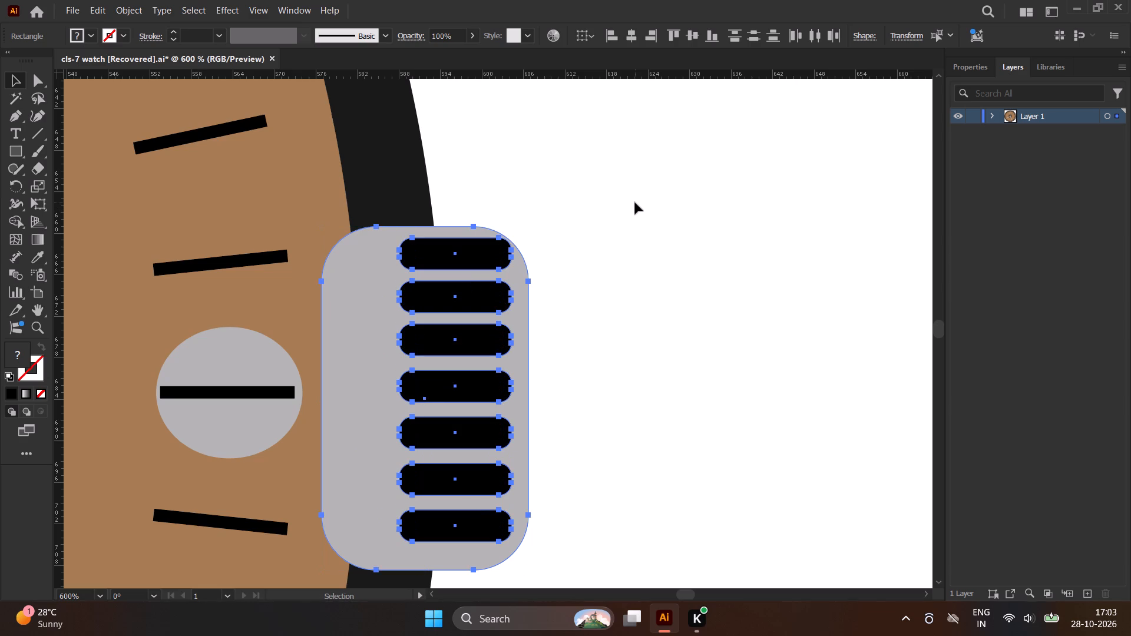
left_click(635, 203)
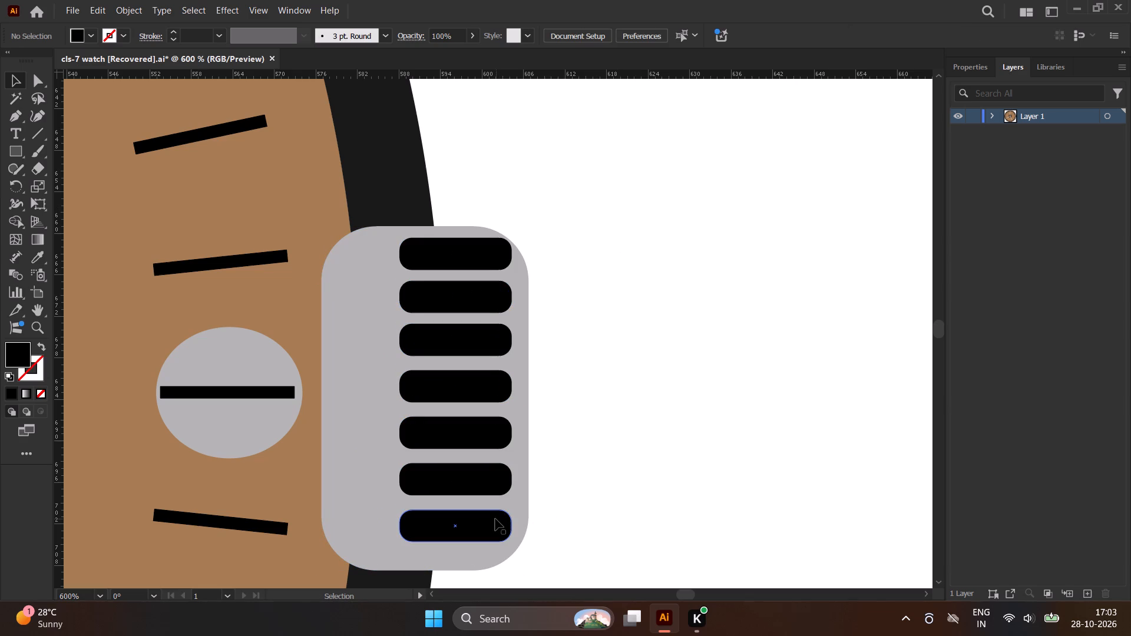
Move the lower six bars down one by one, the lowest by about 1.76 pt, to spread the column over the crown.
left_click_drag(492, 519, 492, 529)
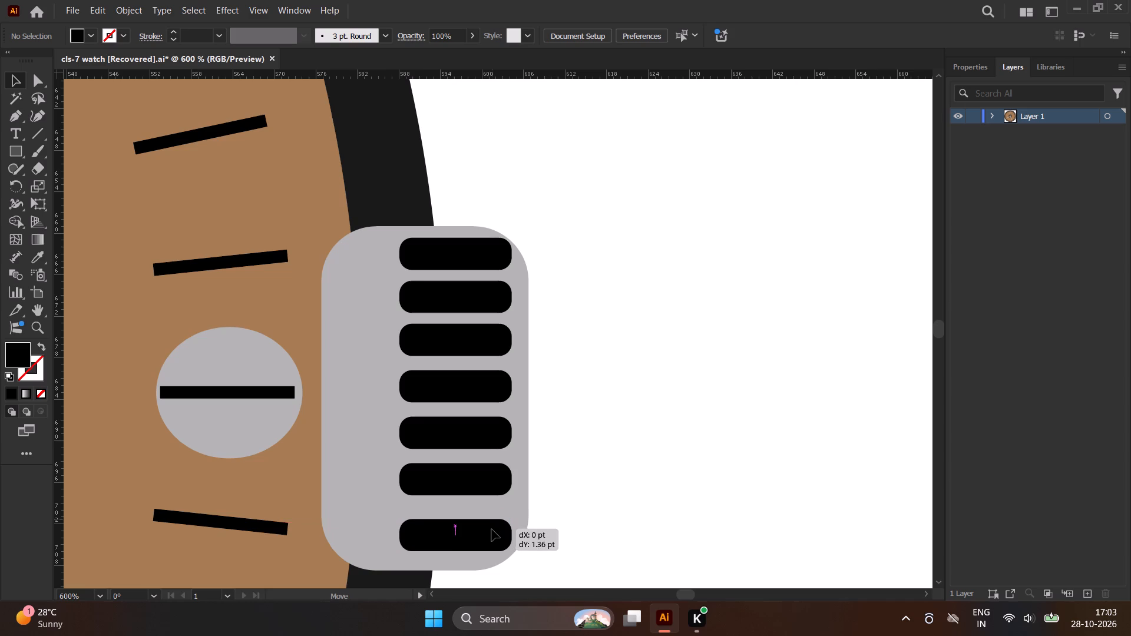
left_click_drag(492, 529, 492, 532)
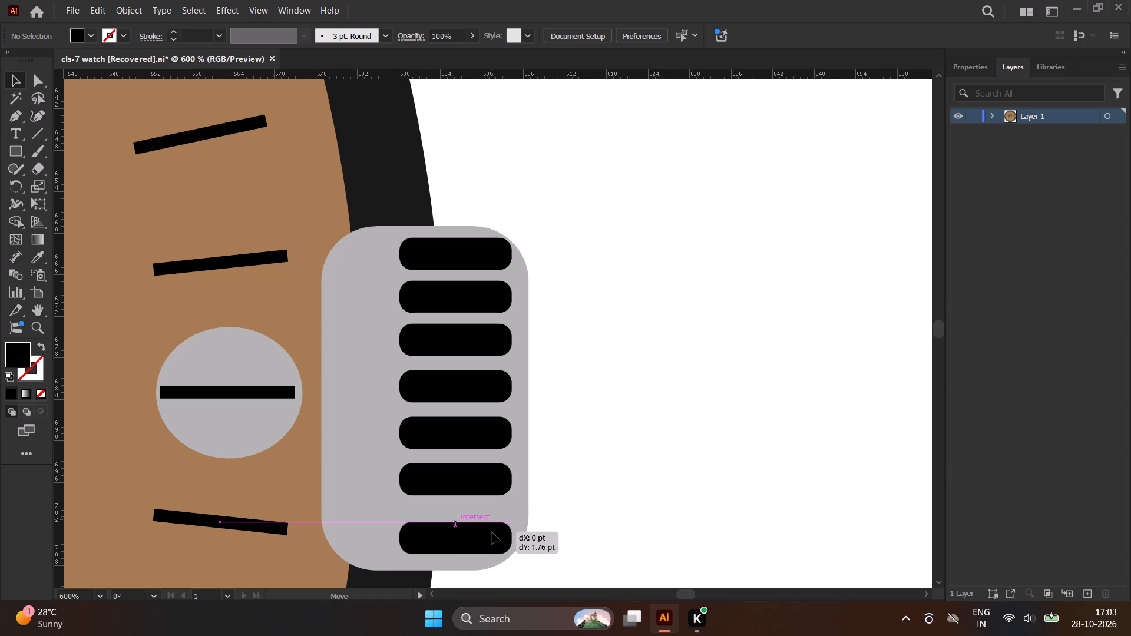
left_click_drag(492, 532, 492, 533)
left_click_drag(487, 481, 487, 489)
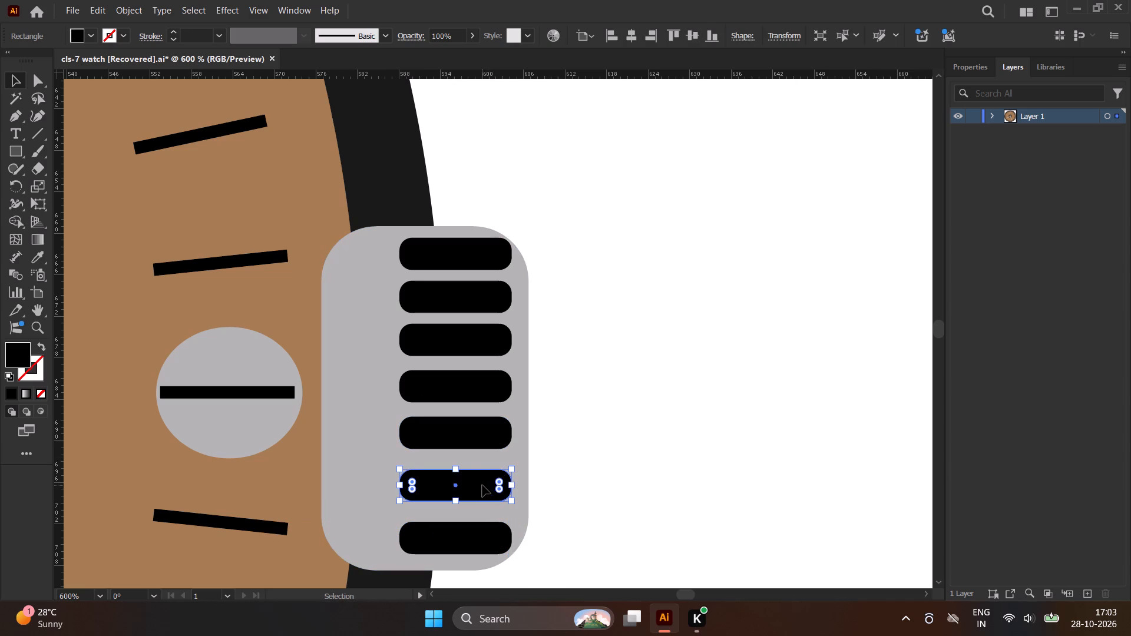
left_click(482, 485)
left_click(486, 434)
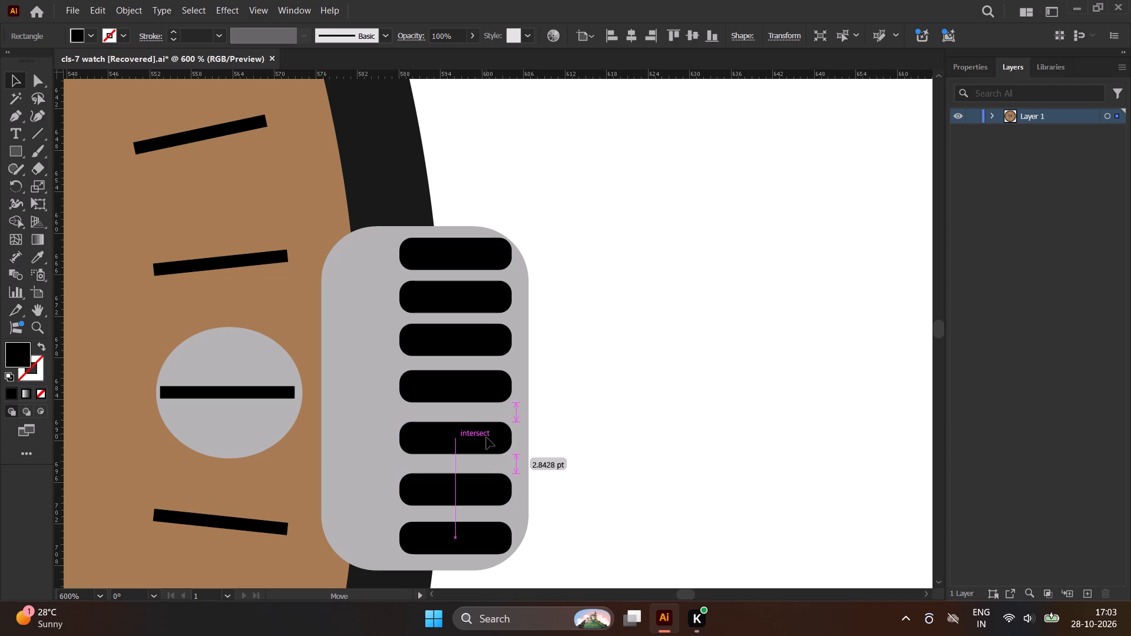
left_click(492, 385)
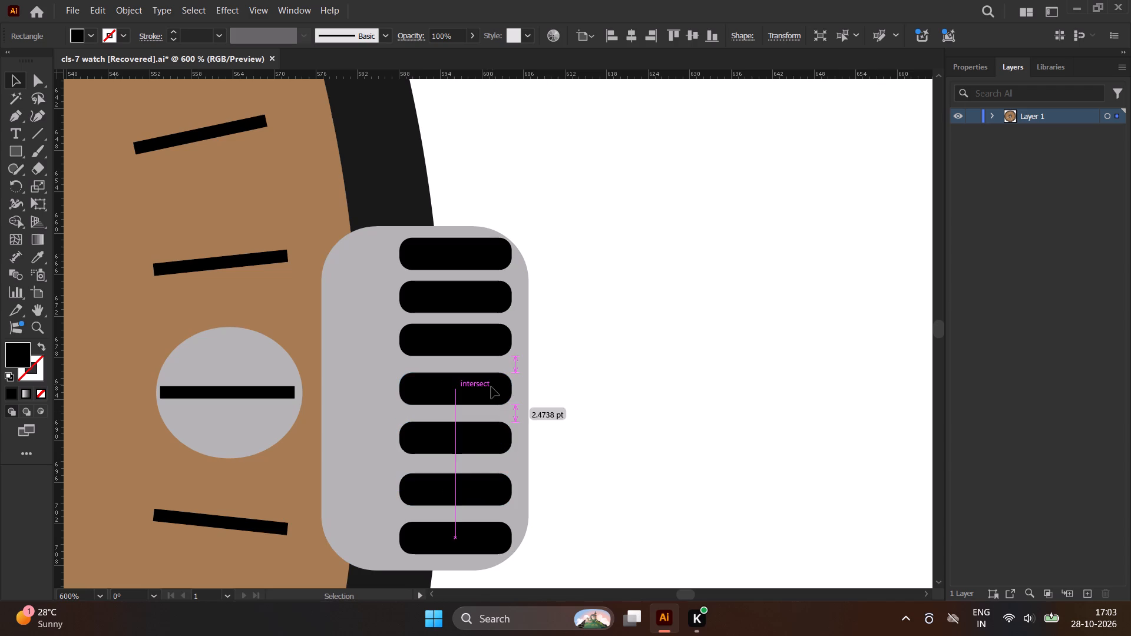
left_click(490, 339)
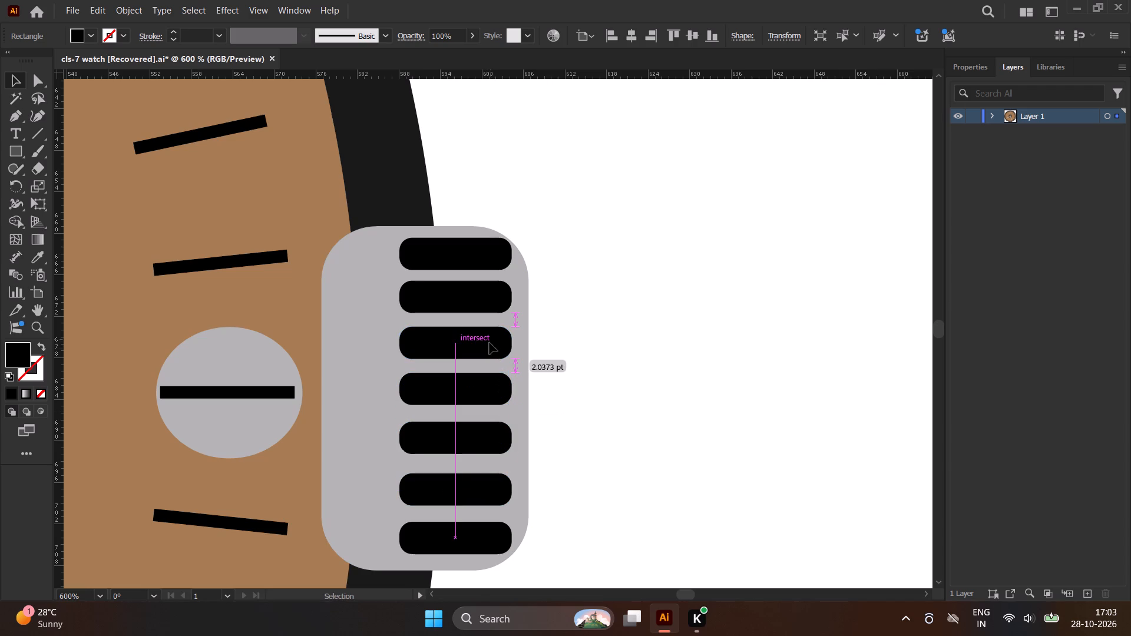
left_click(478, 297)
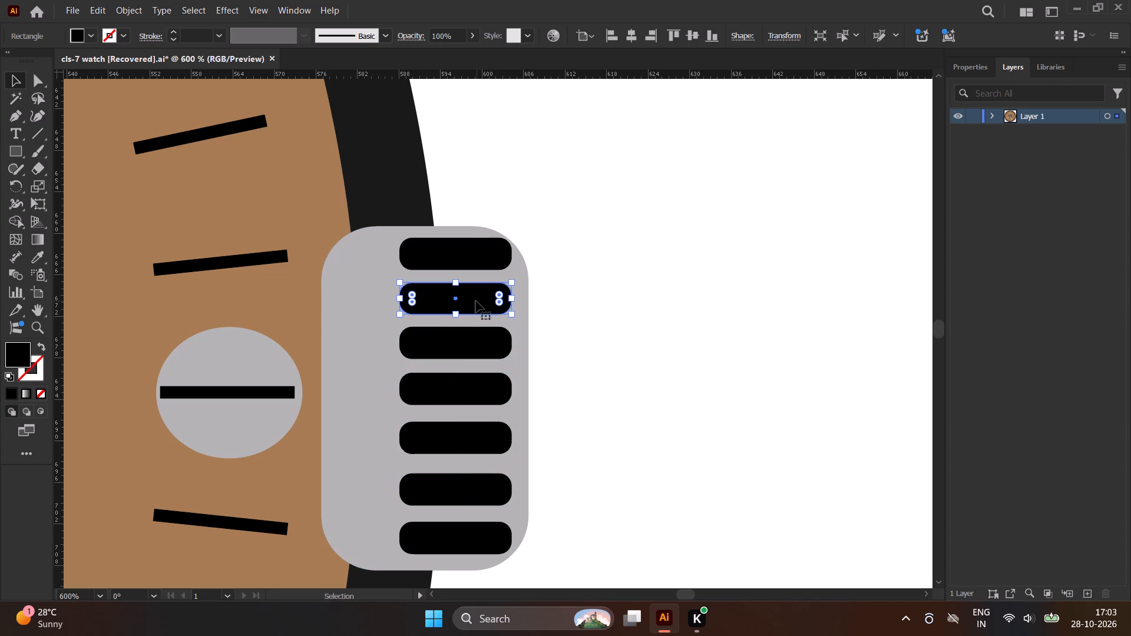
left_click(614, 386)
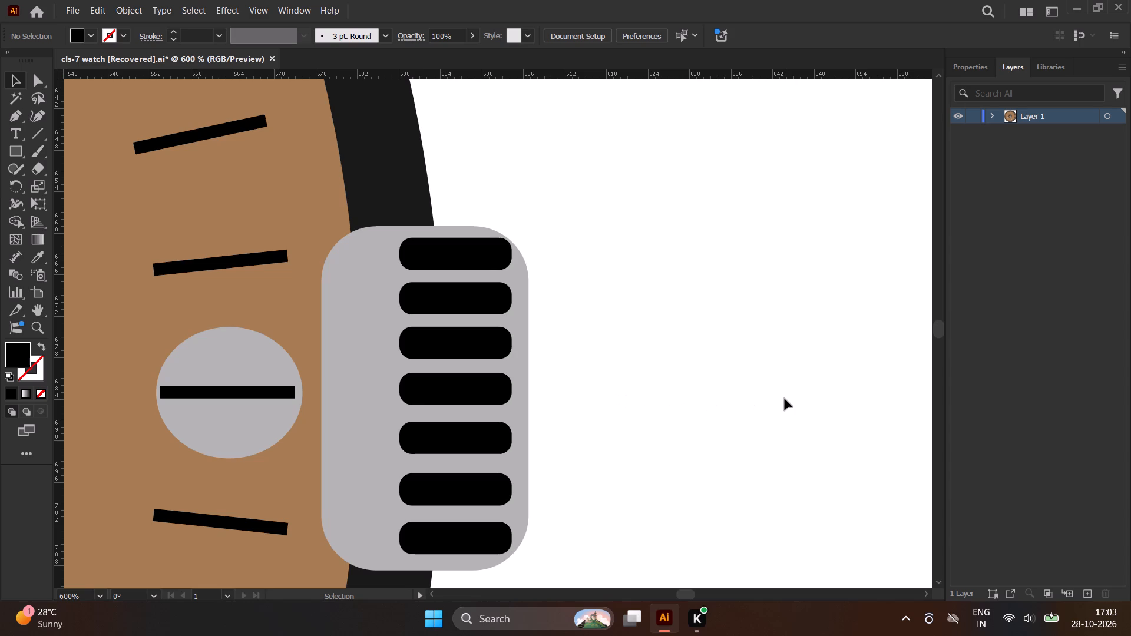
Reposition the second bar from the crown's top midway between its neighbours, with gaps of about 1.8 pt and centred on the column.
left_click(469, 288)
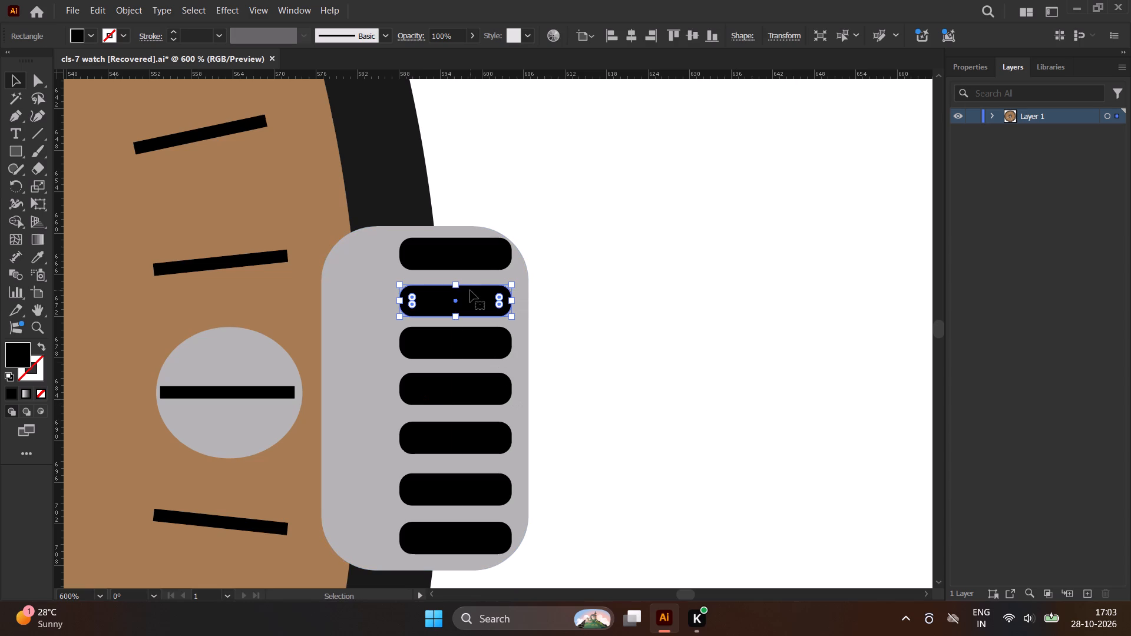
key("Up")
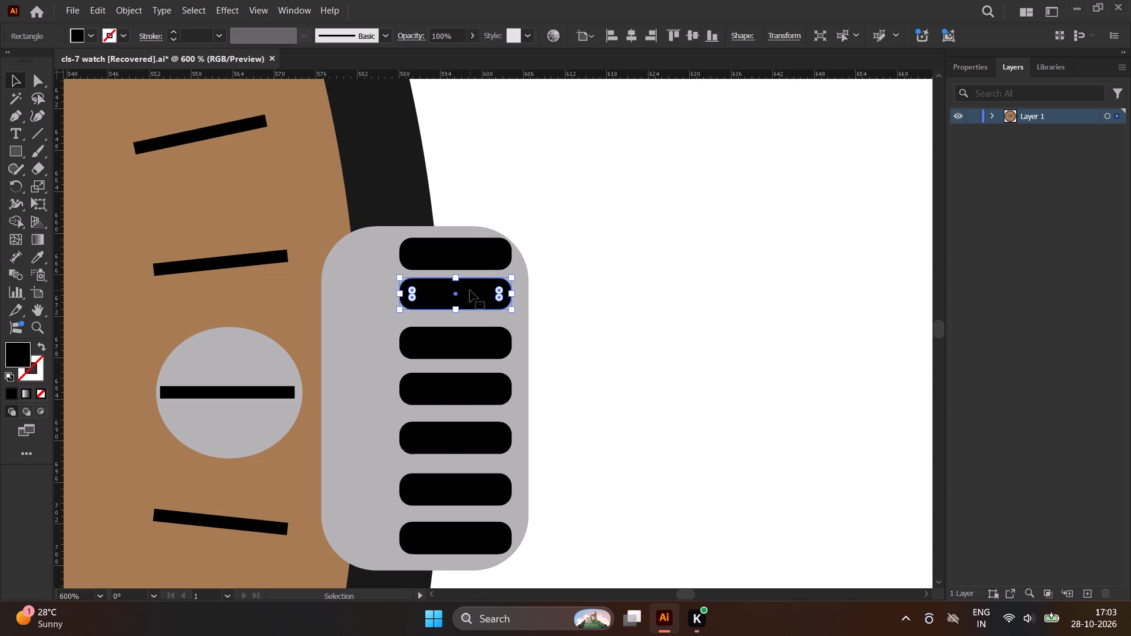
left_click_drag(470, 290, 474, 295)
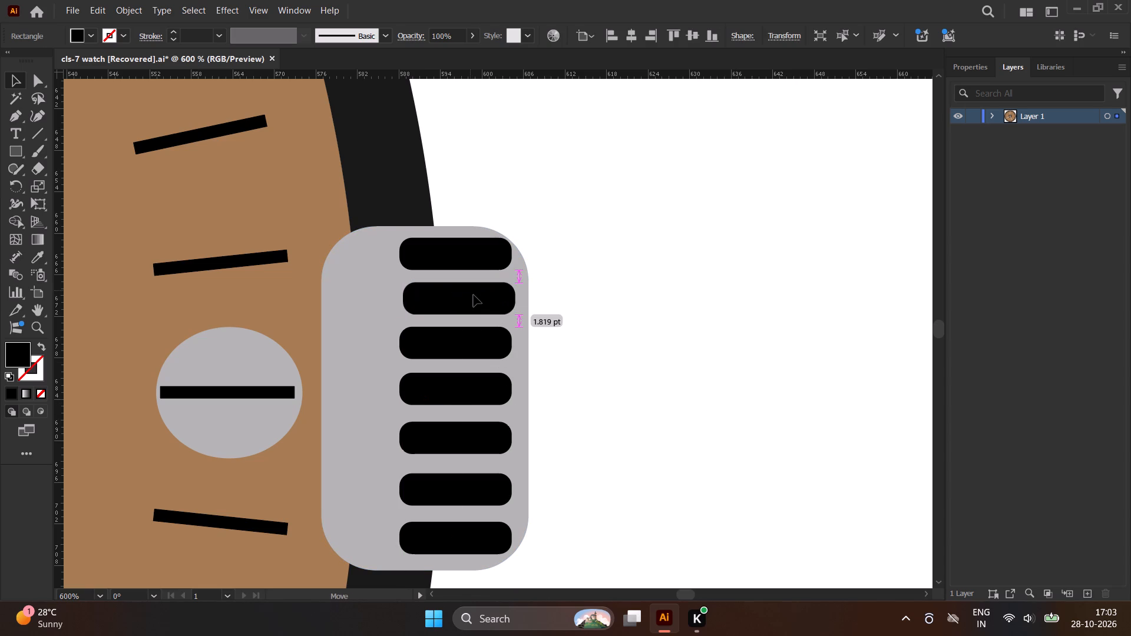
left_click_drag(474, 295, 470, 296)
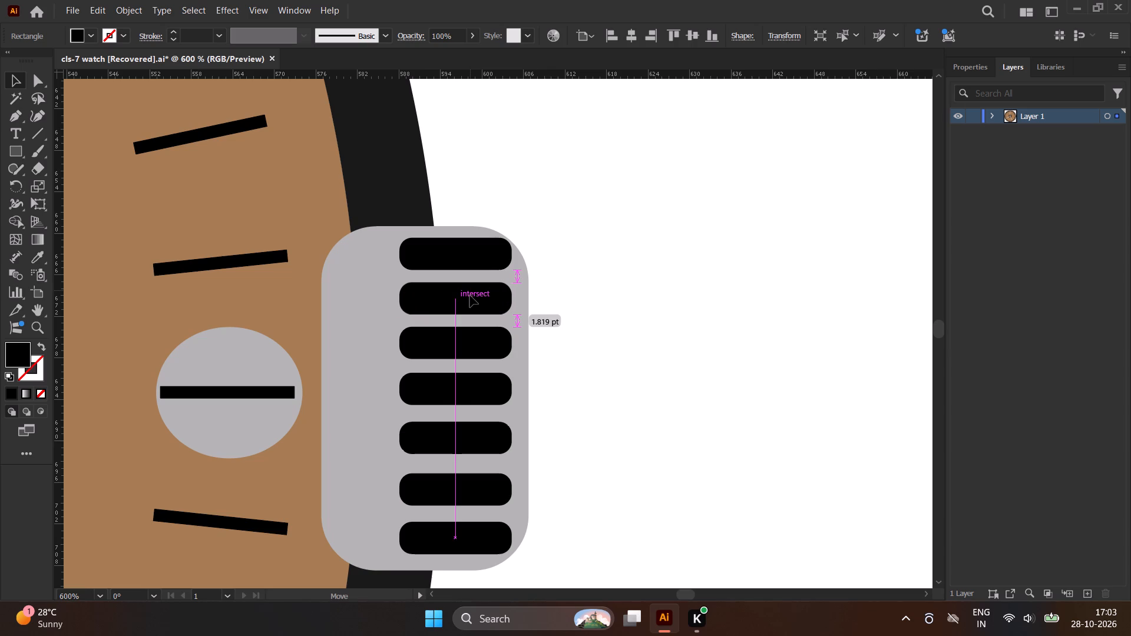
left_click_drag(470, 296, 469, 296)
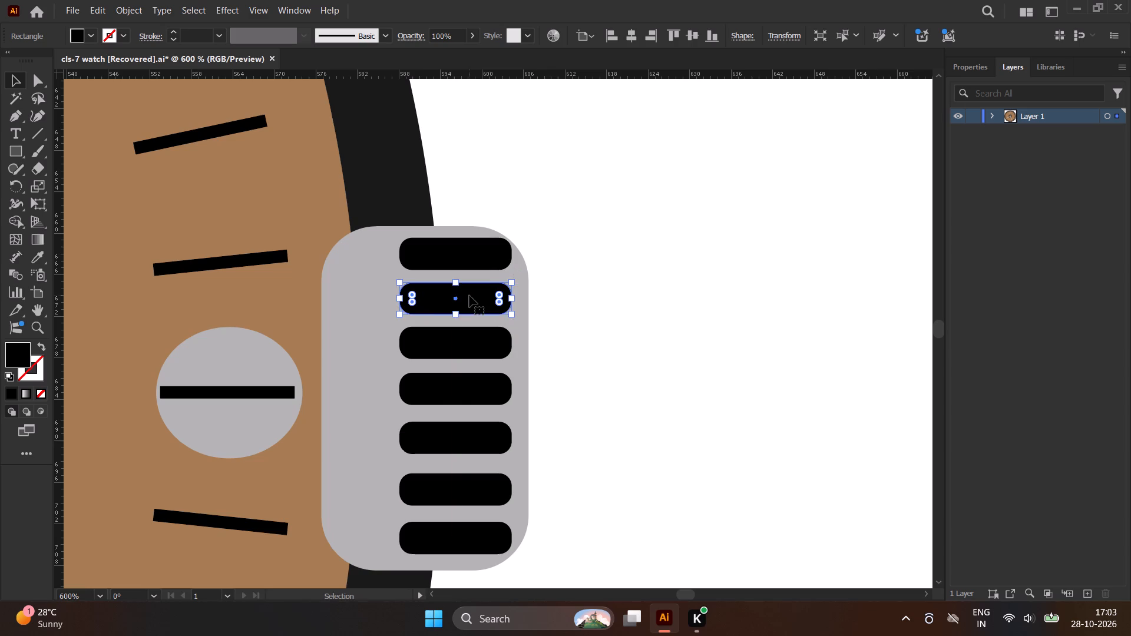
Nudge the second black bar from the crown's top down about 0.2 pt, and shift the third bar slightly down.
scroll(469, 296, "up", 1)
scroll(469, 296, "down", 1)
scroll(469, 296, "up", 3)
left_click_drag(486, 273, 486, 277)
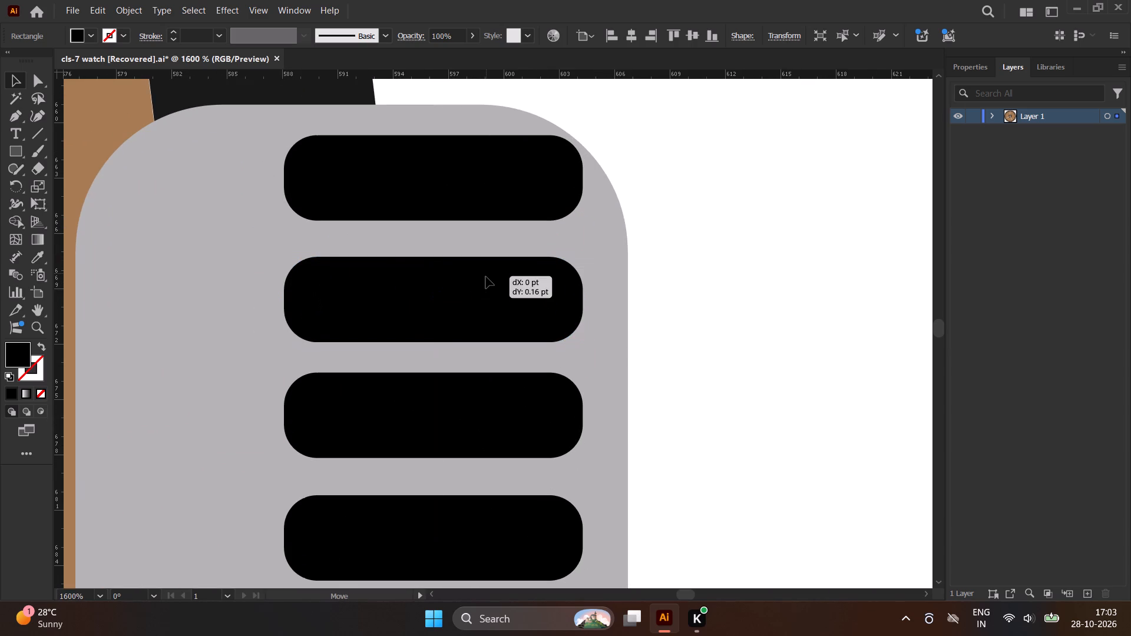
left_click_drag(486, 277, 486, 279)
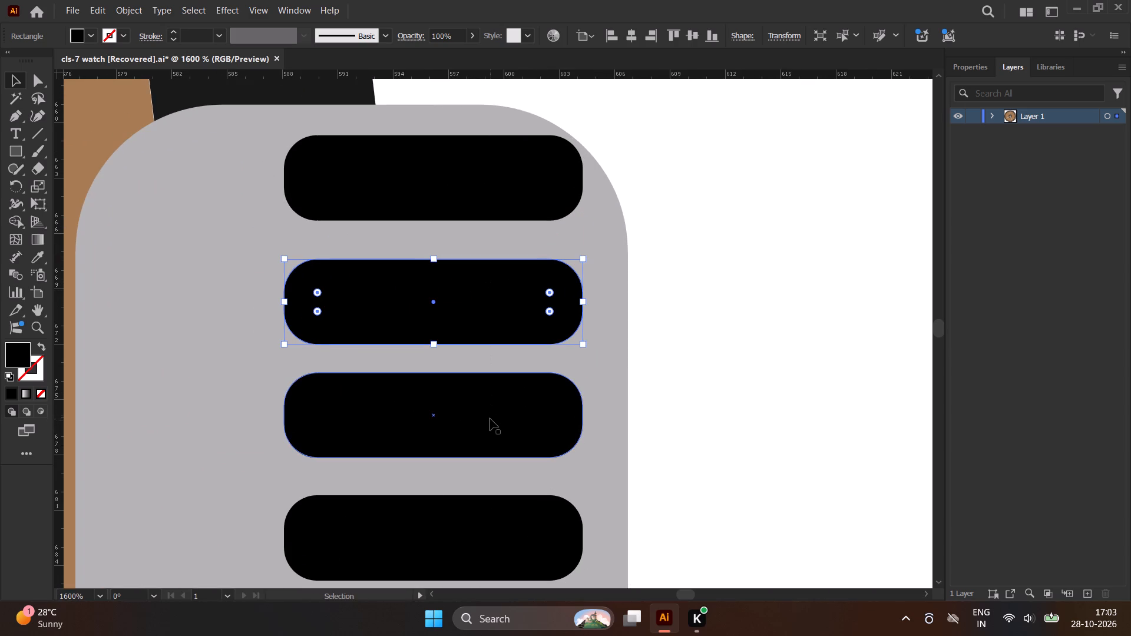
left_click_drag(490, 419, 490, 425)
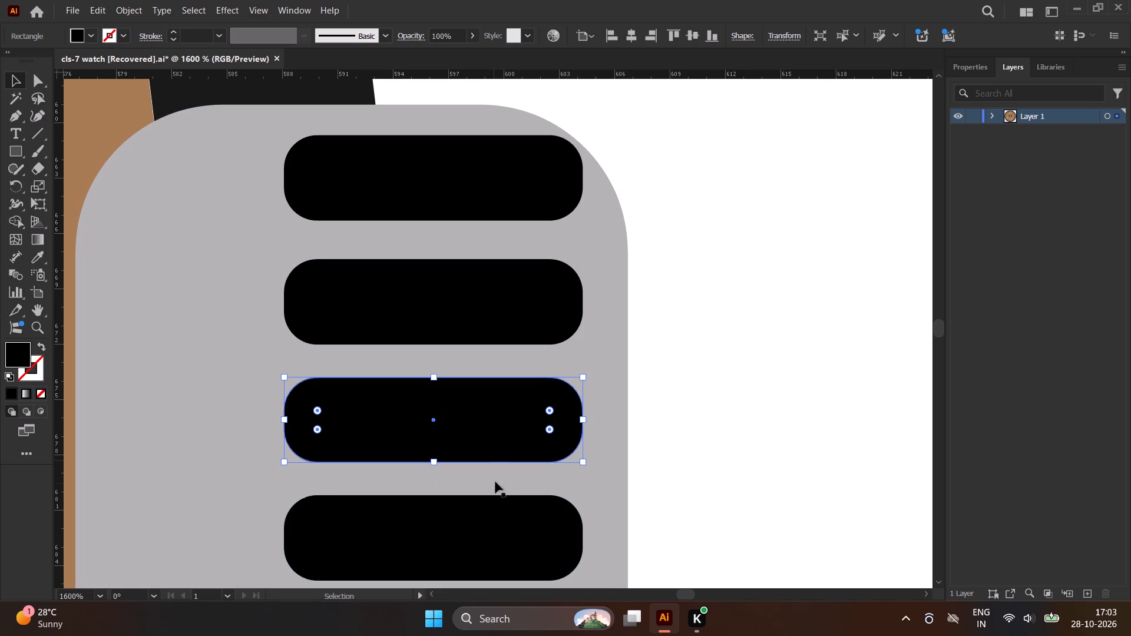
left_click(494, 514)
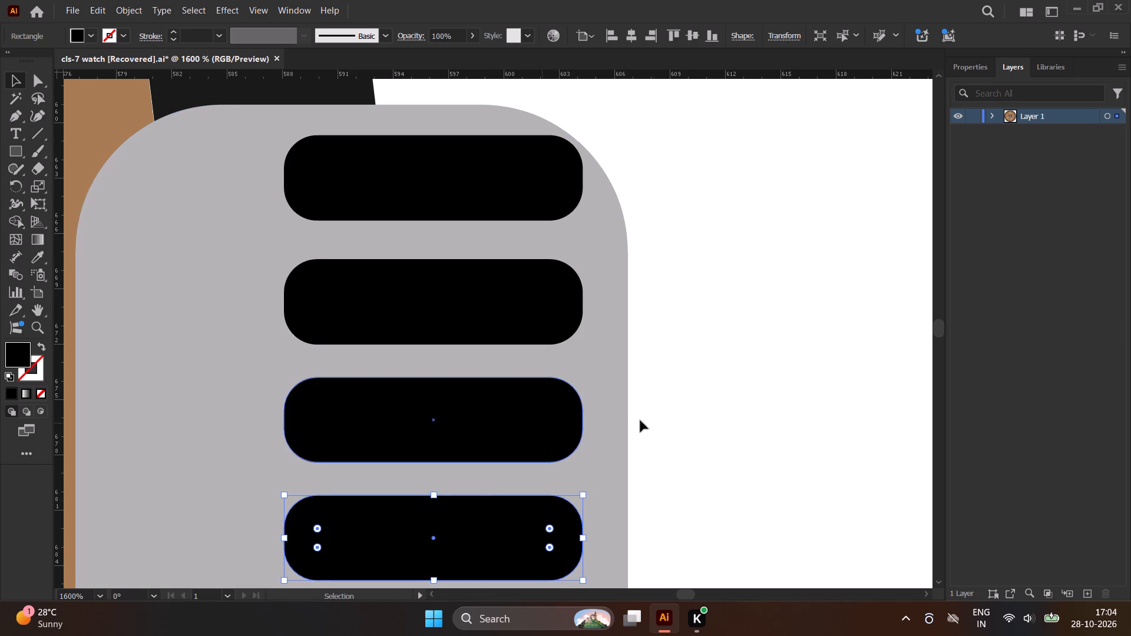
left_click(687, 416)
Center the fifth bar between its neighbours with gaps of about 2.66 pt, and lower the fourth bar midway between the third and fifth.
scroll(628, 267, "down", 2)
scroll(429, 229, "down", 1)
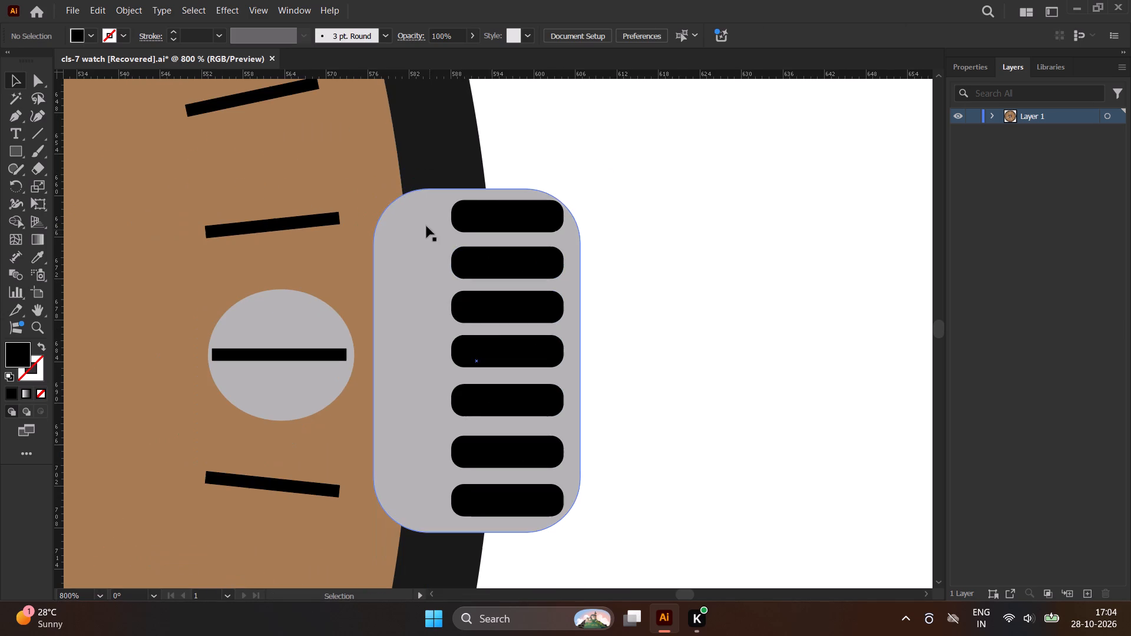
left_click(506, 396)
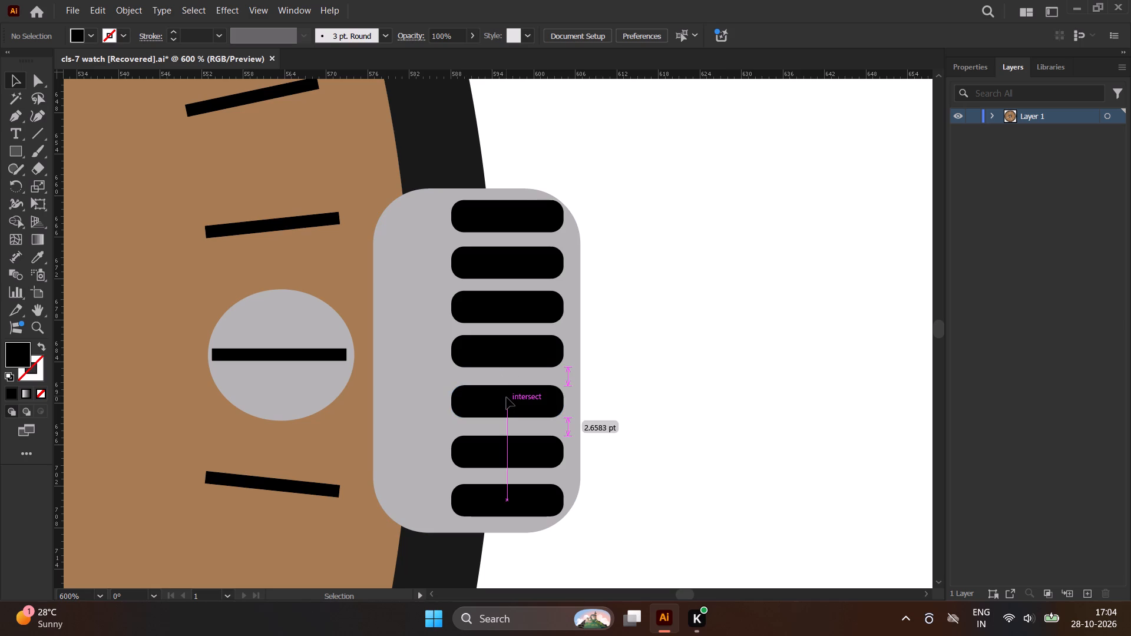
left_click(511, 352)
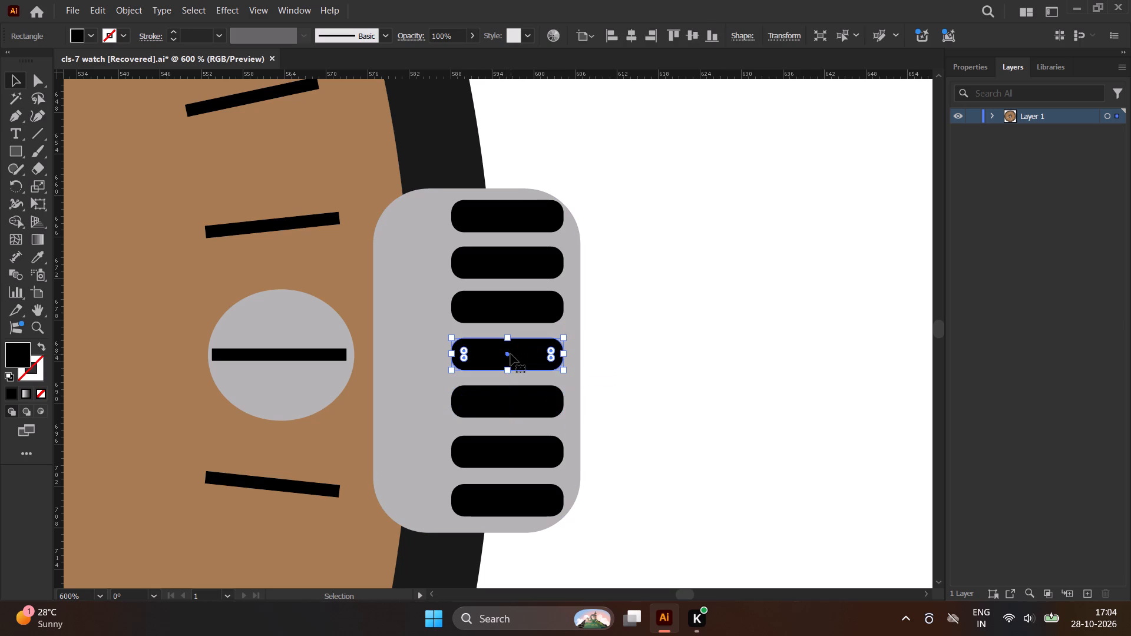
left_click(621, 321)
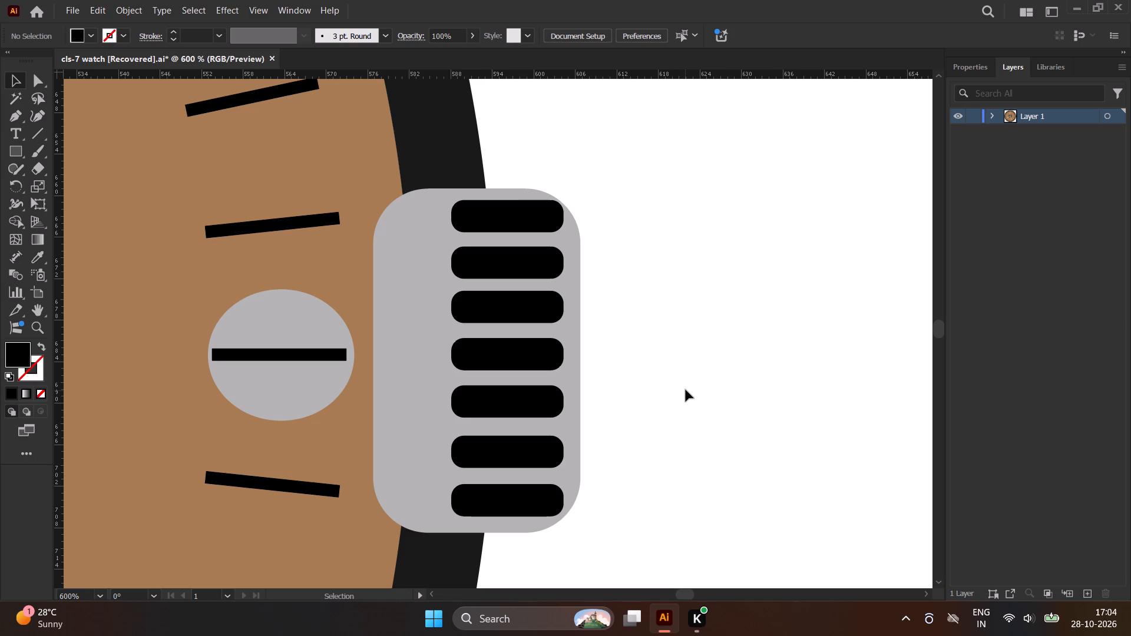
Group the grey crown and its seven black bars into a single object.
scroll(665, 403, "down", 2)
left_click(533, 393)
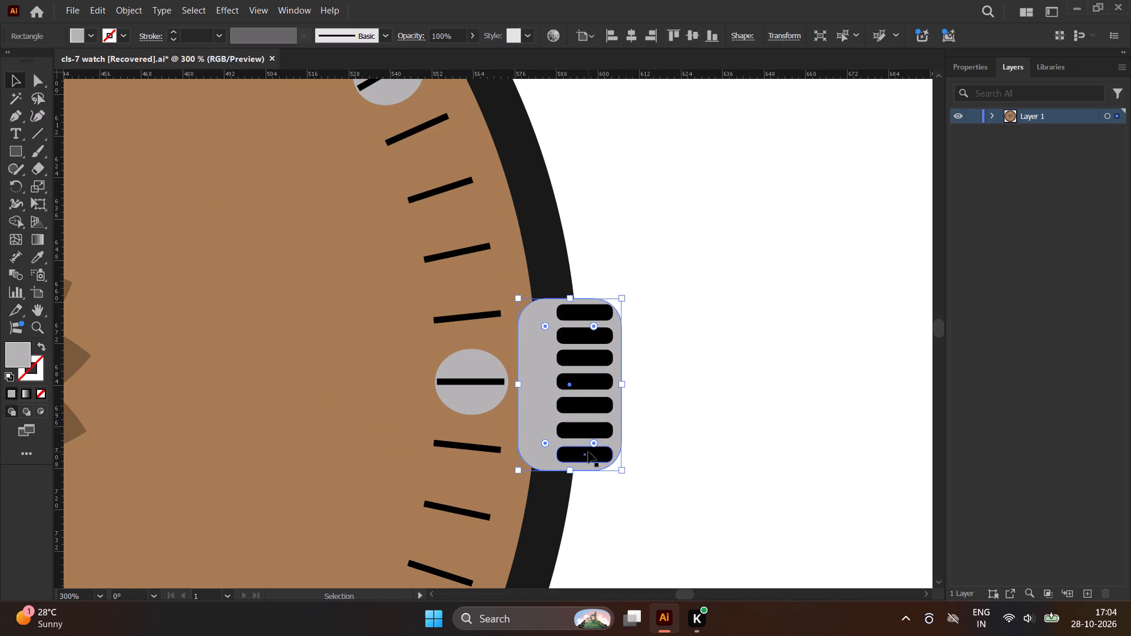
left_click(692, 353)
left_click_drag(609, 262, 607, 486)
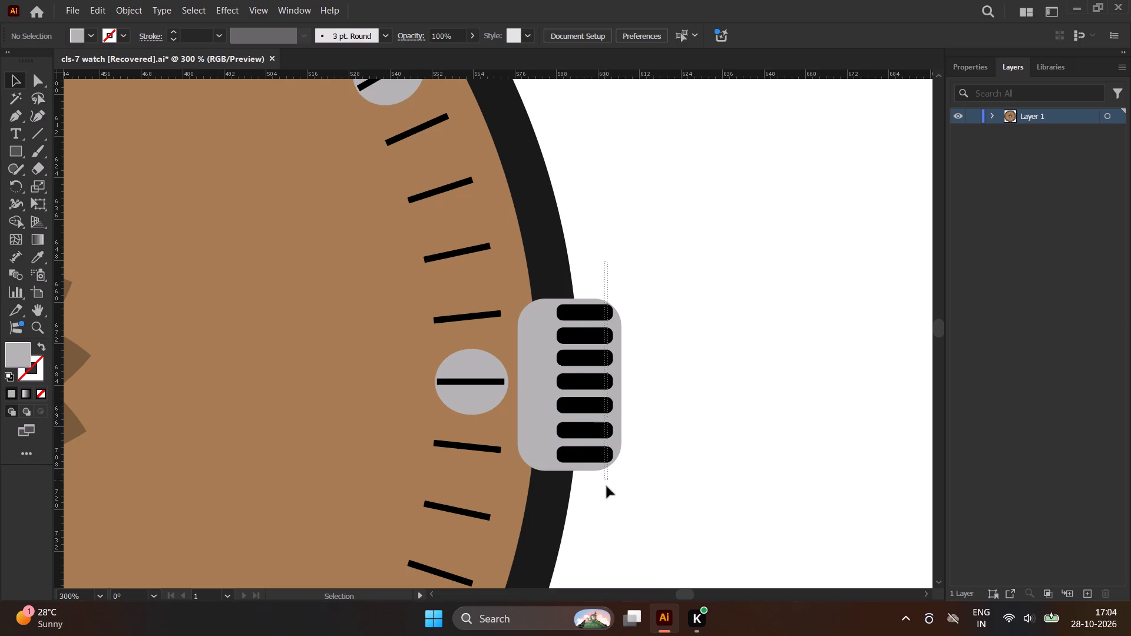
left_click_drag(607, 486, 624, 508)
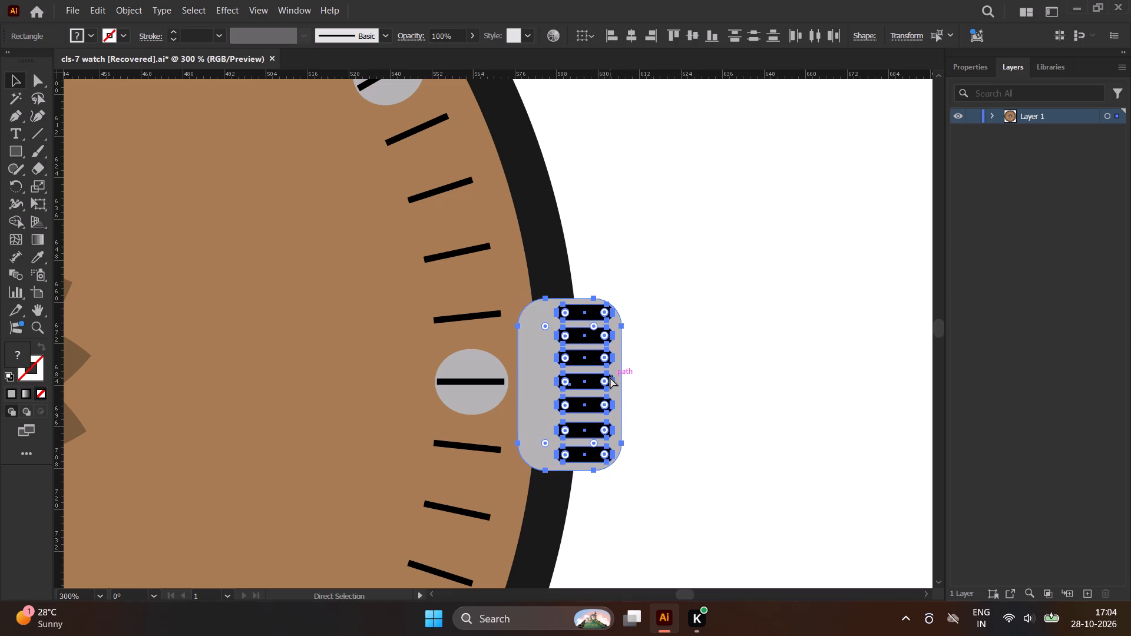
key("ctrl+g")
left_click(993, 110)
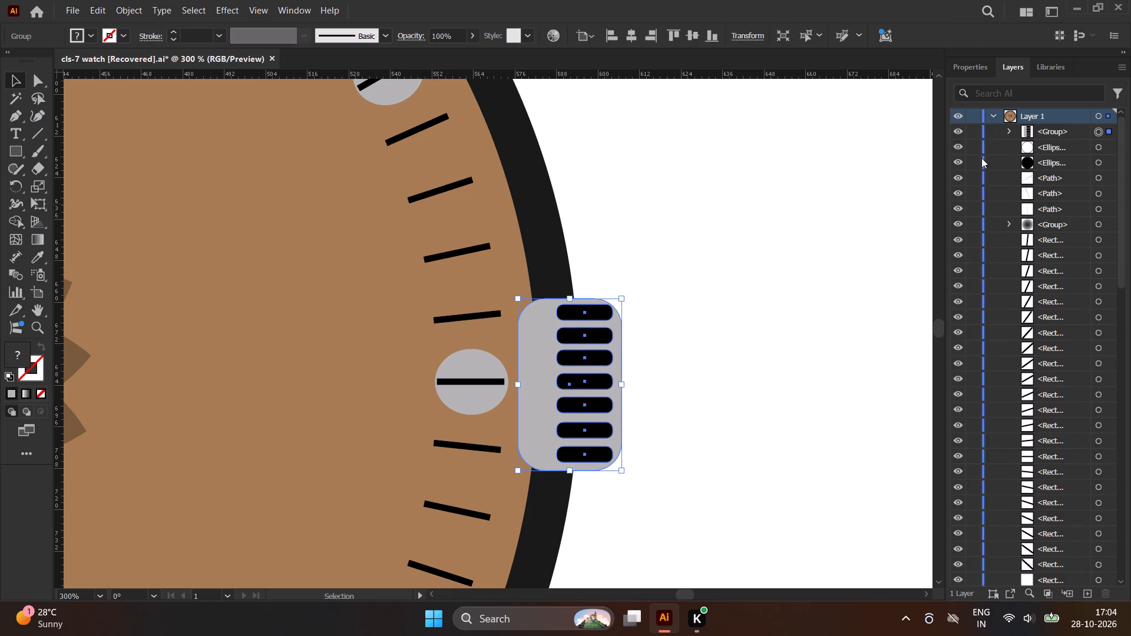
key("ctrl+shift+g")
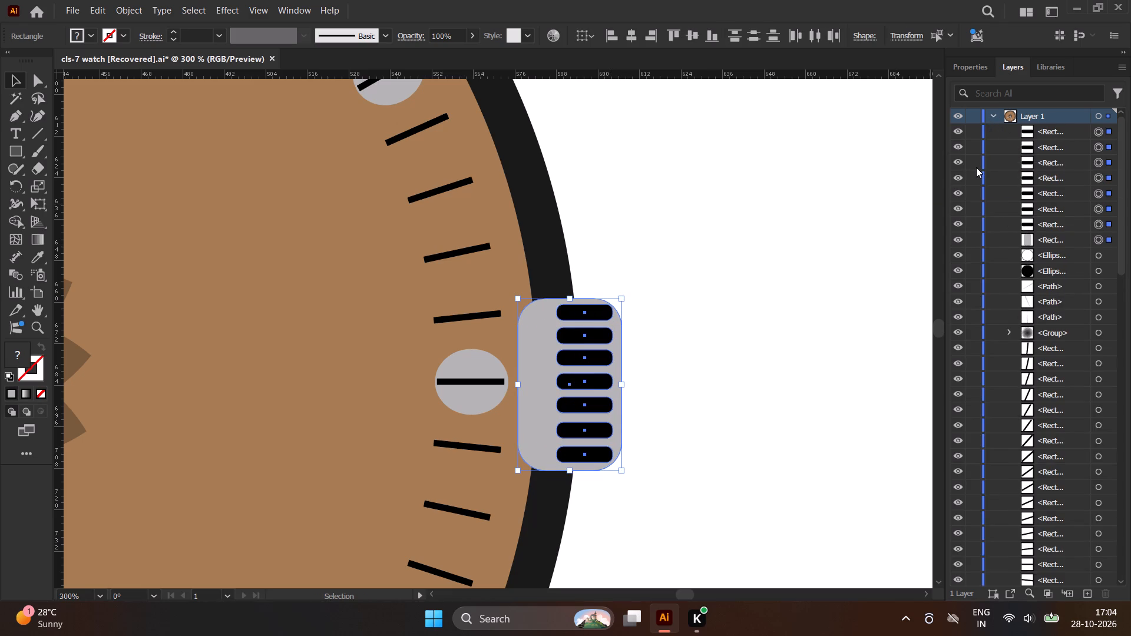
key("ctrl+g")
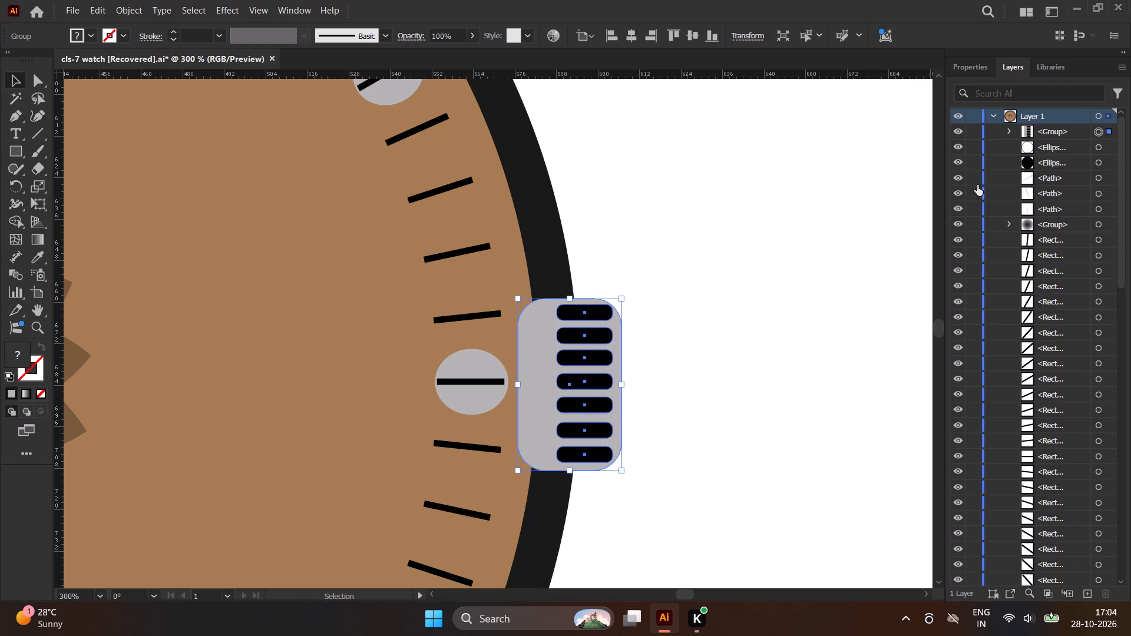
left_click(787, 304)
Send the crown group to the back, behind the watch's black outer ring.
left_click(609, 349)
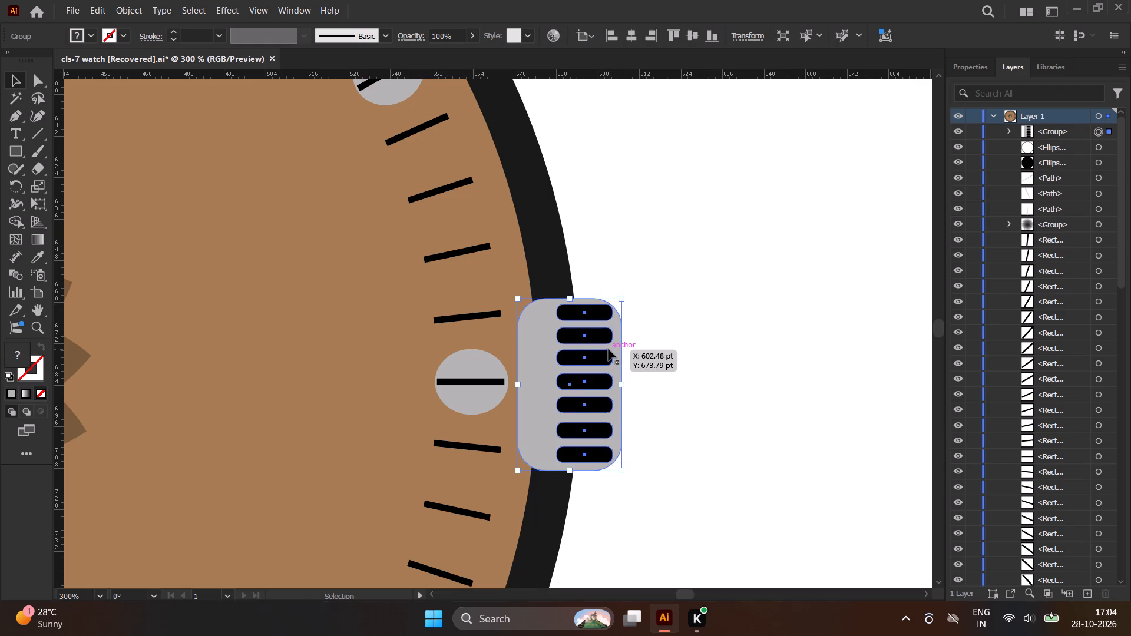
right_click(577, 330)
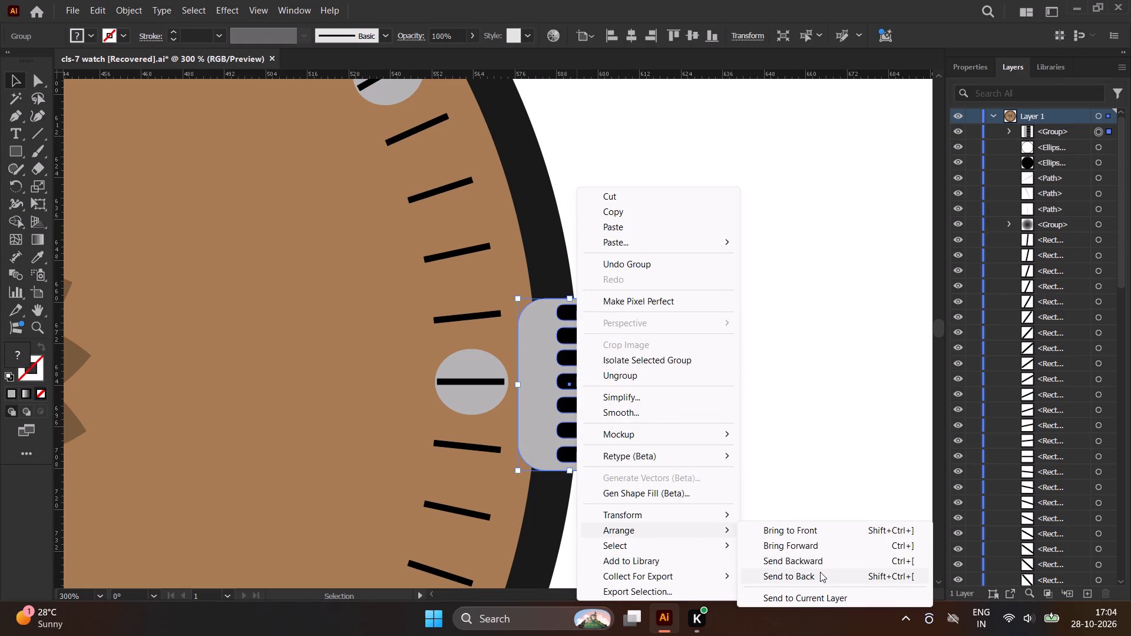
left_click(820, 572)
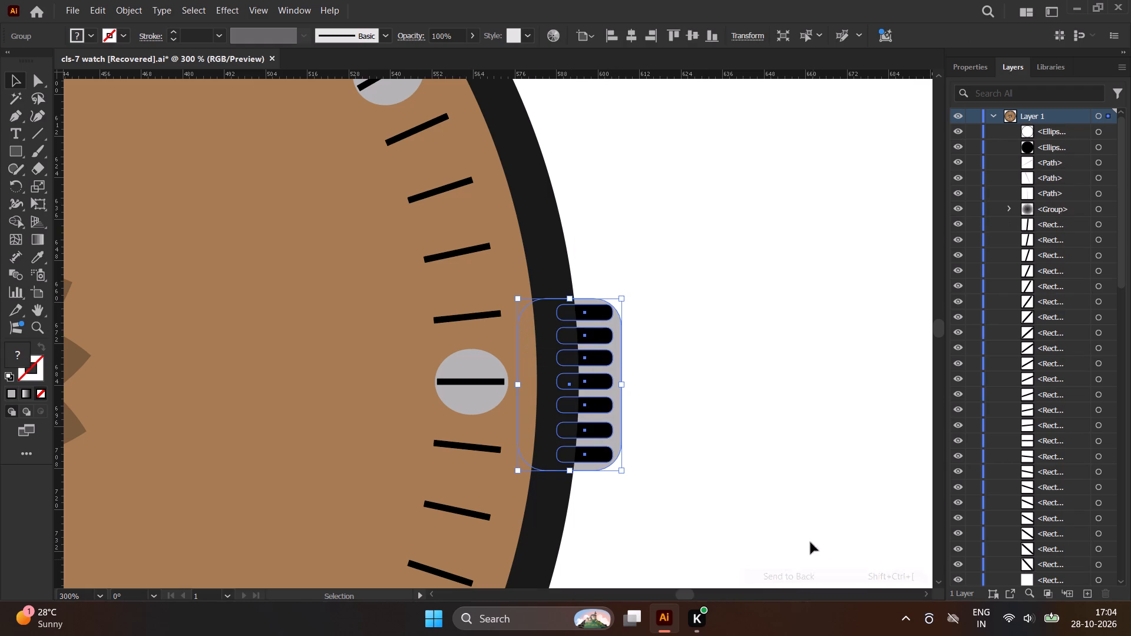
left_click(776, 419)
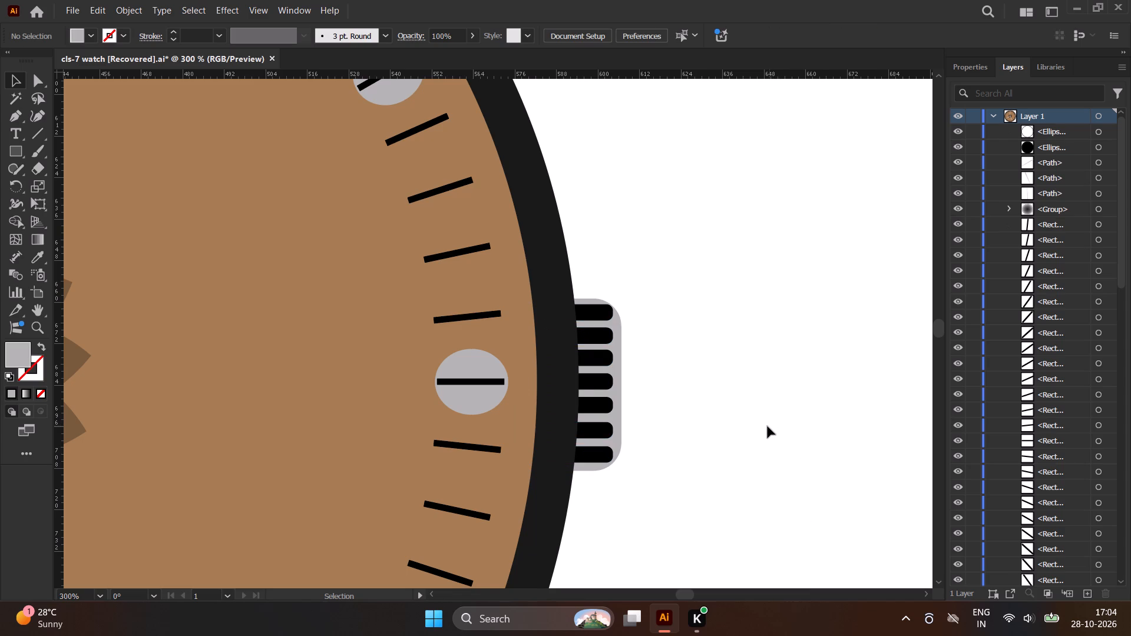
Save the illustration in the my work folder as cls-7 watch [Recovered], Adobe Illustrator (*.AI) type, version Illustrator 2020.
scroll(719, 415, "down", 1)
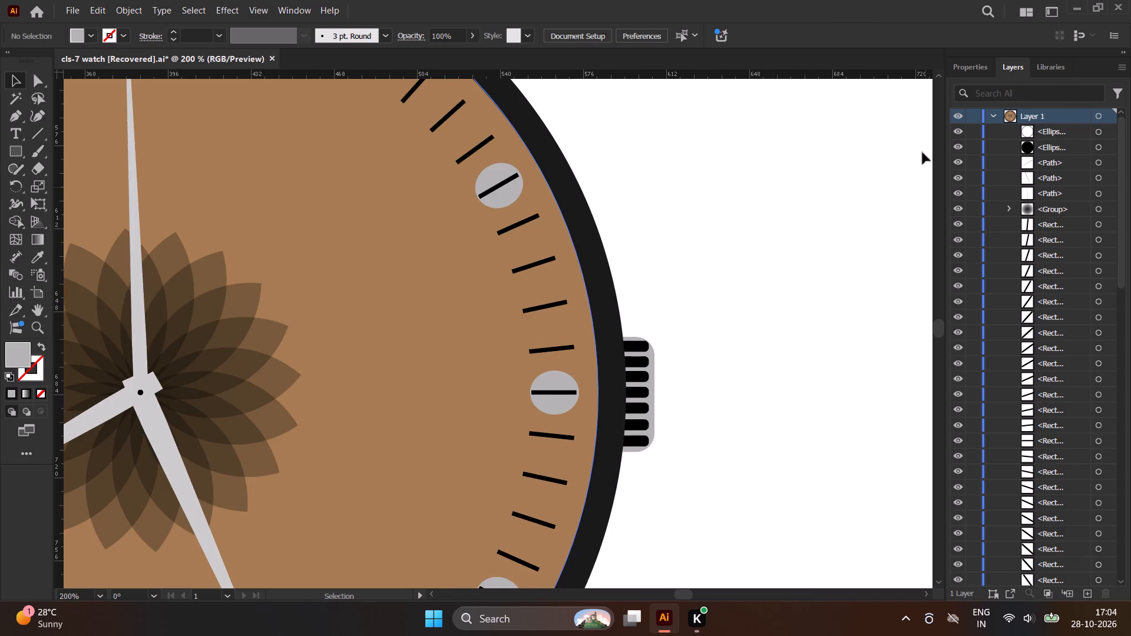
scroll(868, 162, "down", 1)
scroll(710, 236, "down", 1)
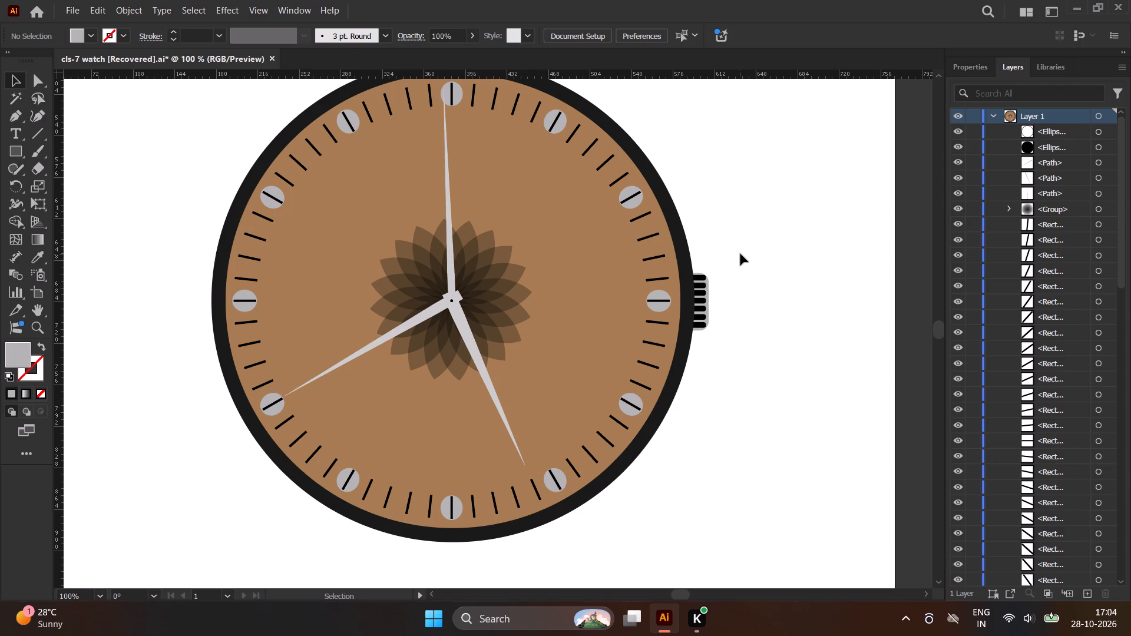
scroll(490, 376, "down", 1)
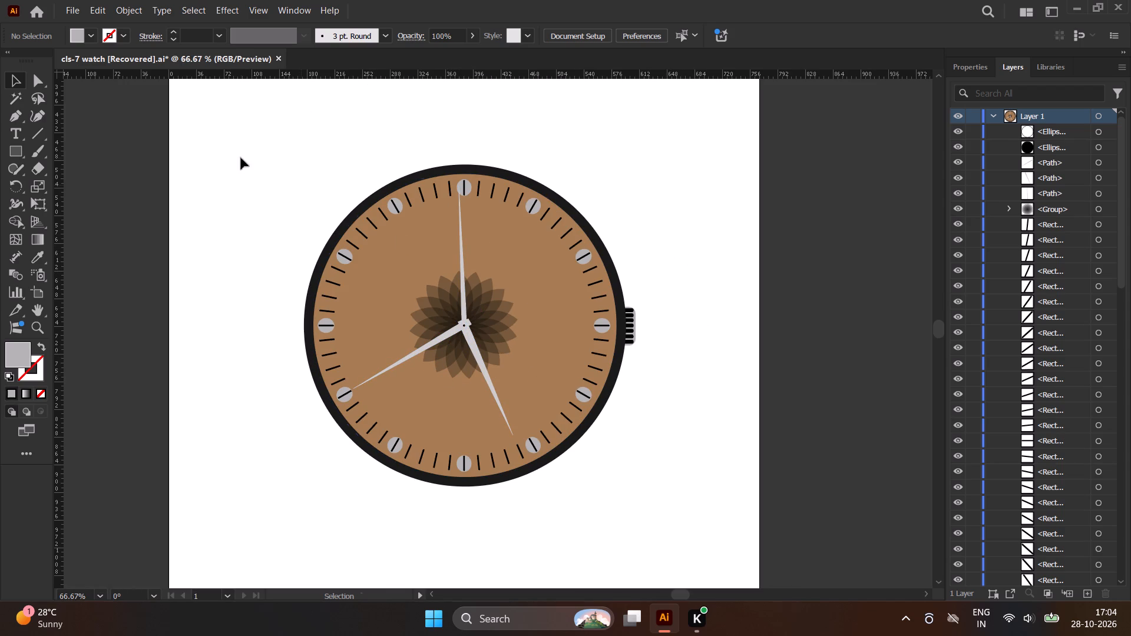
scroll(247, 181, "down", 1)
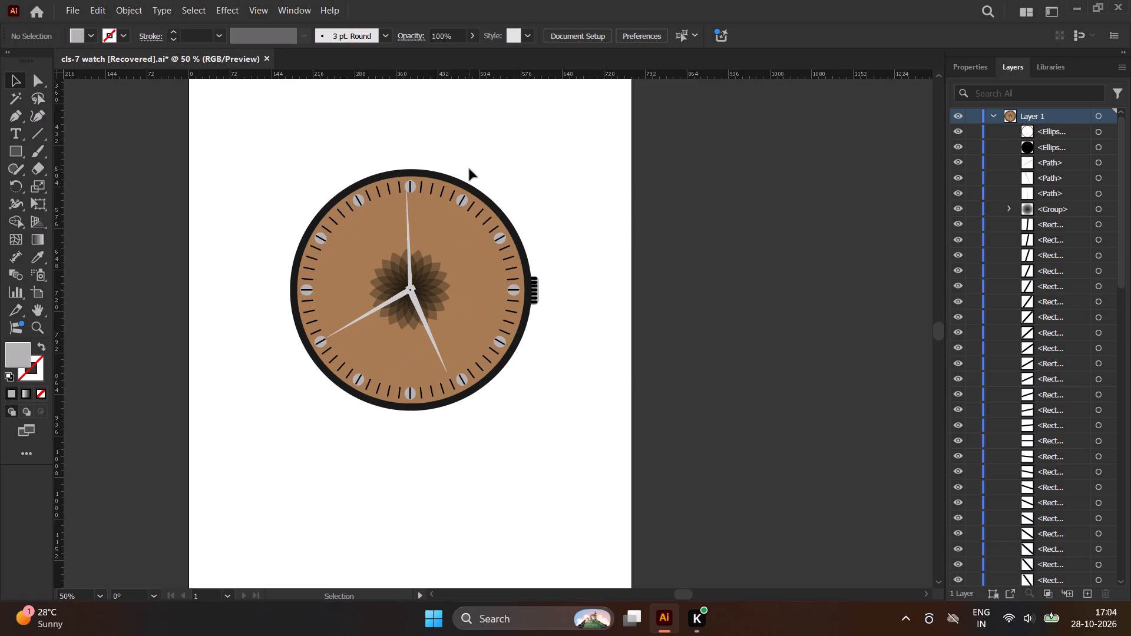
key("ctrl+s")
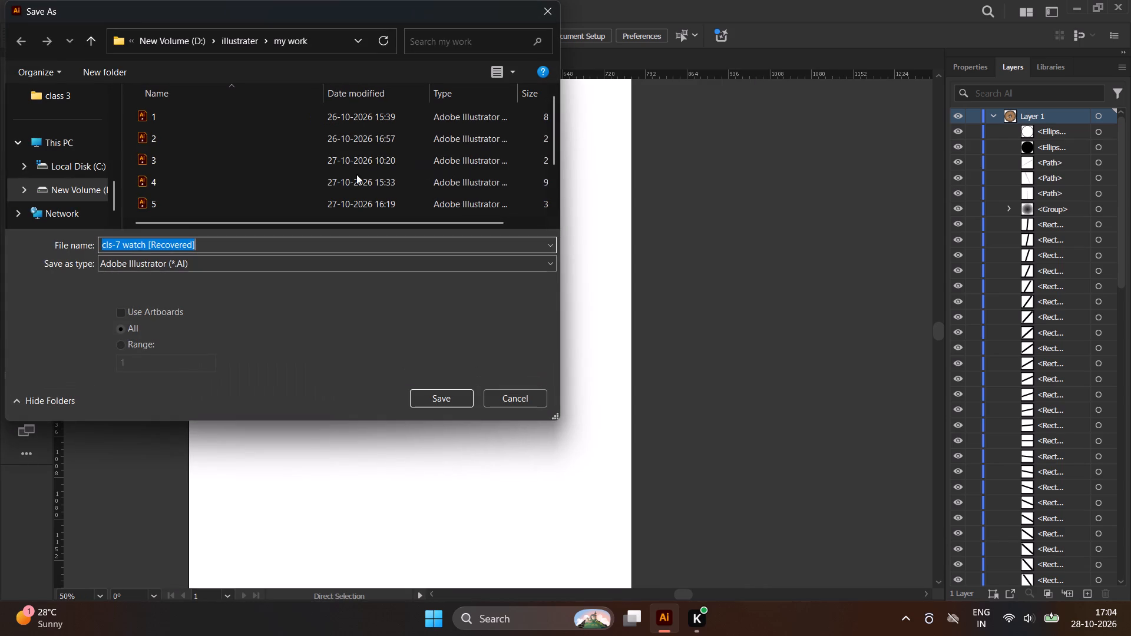
scroll(214, 204, "down", 1)
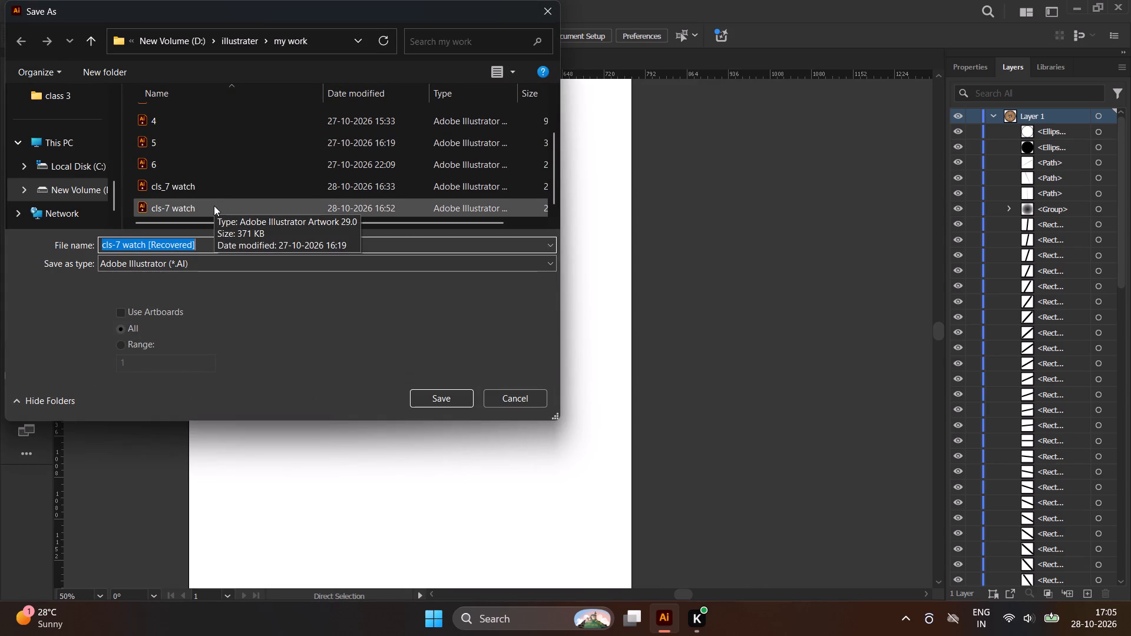
left_click(436, 398)
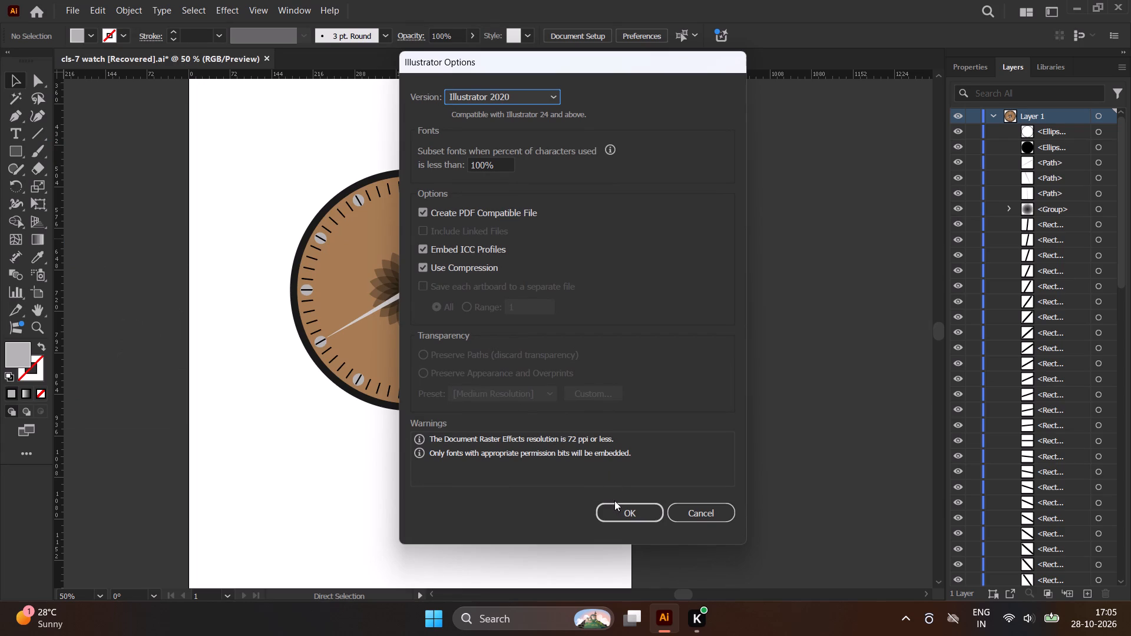
left_click(616, 508)
key("ctrl+s")
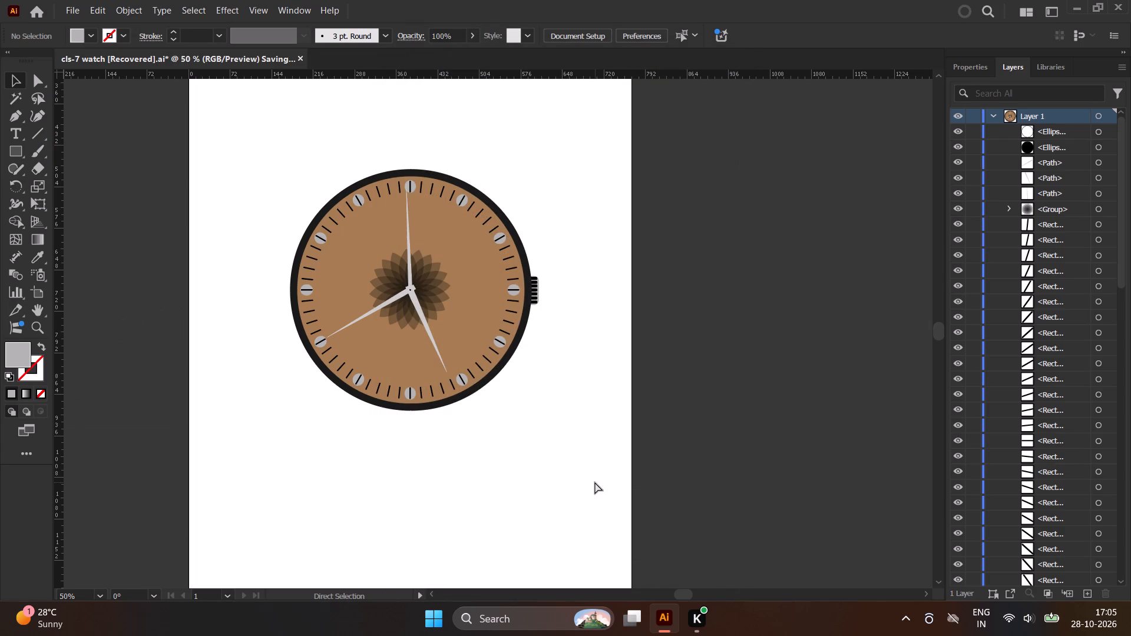
Open a File Explorer window.
left_click(665, 343)
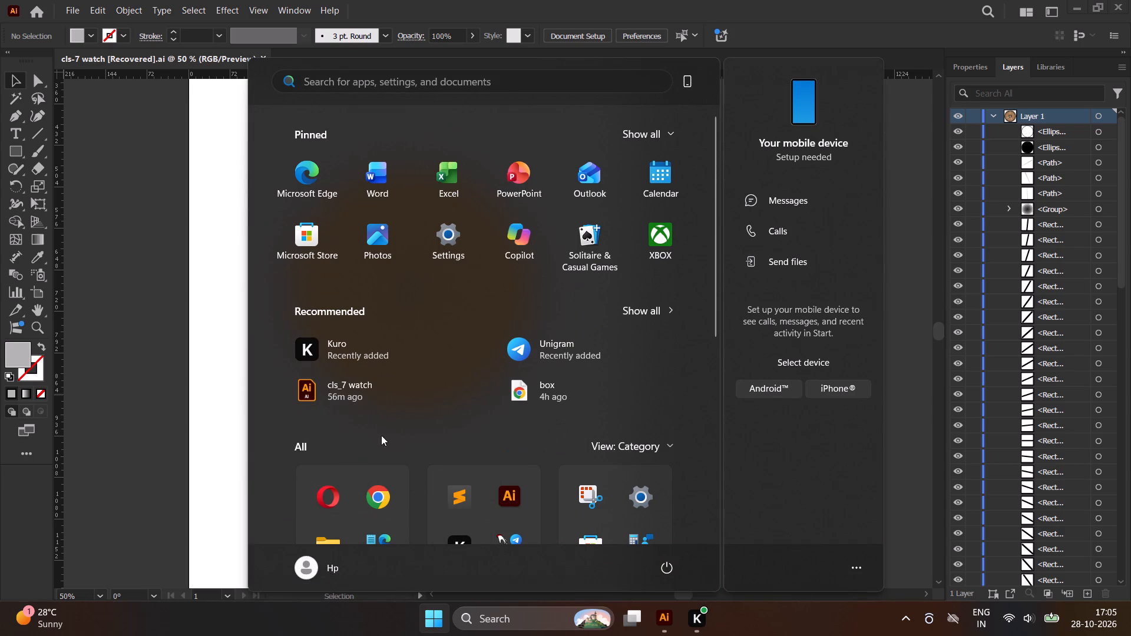
scroll(346, 466, "down", 1)
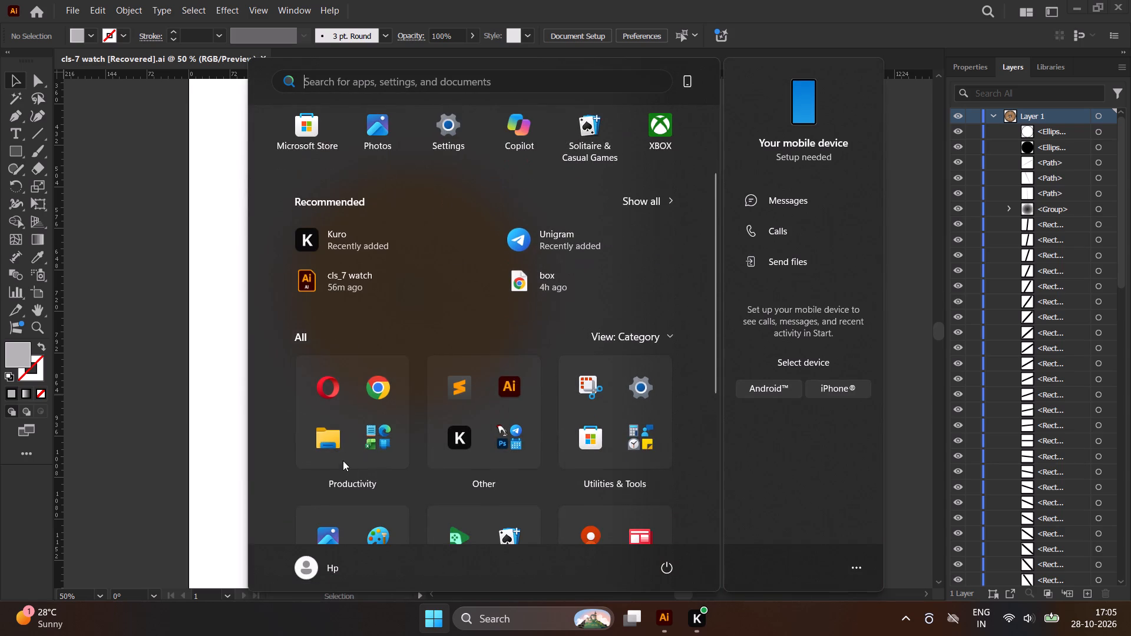
left_click(325, 450)
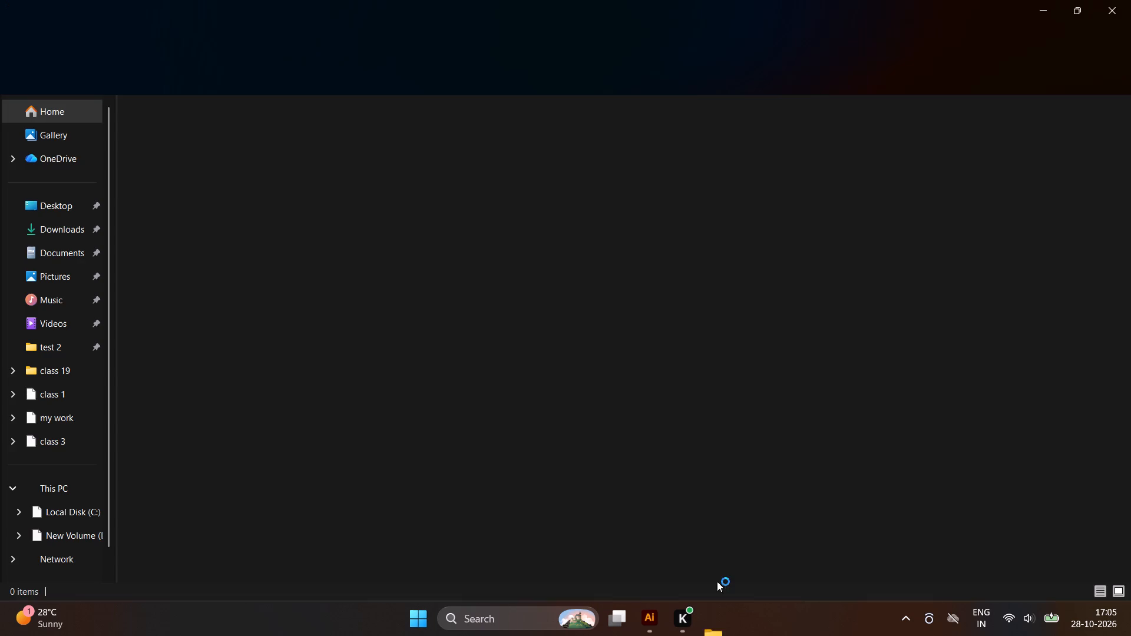
Switch back to Illustrator and close the application.
left_click(654, 613)
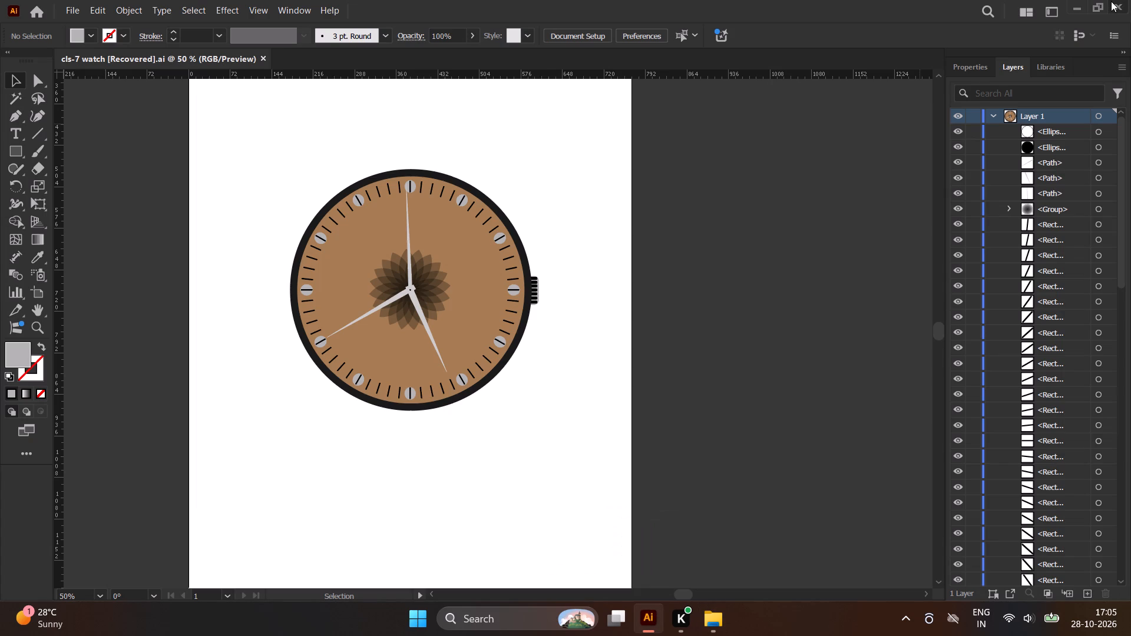
left_click(1125, 4)
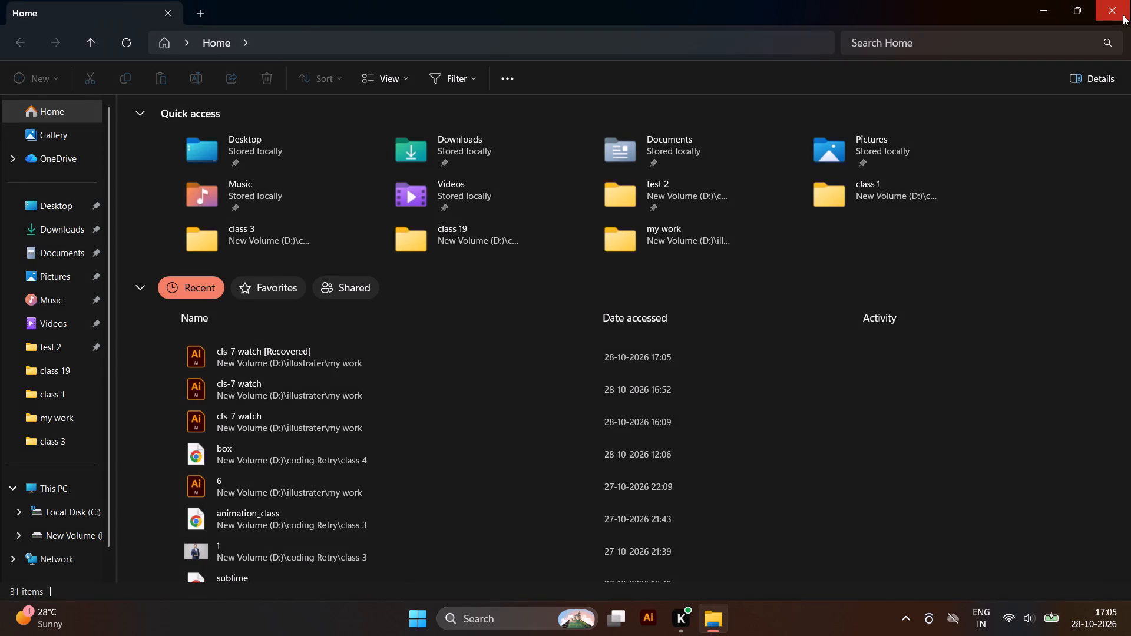
Open cls-7 watch [Recovered] from the illustrater > my work folder on New Volume (D:) to check the saved illustration.
left_click(75, 529)
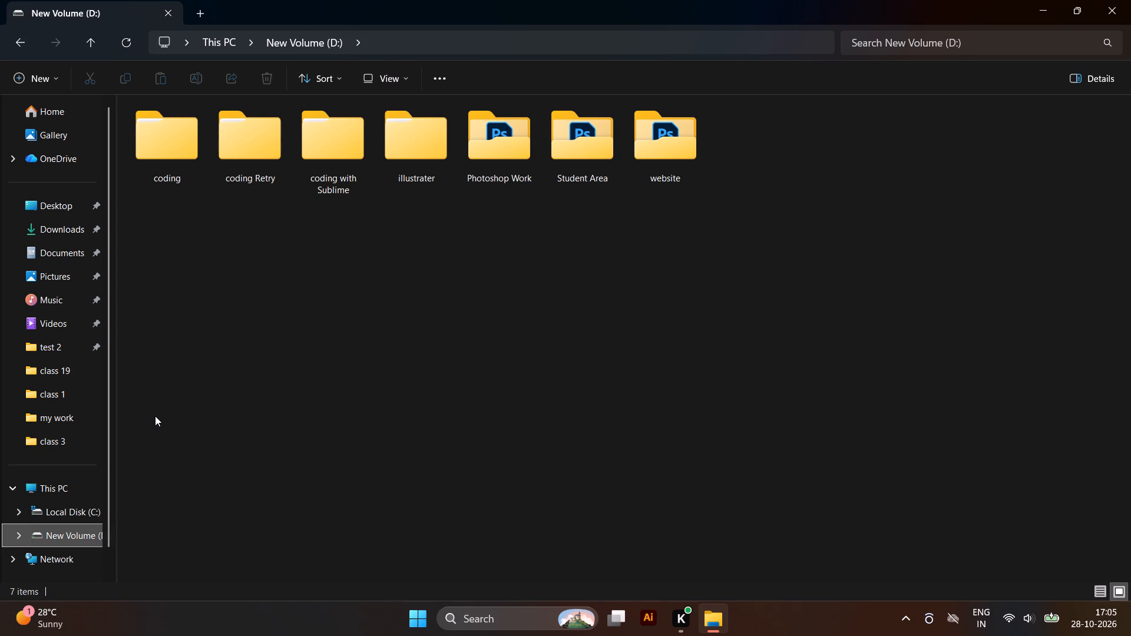
double_click(396, 172)
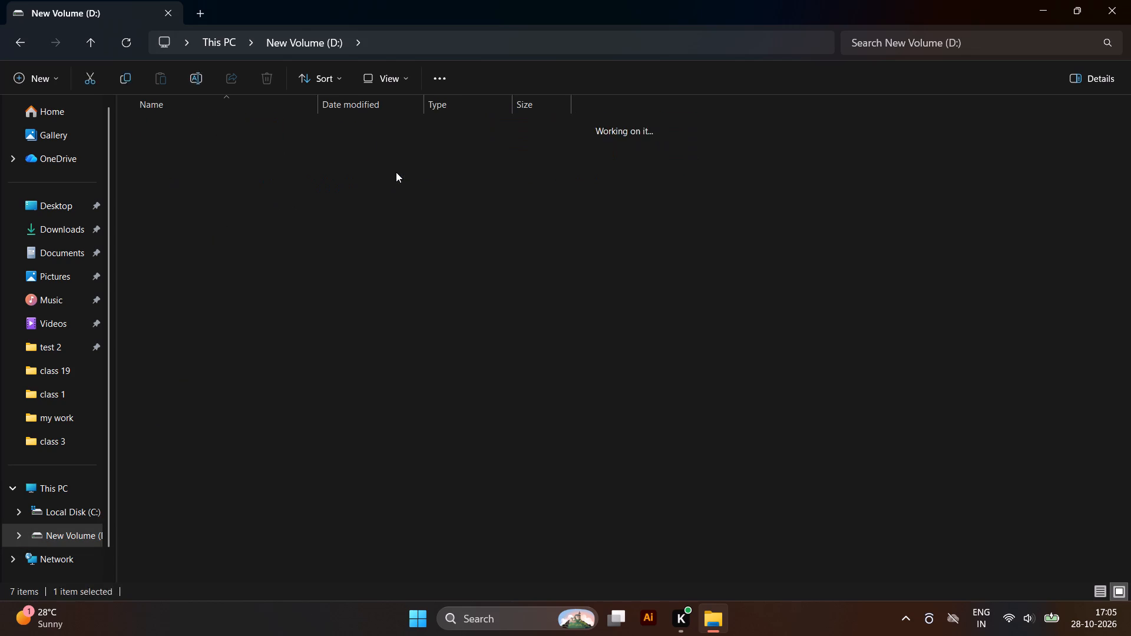
double_click(336, 118)
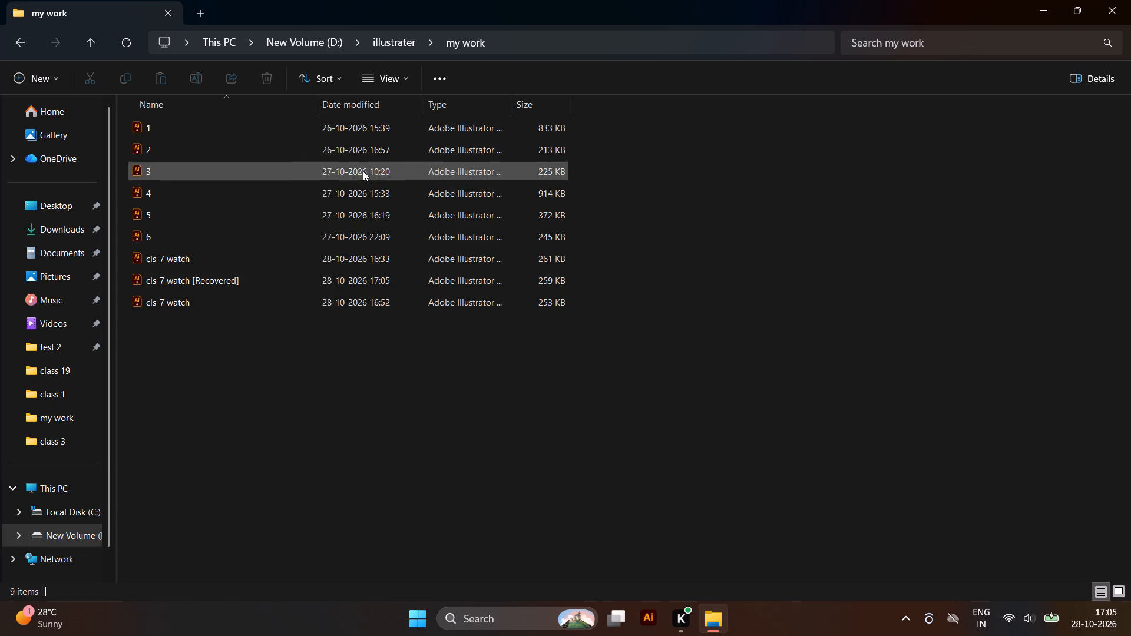
left_click(318, 275)
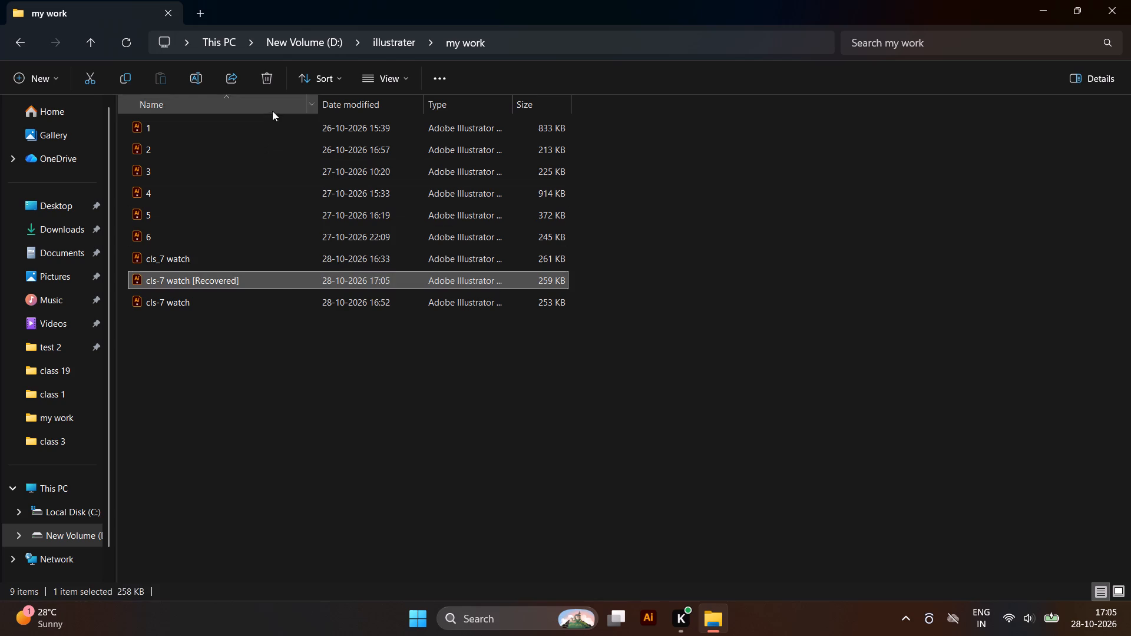
double_click(276, 284)
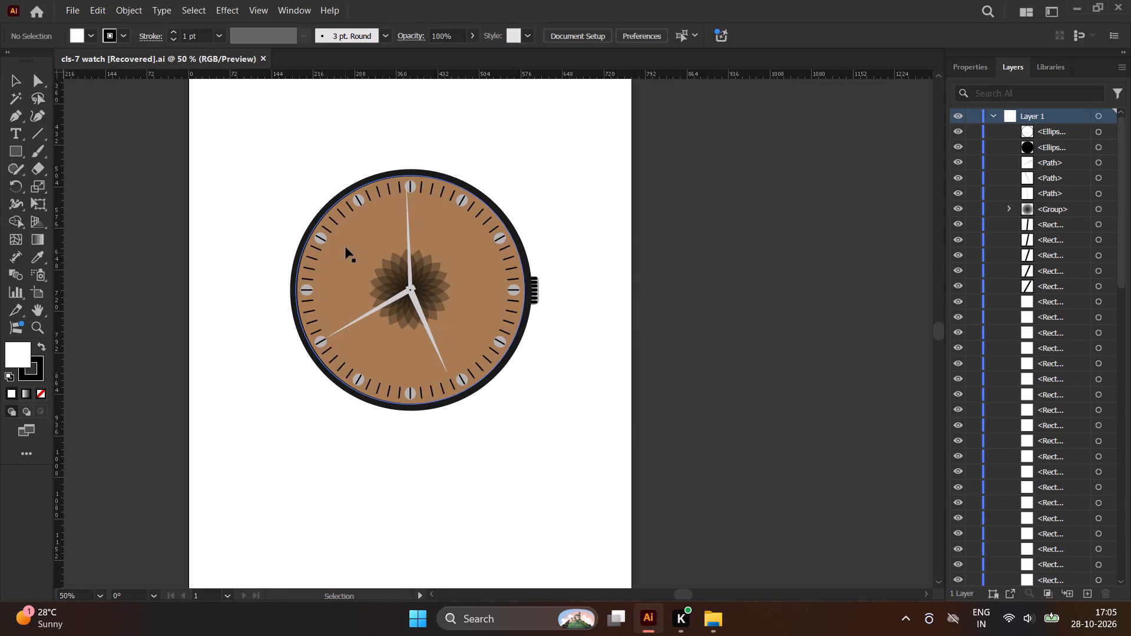
Open the older cls-7 watch file from the my work folder to compare it with the recovered version.
key("alt+Tab")
double_click(297, 307)
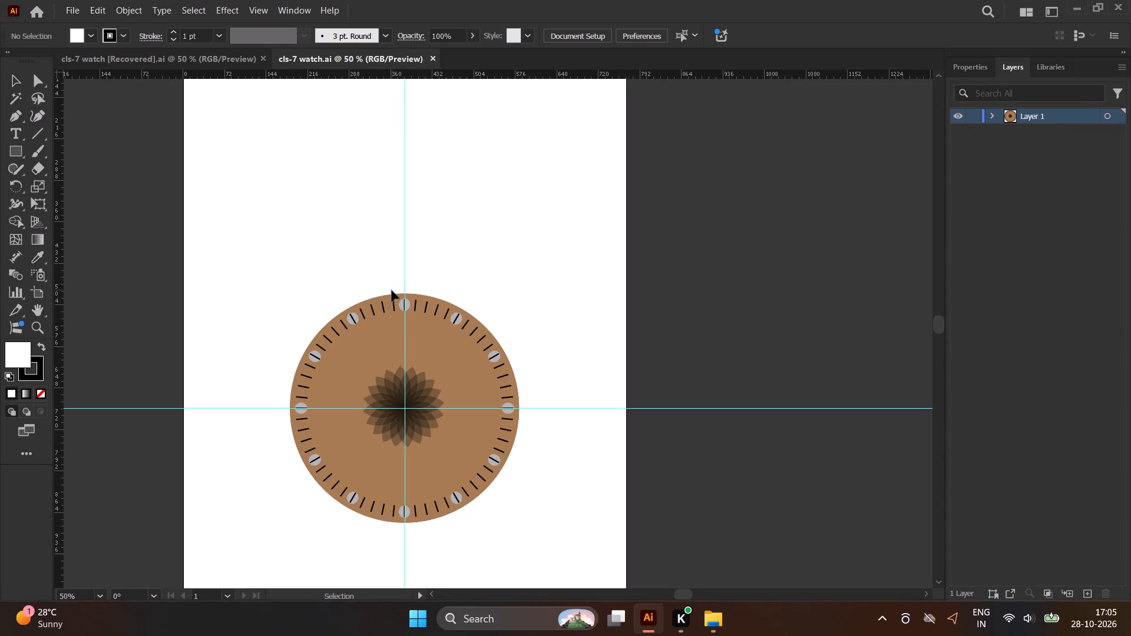
Return to File Explorer and delete the older cls-7 watch file from the my work folder.
key("alt+Tab")
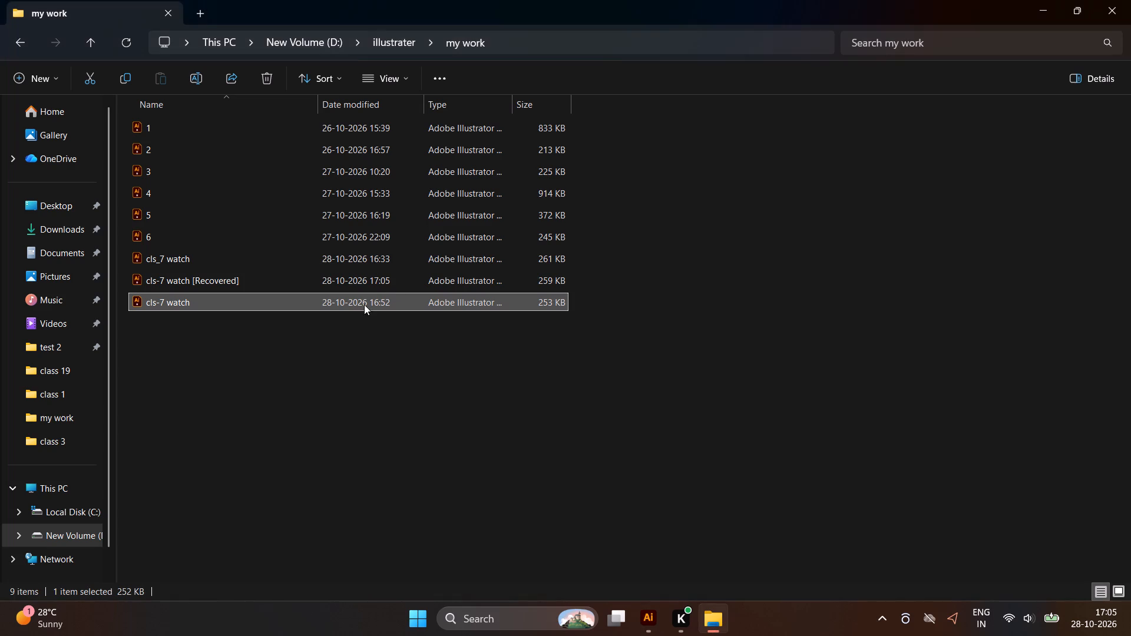
left_click(262, 87)
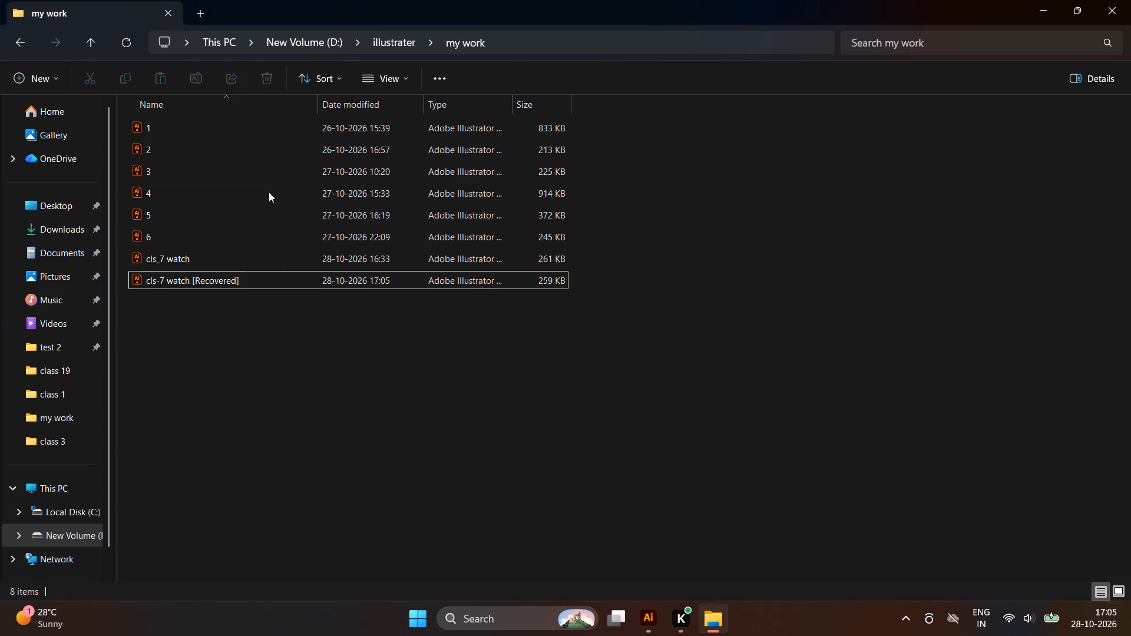
left_click(306, 350)
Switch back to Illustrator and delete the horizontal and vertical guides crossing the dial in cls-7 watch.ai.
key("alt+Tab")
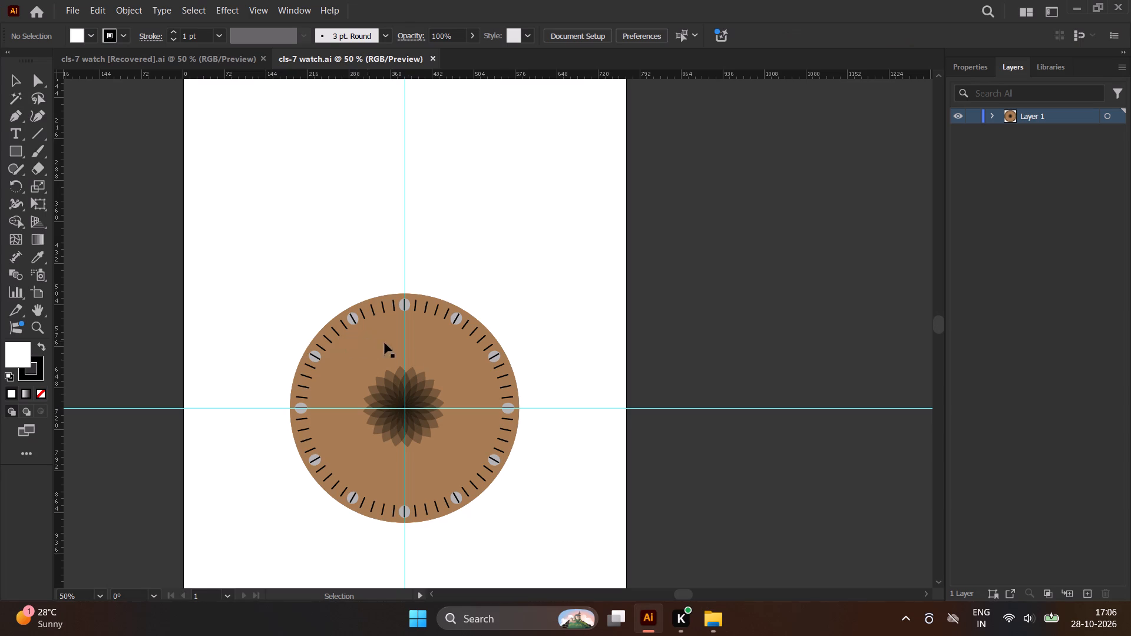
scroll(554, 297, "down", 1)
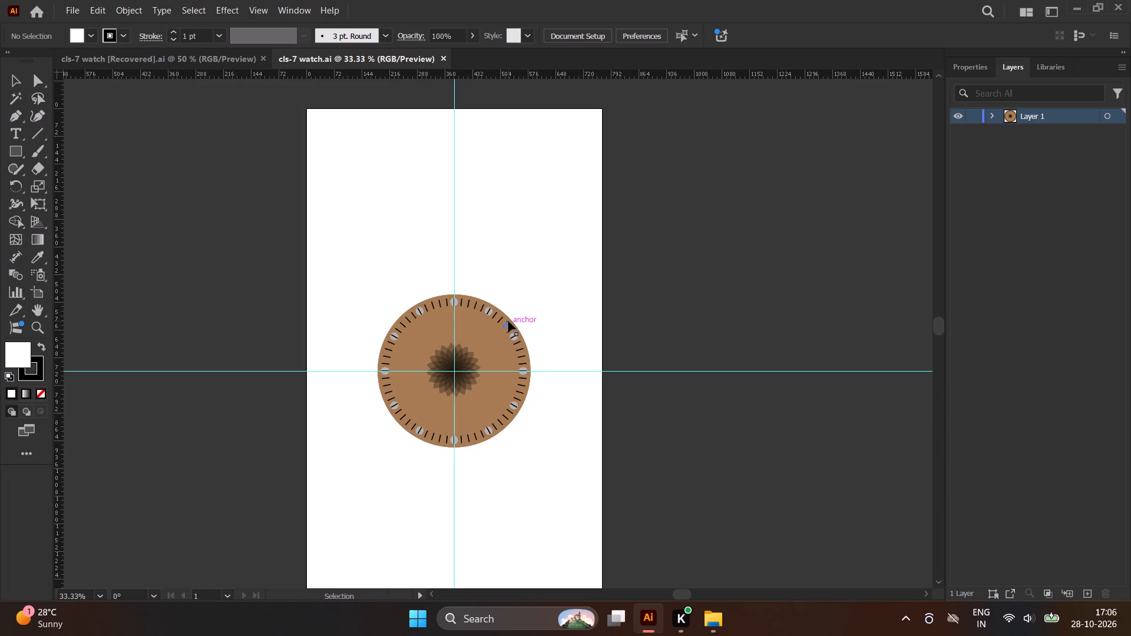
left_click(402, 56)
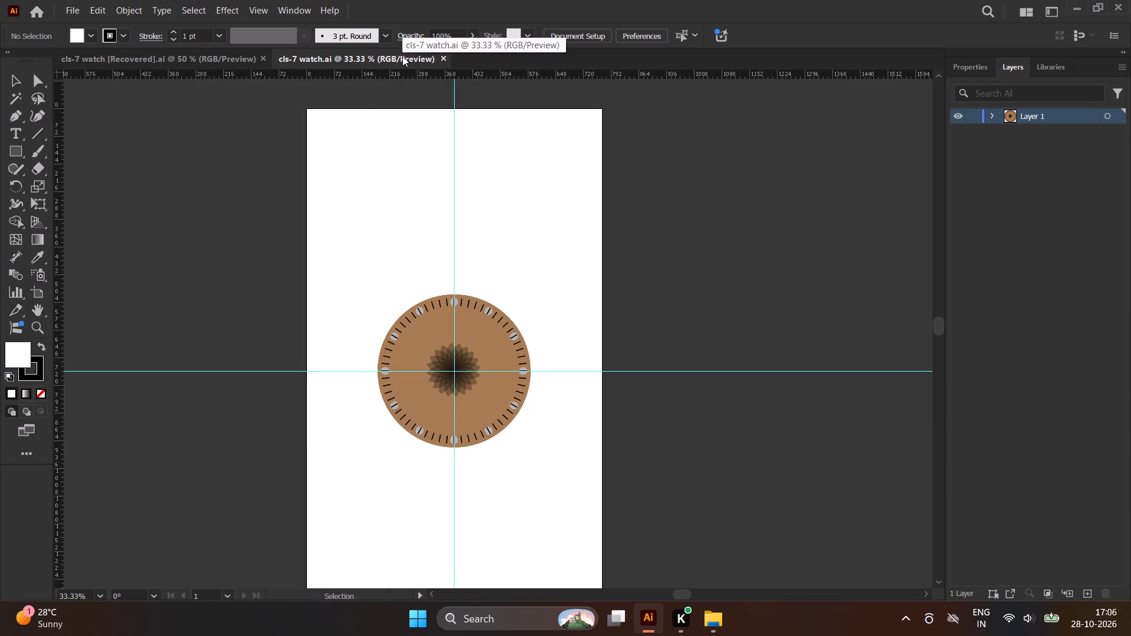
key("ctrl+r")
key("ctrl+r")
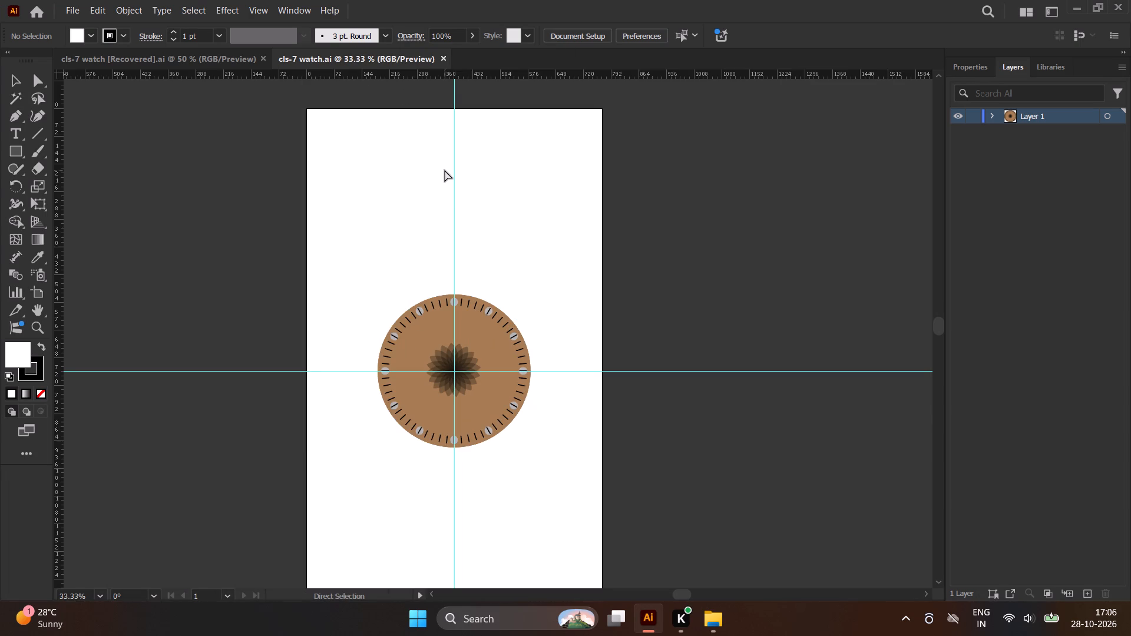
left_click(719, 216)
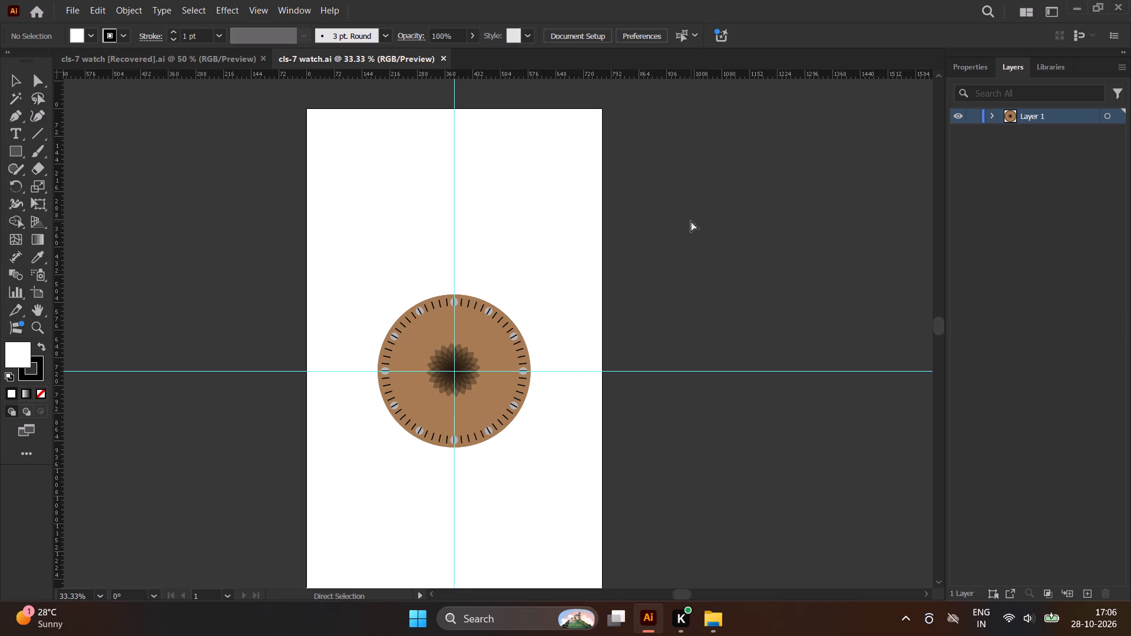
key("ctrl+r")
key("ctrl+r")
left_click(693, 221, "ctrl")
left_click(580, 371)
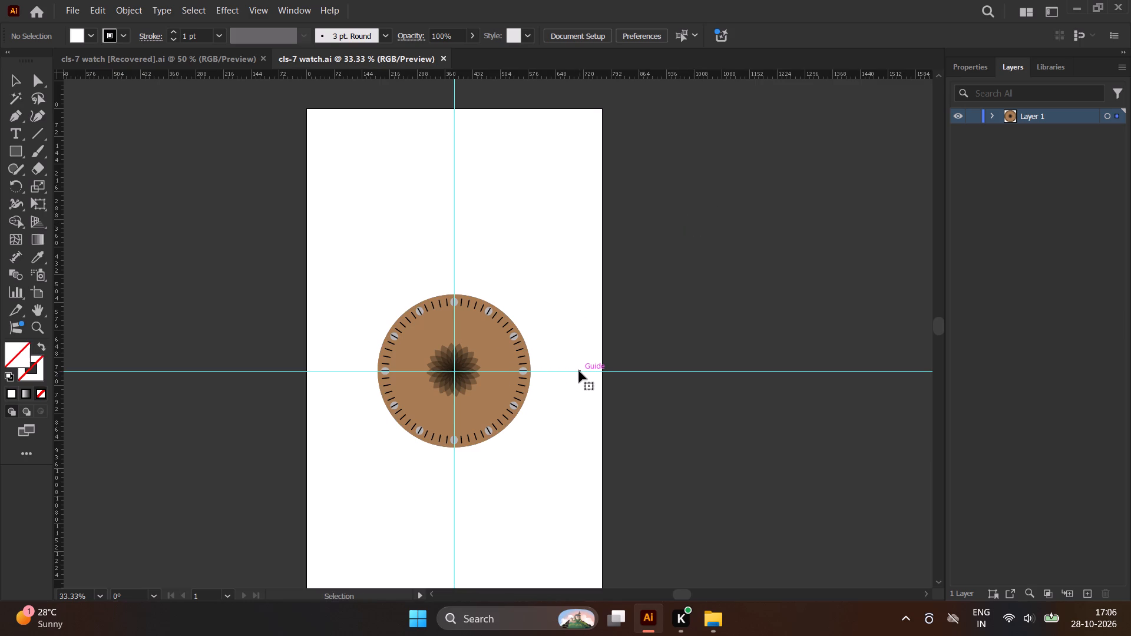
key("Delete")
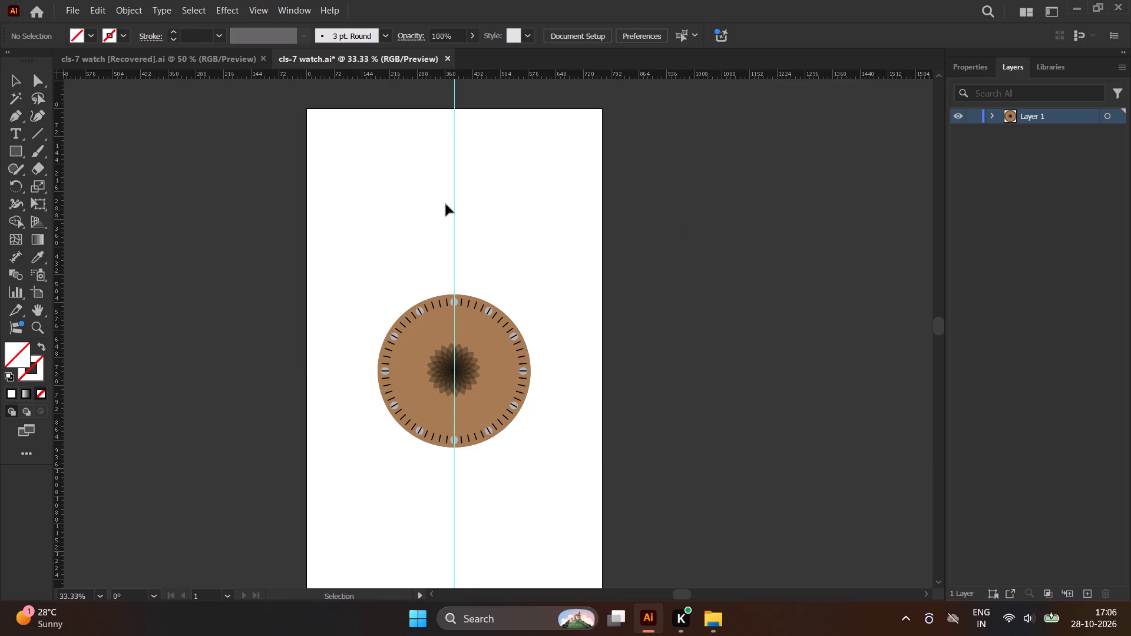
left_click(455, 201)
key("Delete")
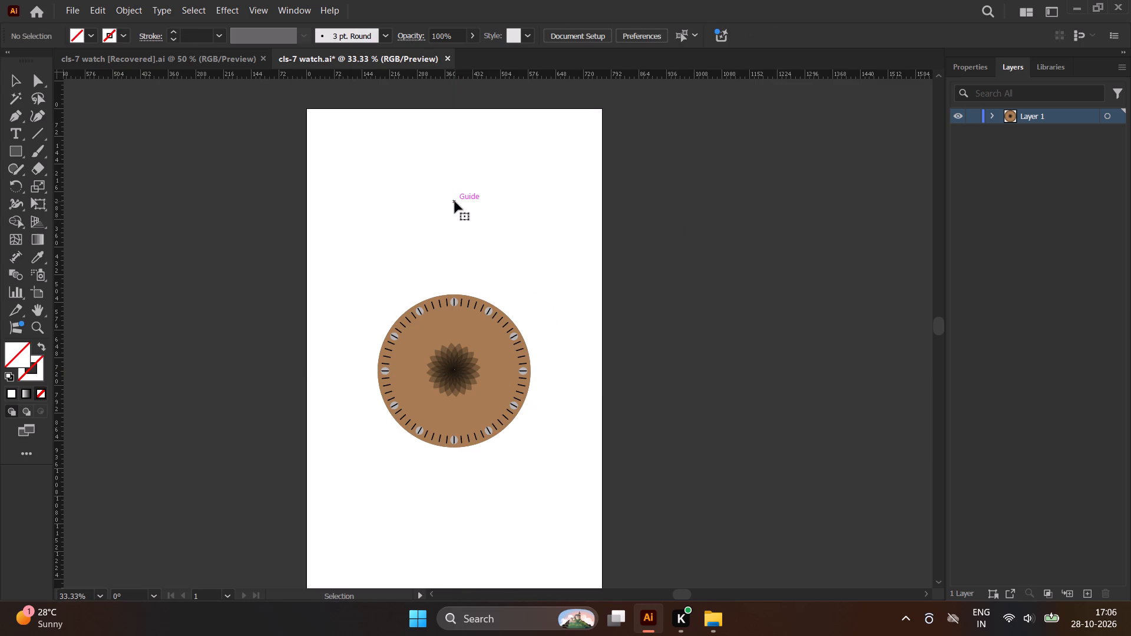
Close the cls-7 watch.ai document without saving its changes.
left_click(444, 55)
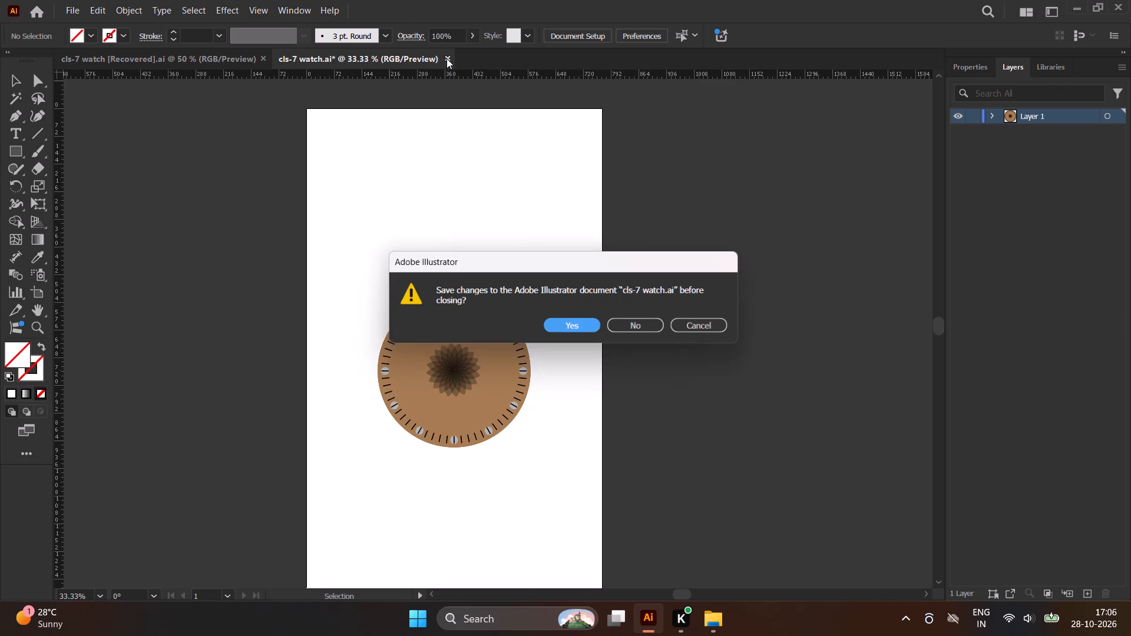
left_click(659, 330)
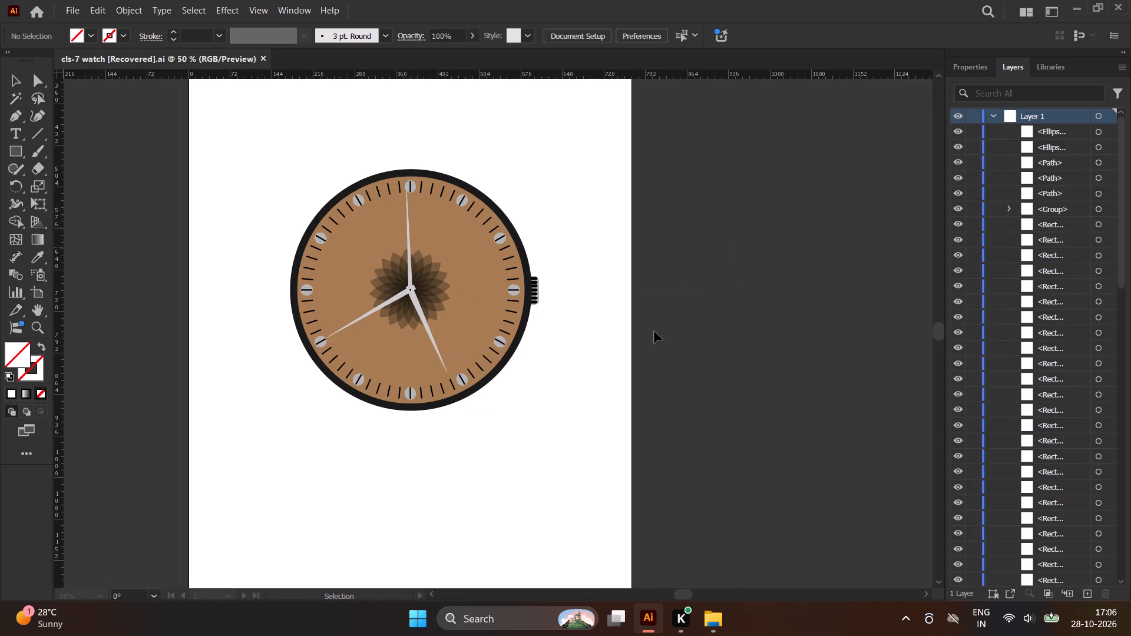
Open cls_7 watch from the my work folder to check the black reference watch.
key("alt+Tab")
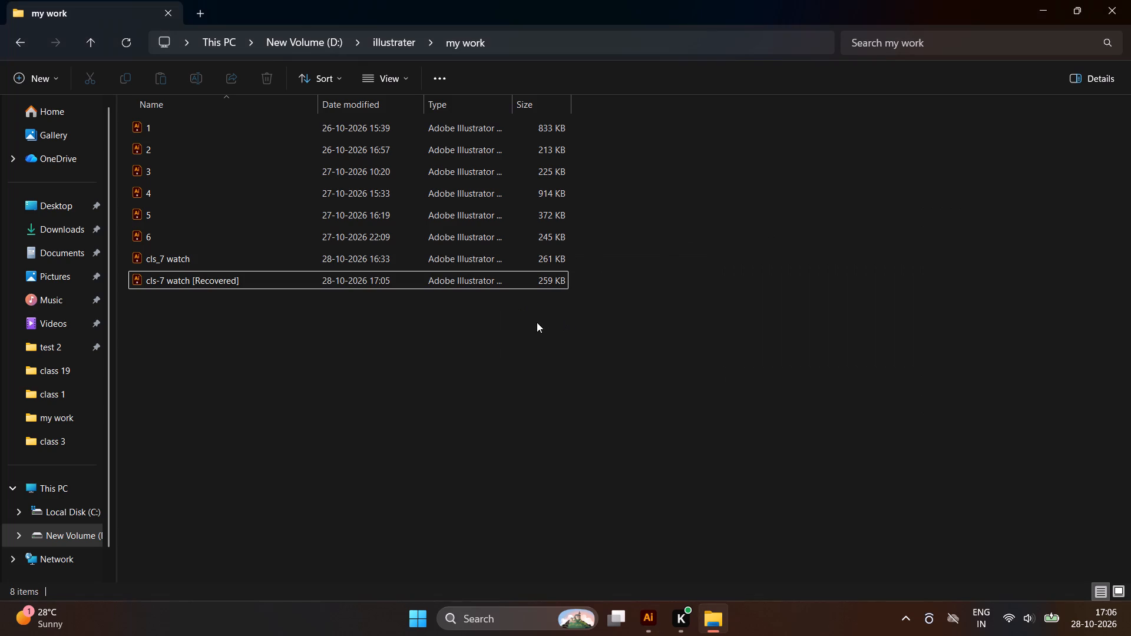
double_click(343, 252)
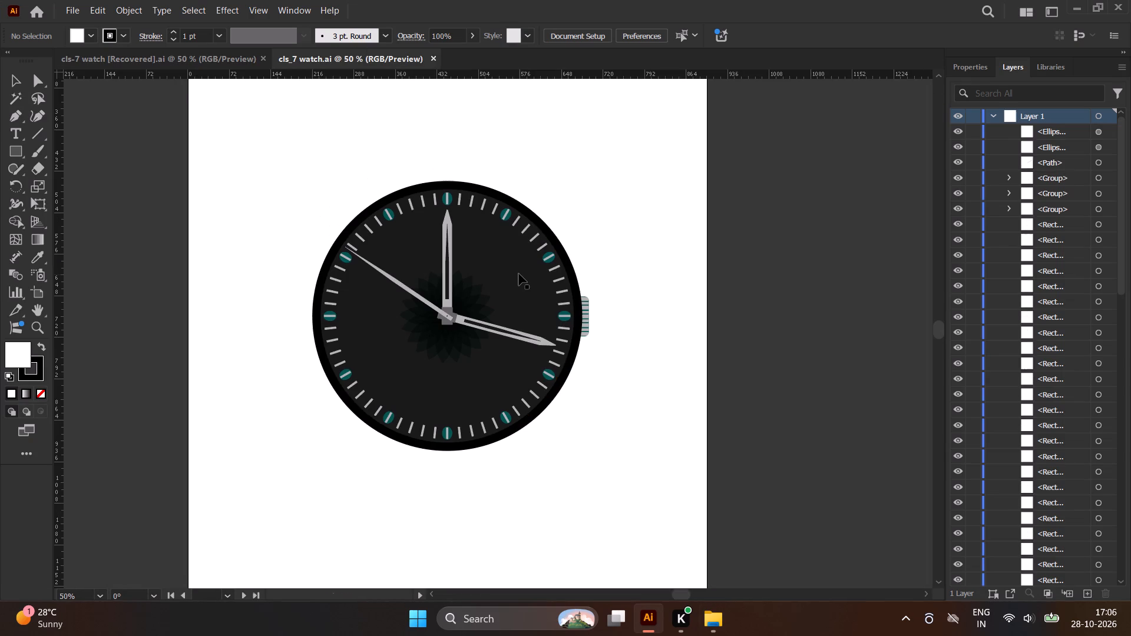
left_click(727, 271)
key("alt+Tab")
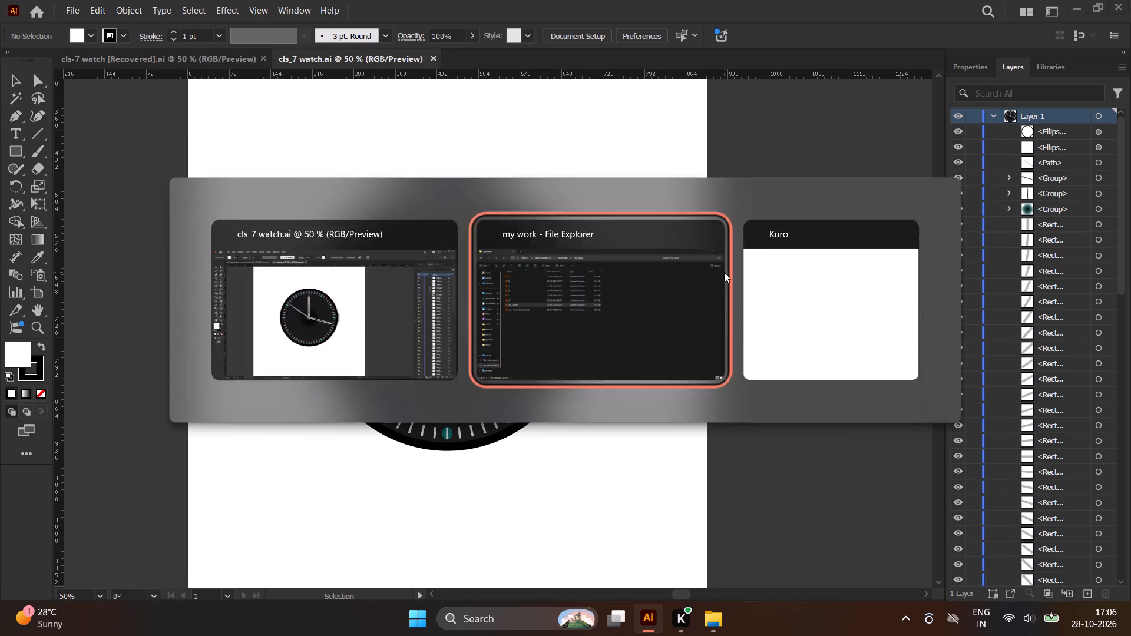
key("alt+Tab")
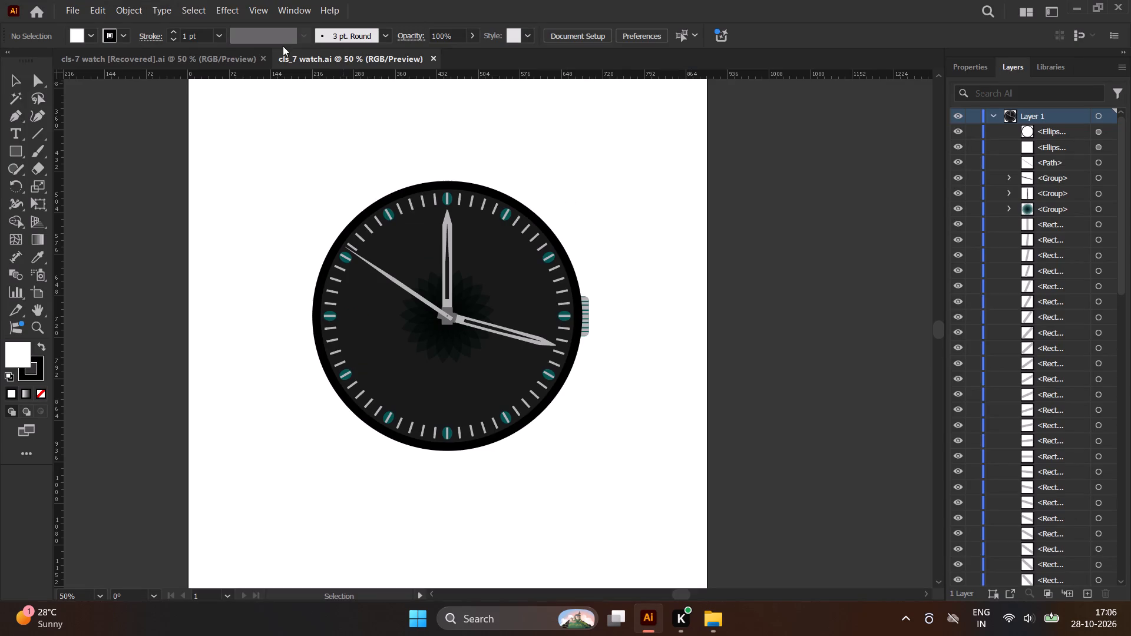
Close the cls-7 watch [Recovered] and cls_7 watch documents and exit Illustrator.
left_click(264, 54)
left_click(216, 60)
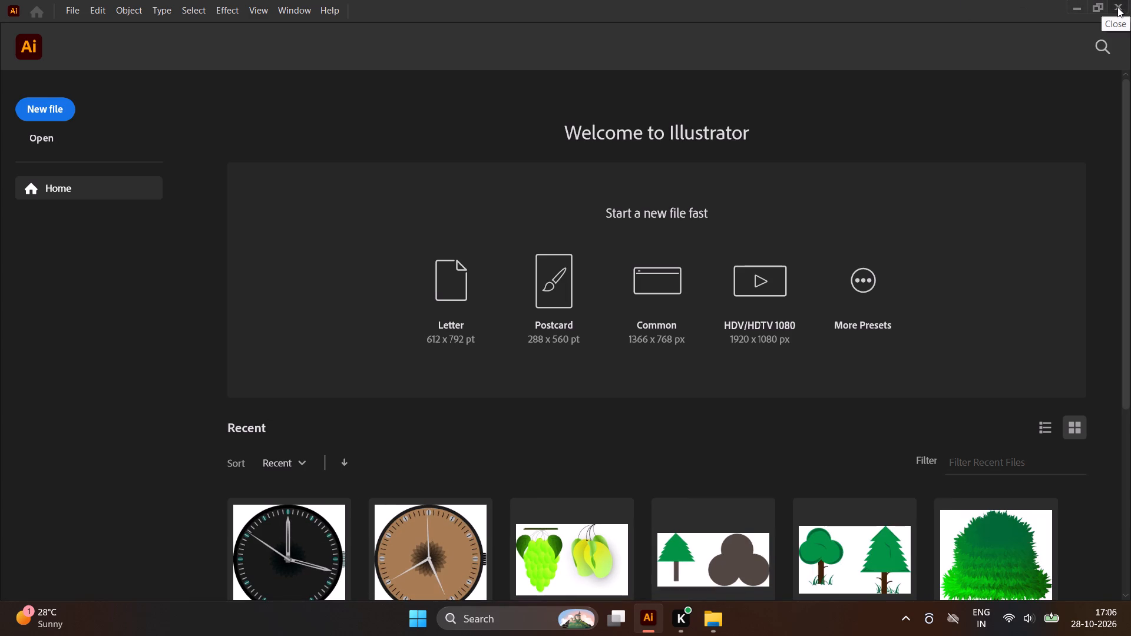
left_click(1117, 7)
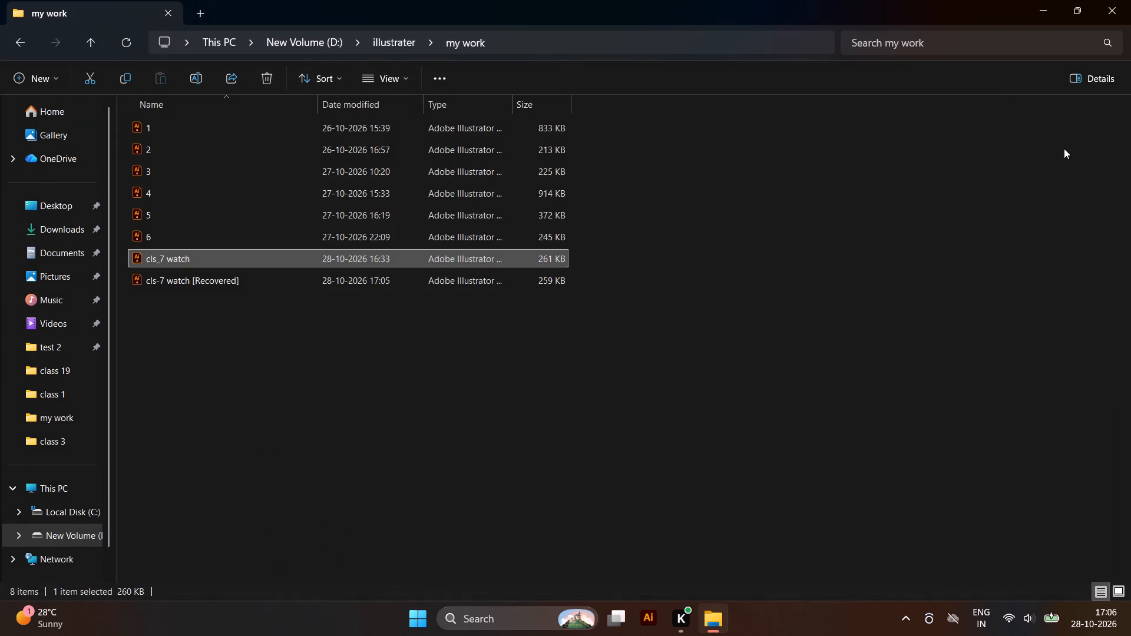